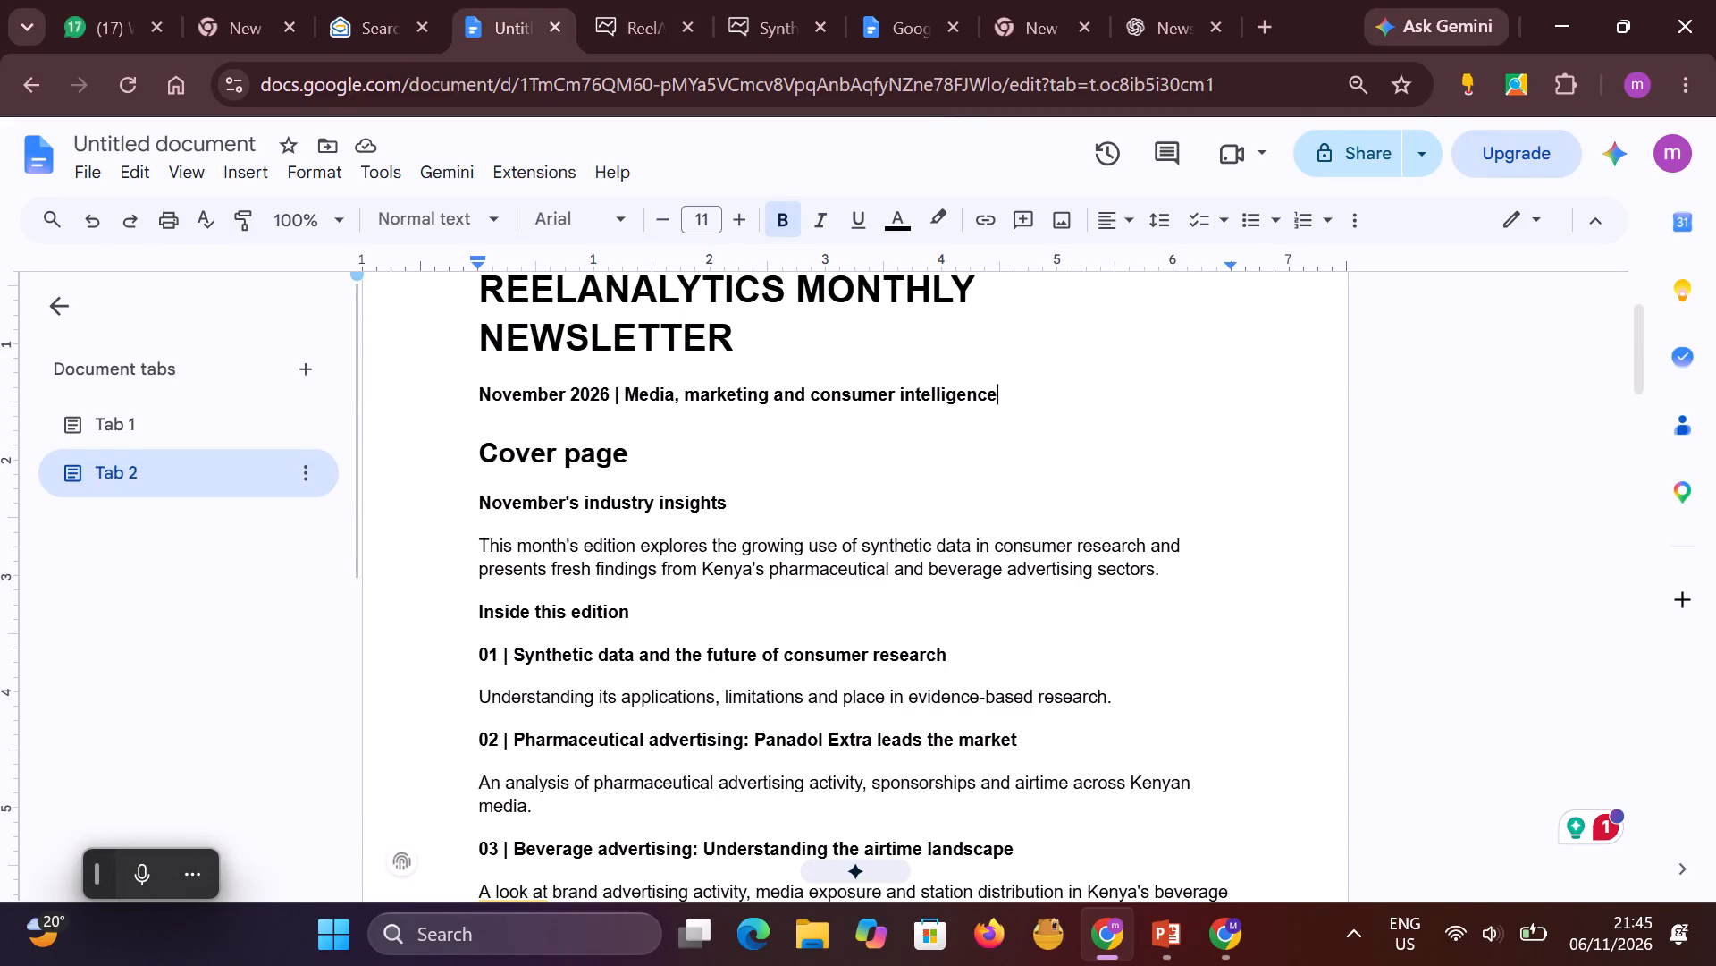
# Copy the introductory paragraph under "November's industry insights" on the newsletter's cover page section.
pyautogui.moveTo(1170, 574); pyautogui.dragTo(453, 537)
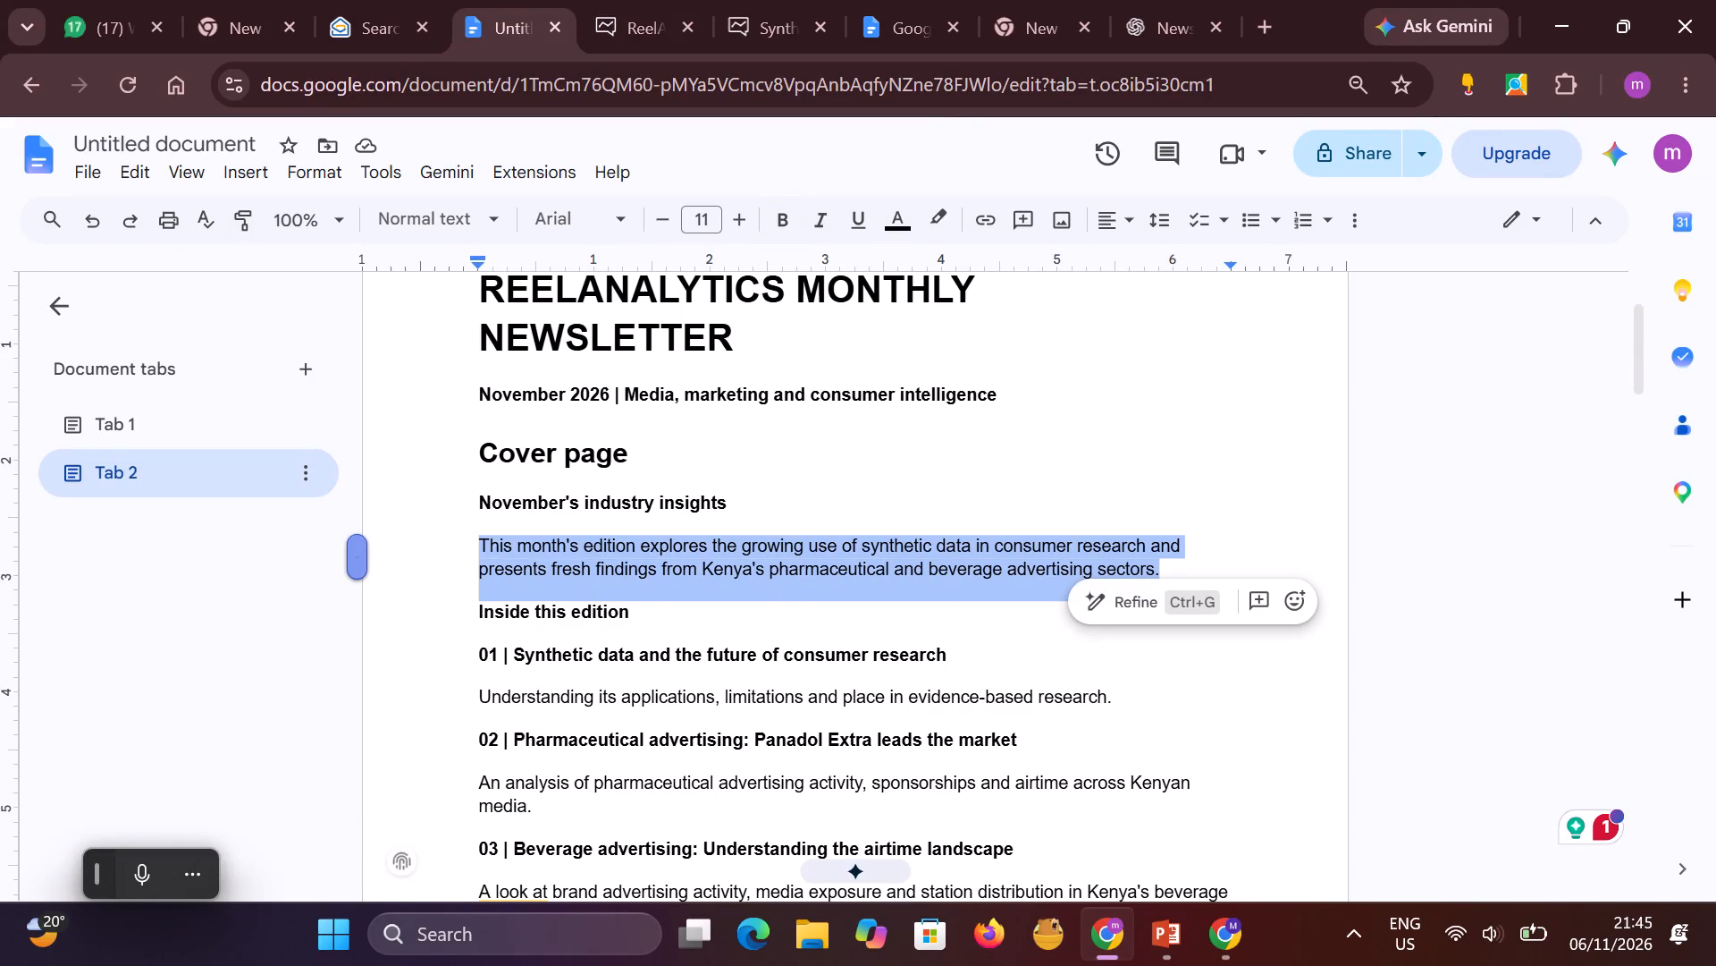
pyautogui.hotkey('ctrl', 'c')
# Read through the newsletter draft in Tab 2, from the cover page contents to the closing contact line.
pyautogui.scroll(-4, 558, 582)
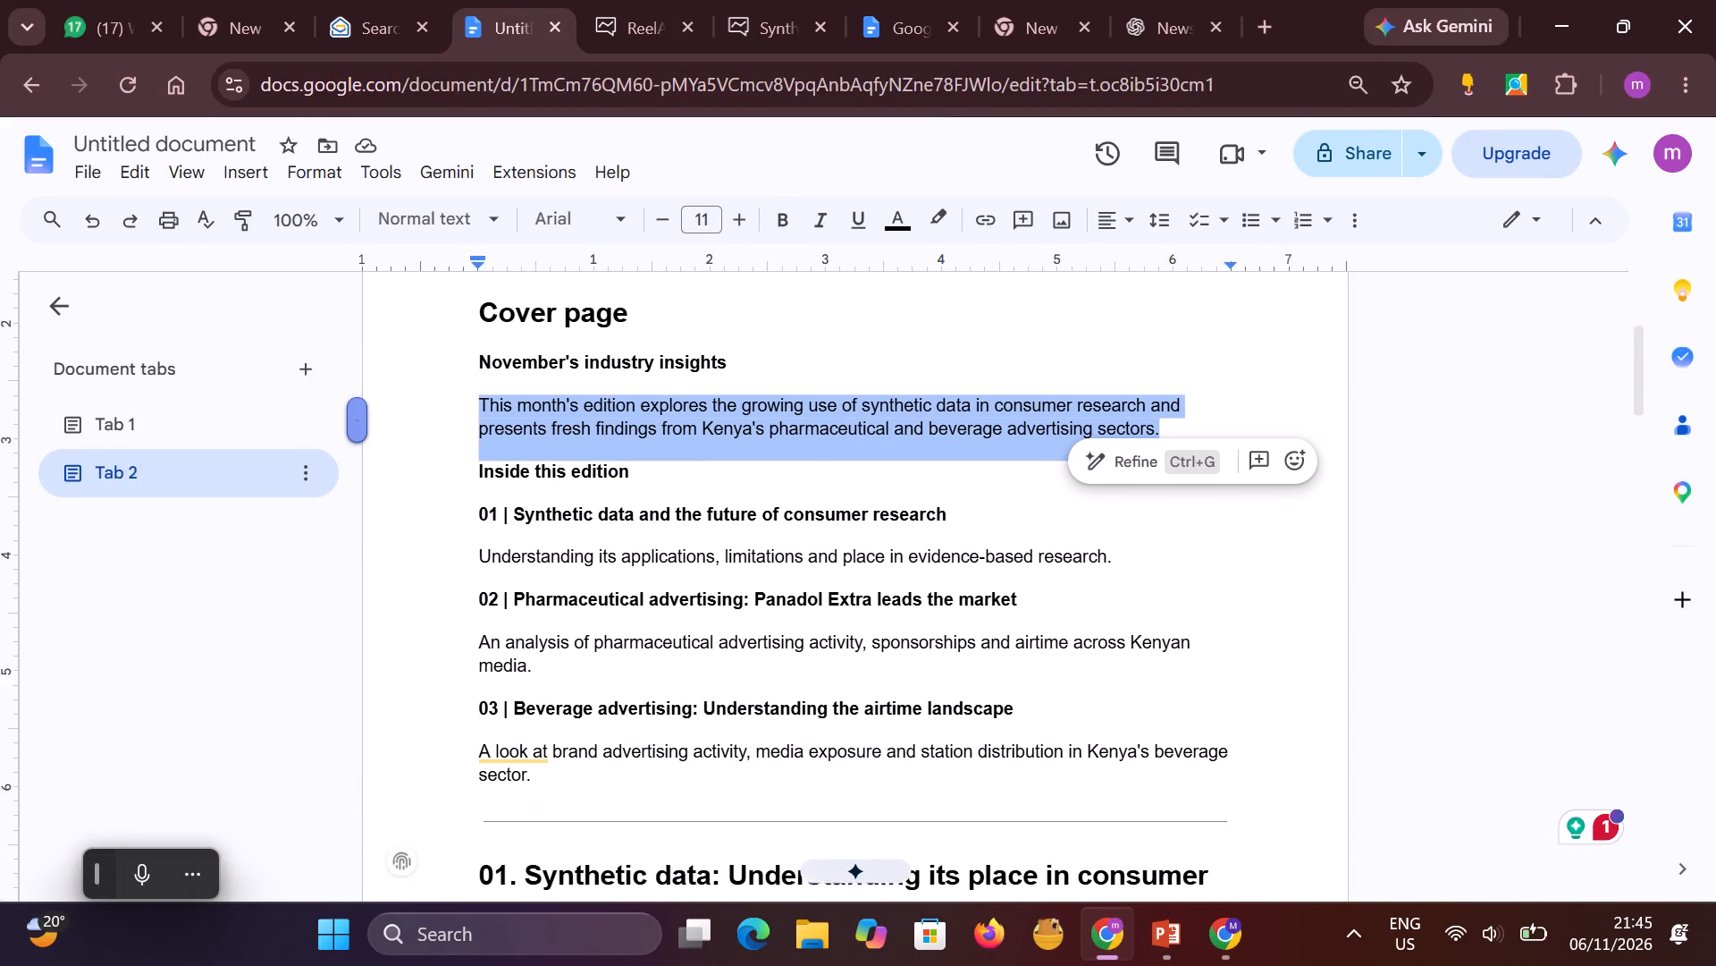
pyautogui.scroll(-2, 558, 583)
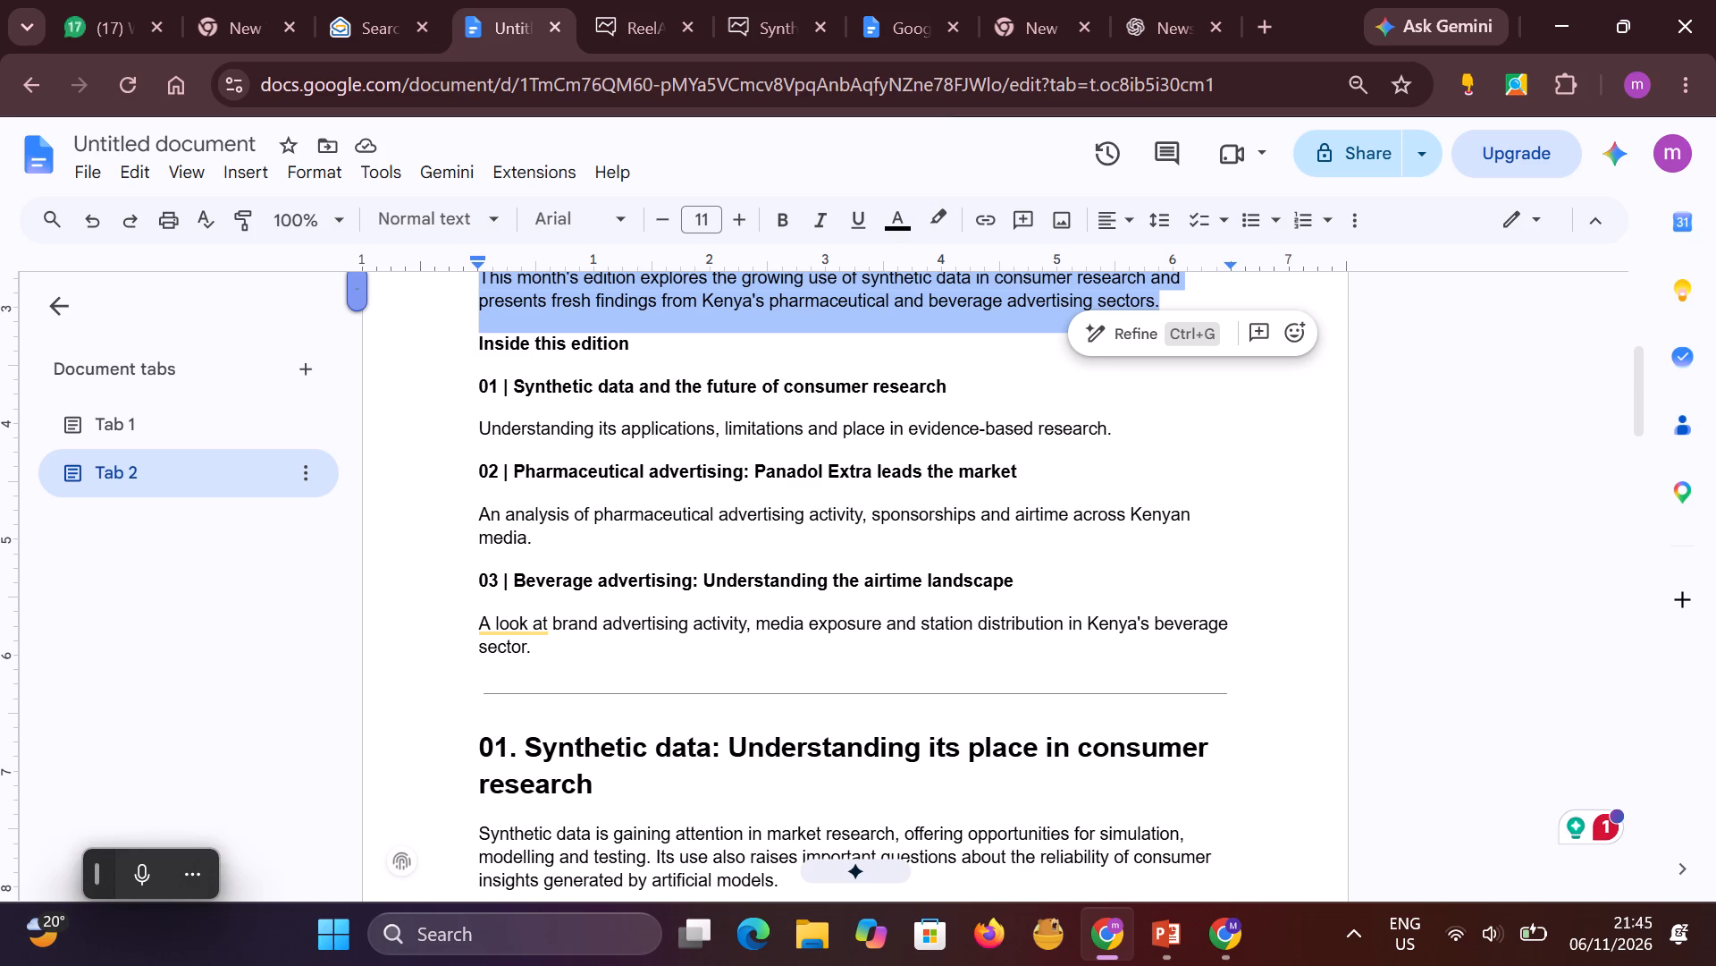
pyautogui.scroll(-9, 697, 454)
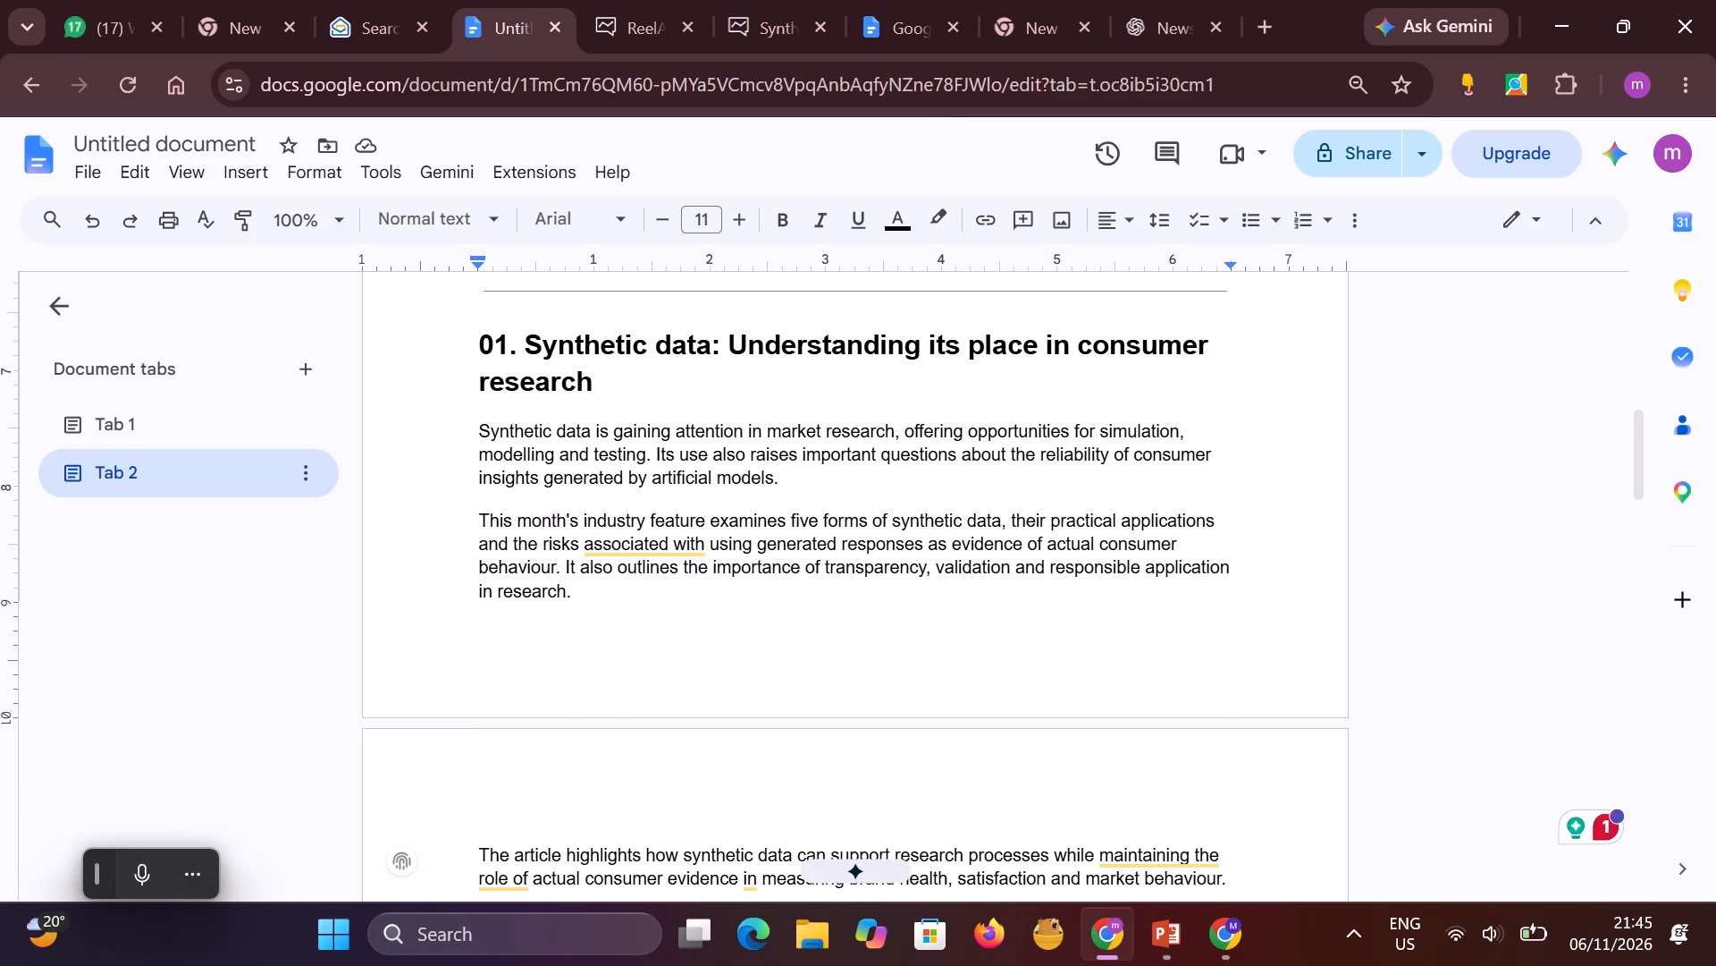
pyautogui.scroll(-5, 994, 490)
pyautogui.scroll(-3, 797, 528)
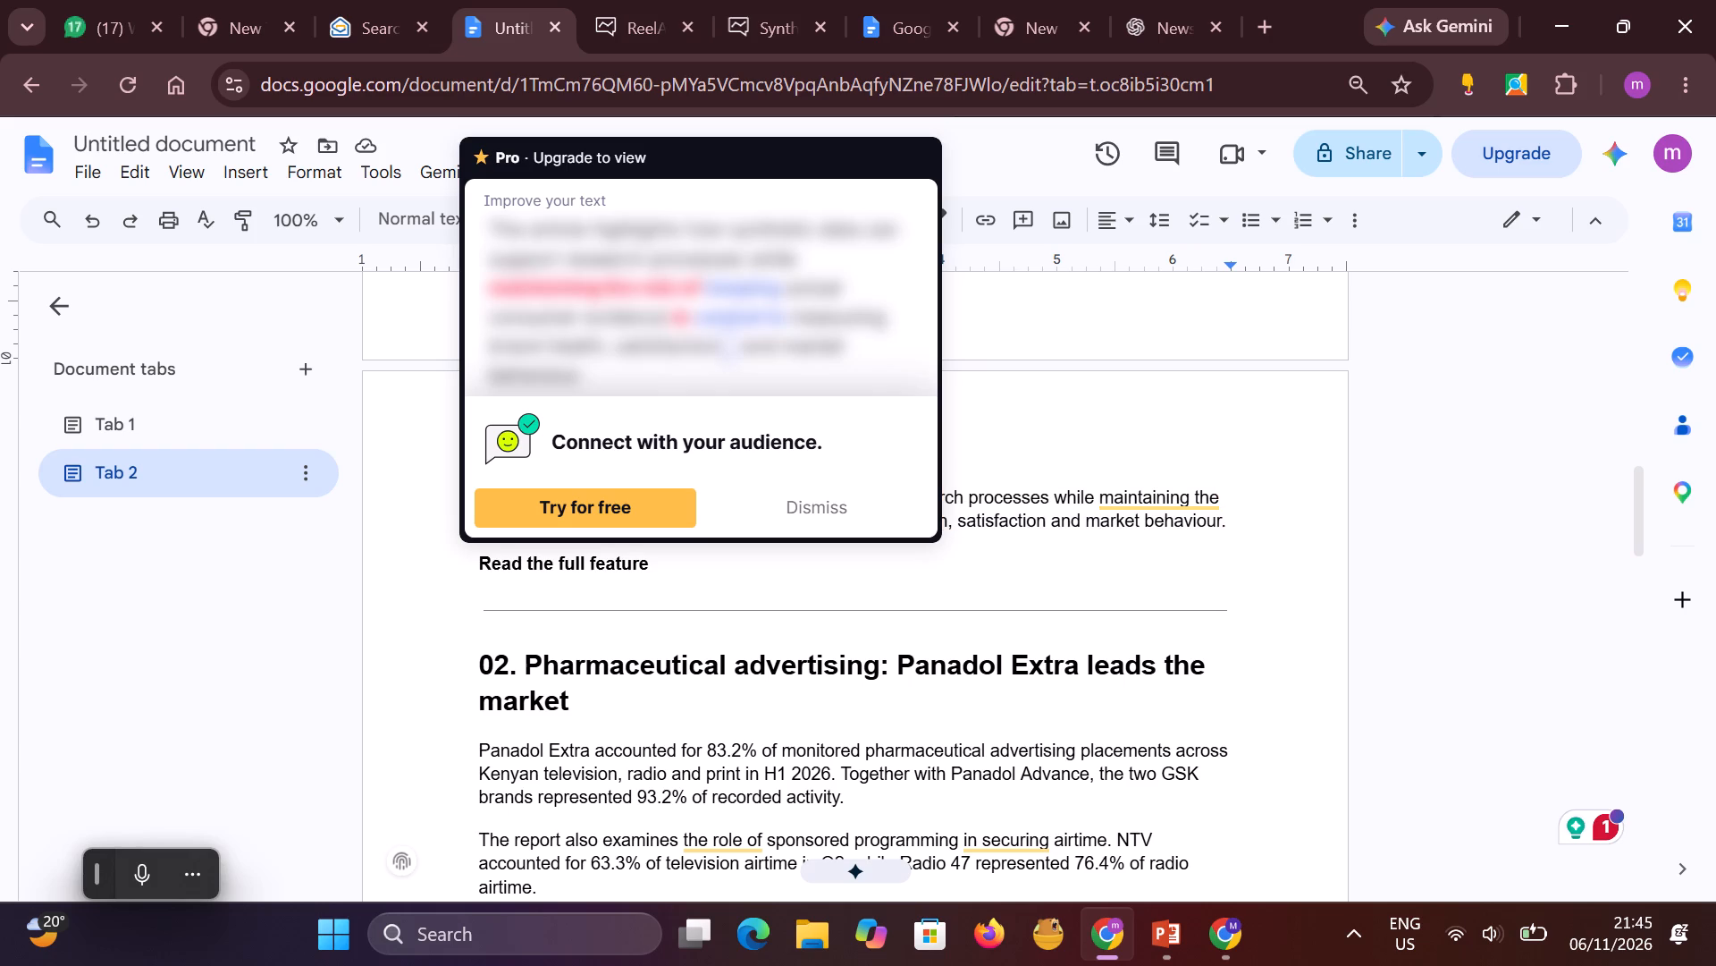
pyautogui.scroll(-2, 554, 569)
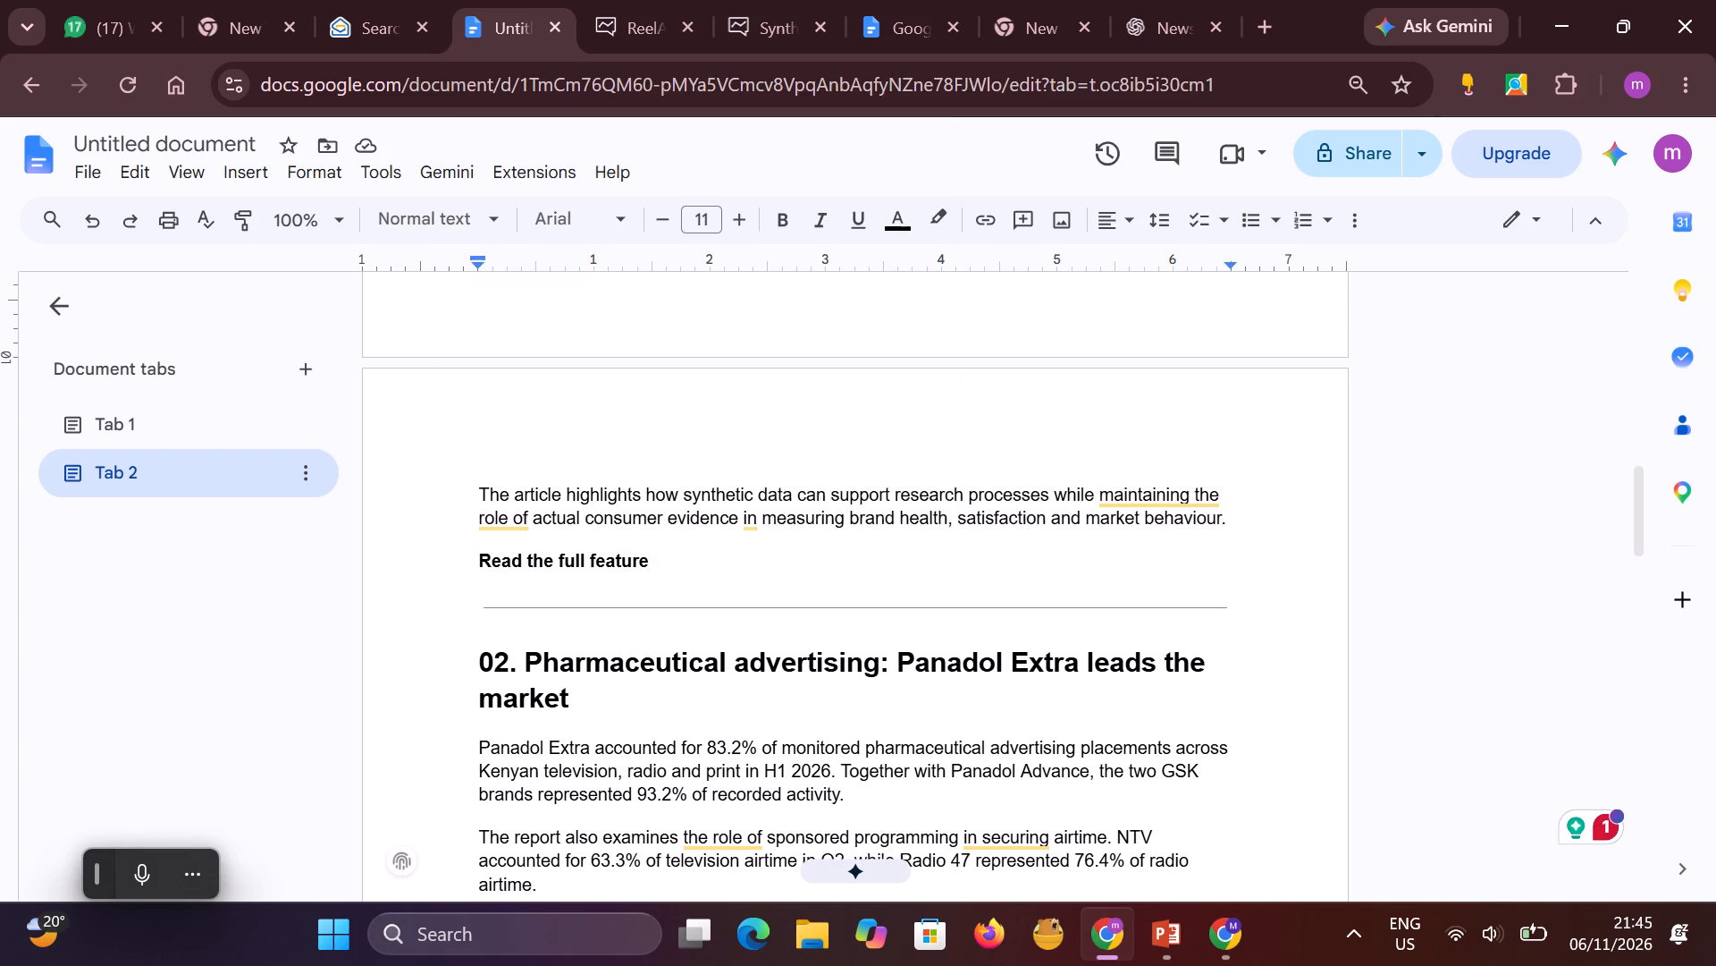
pyautogui.click(630, 469)
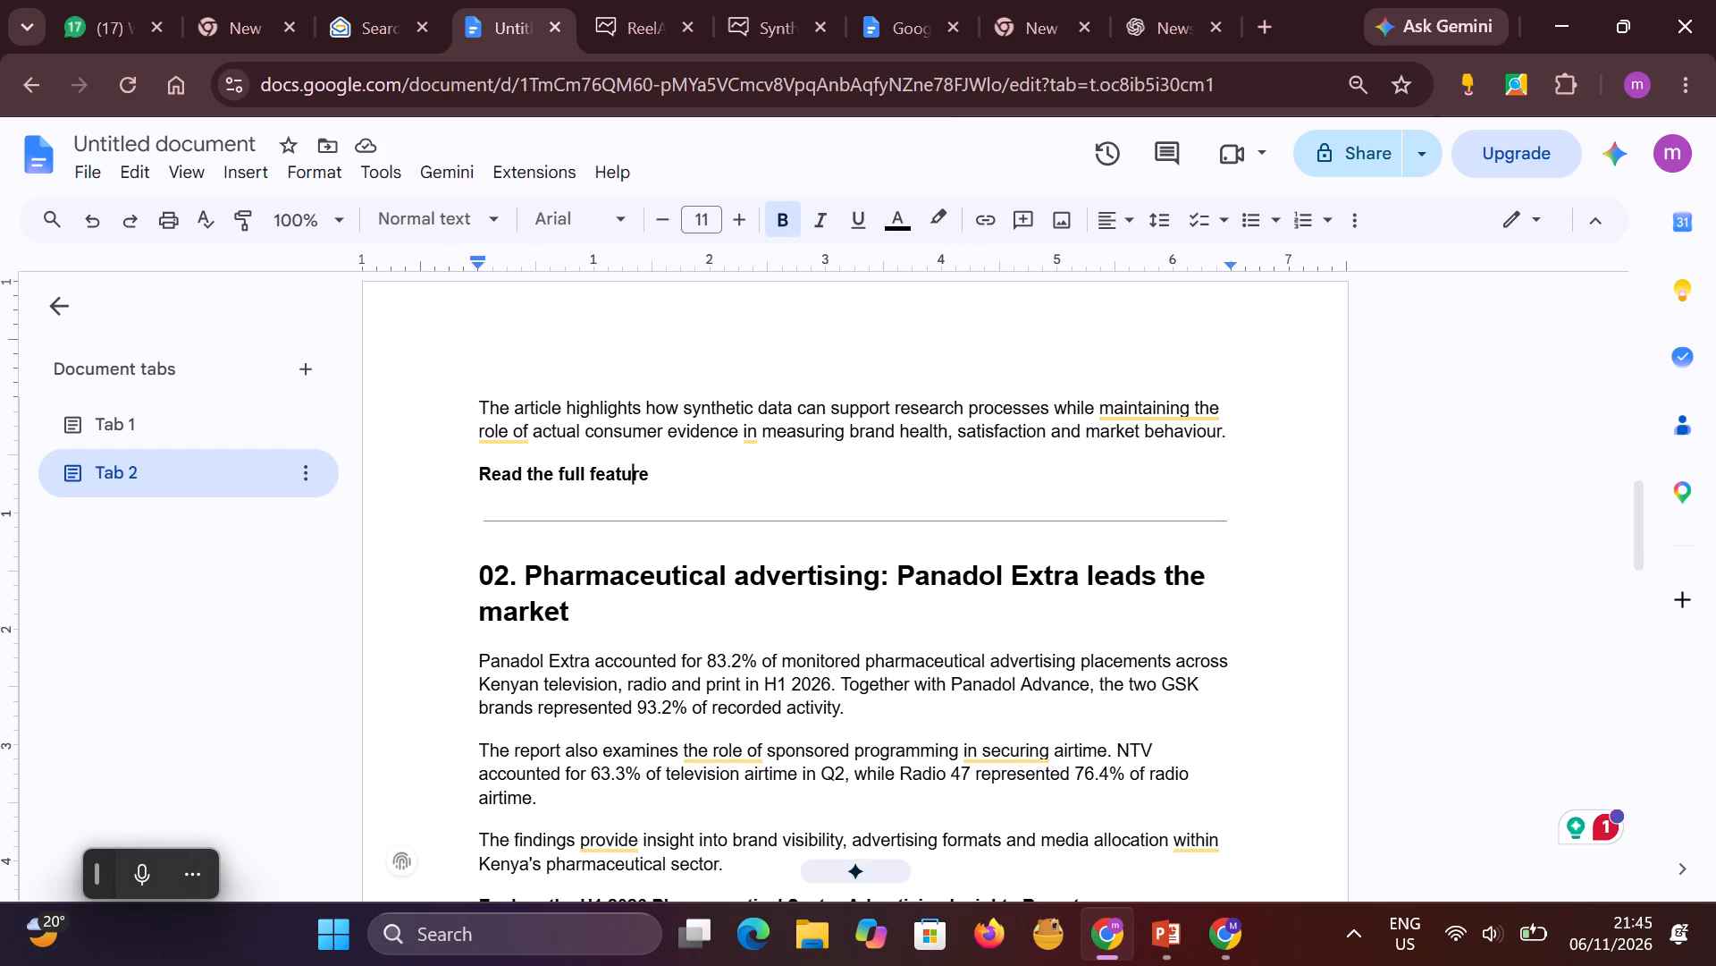
pyautogui.scroll(-4, 653, 499)
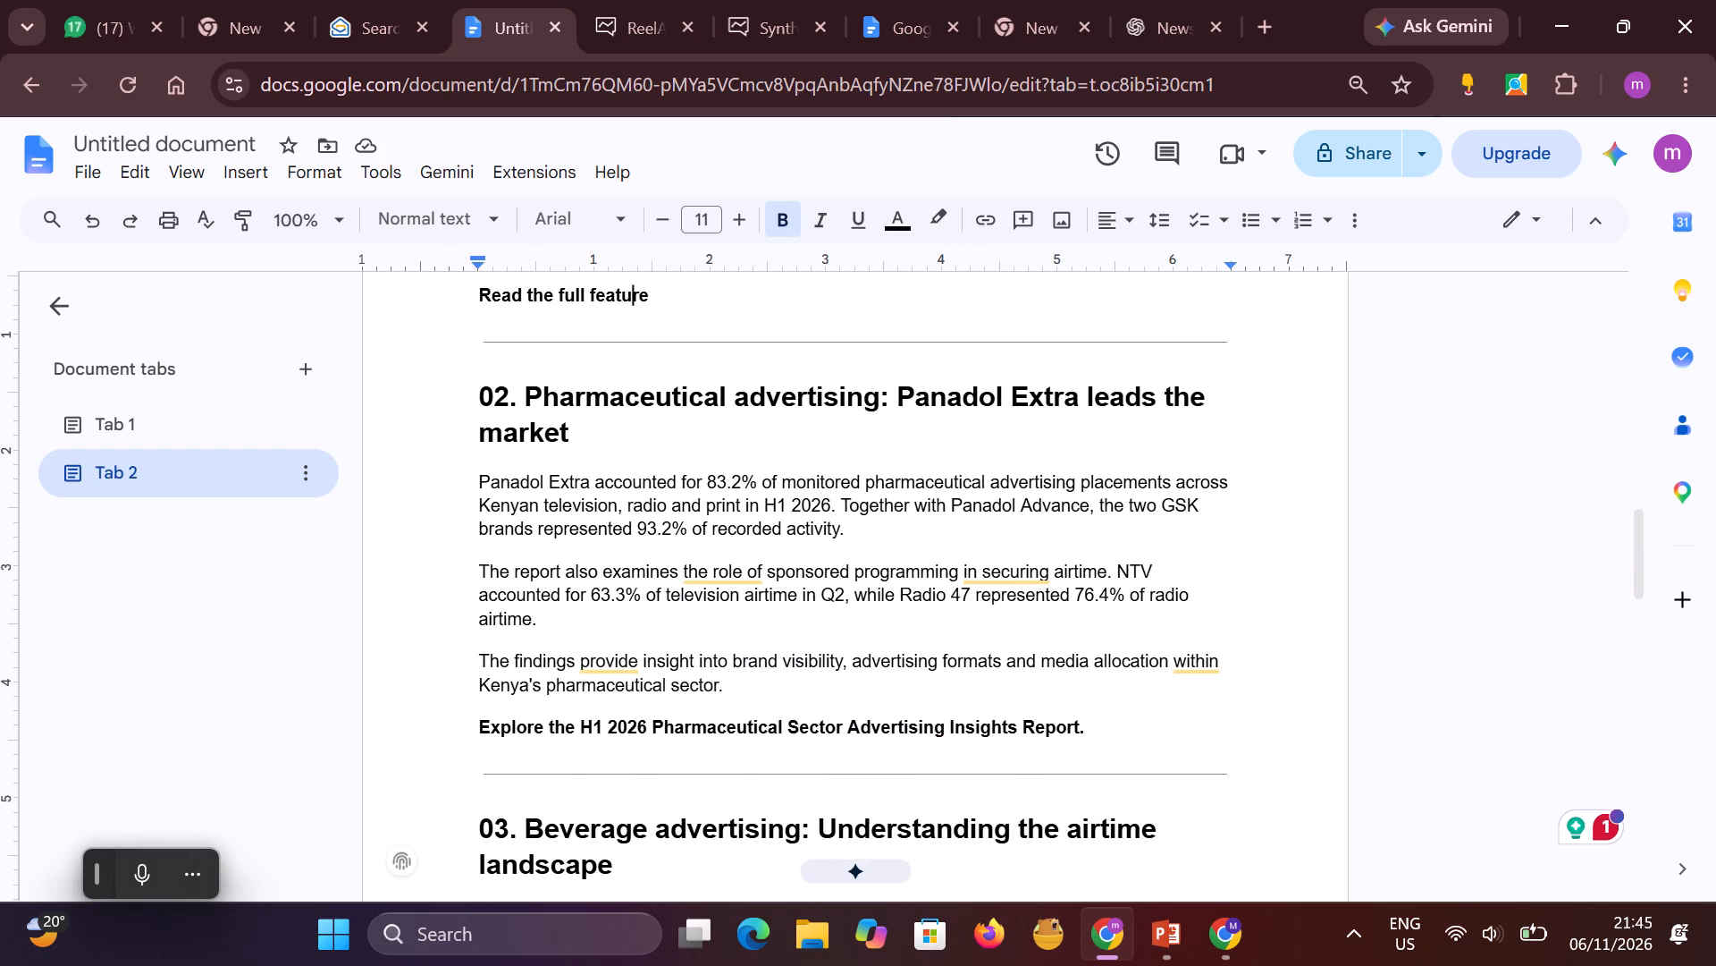
pyautogui.scroll(-9, 477, 635)
pyautogui.scroll(-2, 743, 620)
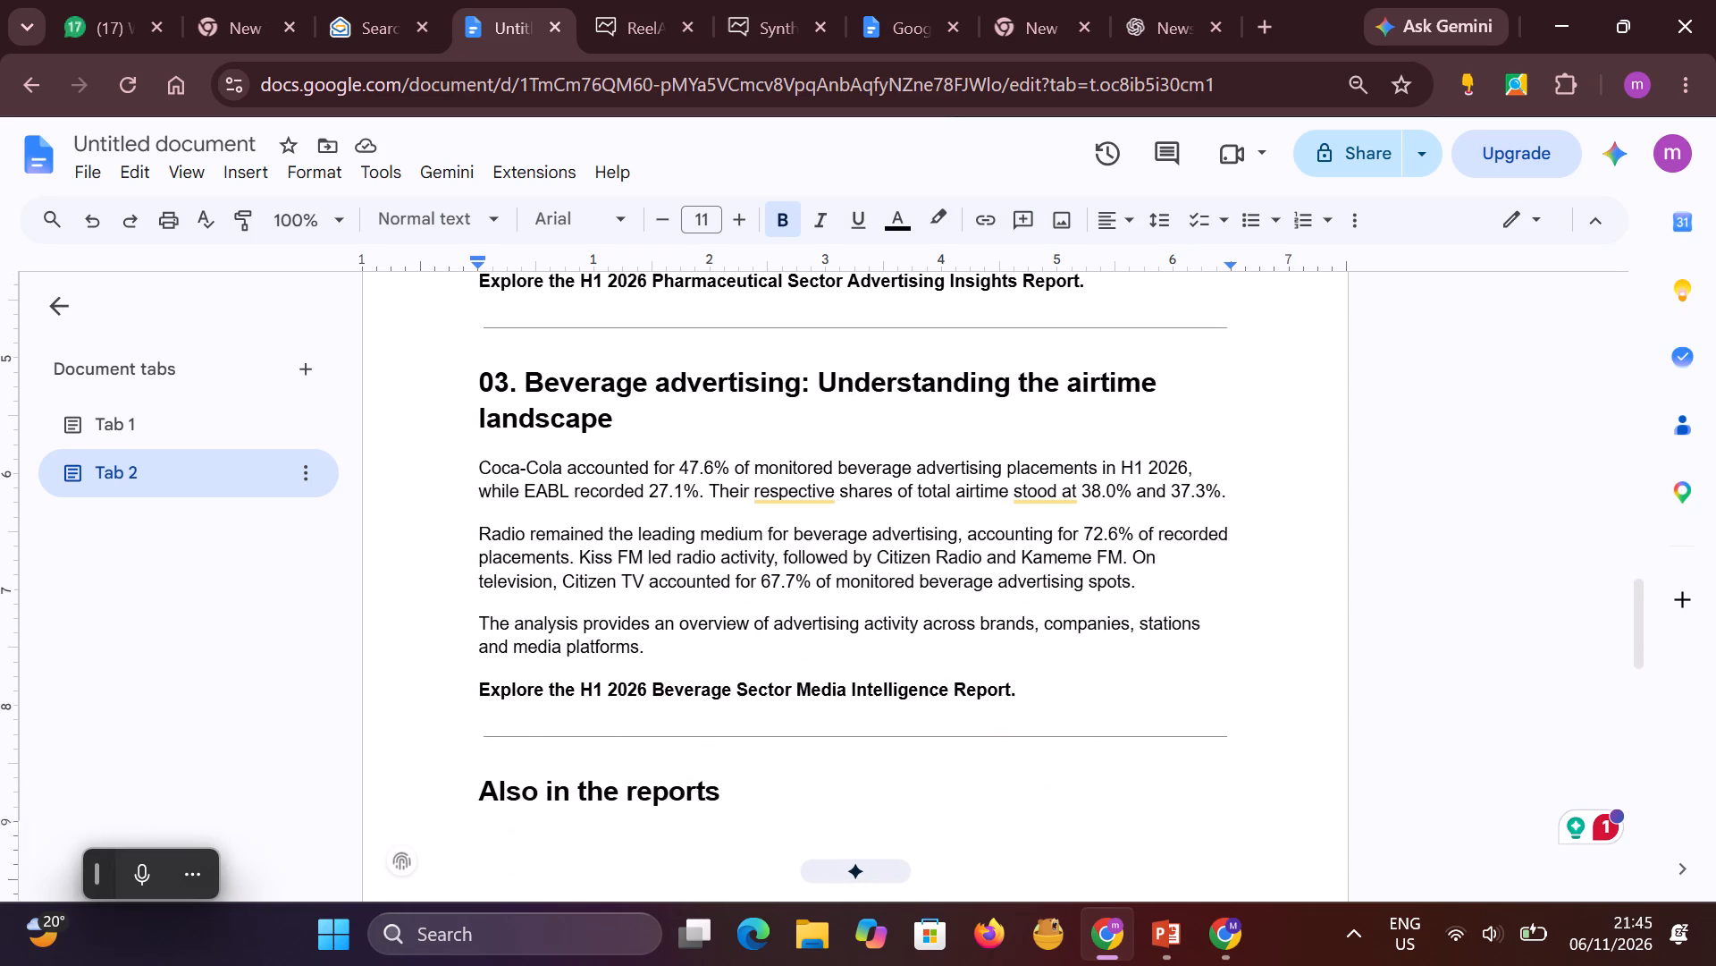
pyautogui.scroll(-4, 756, 620)
pyautogui.scroll(-8, 531, 617)
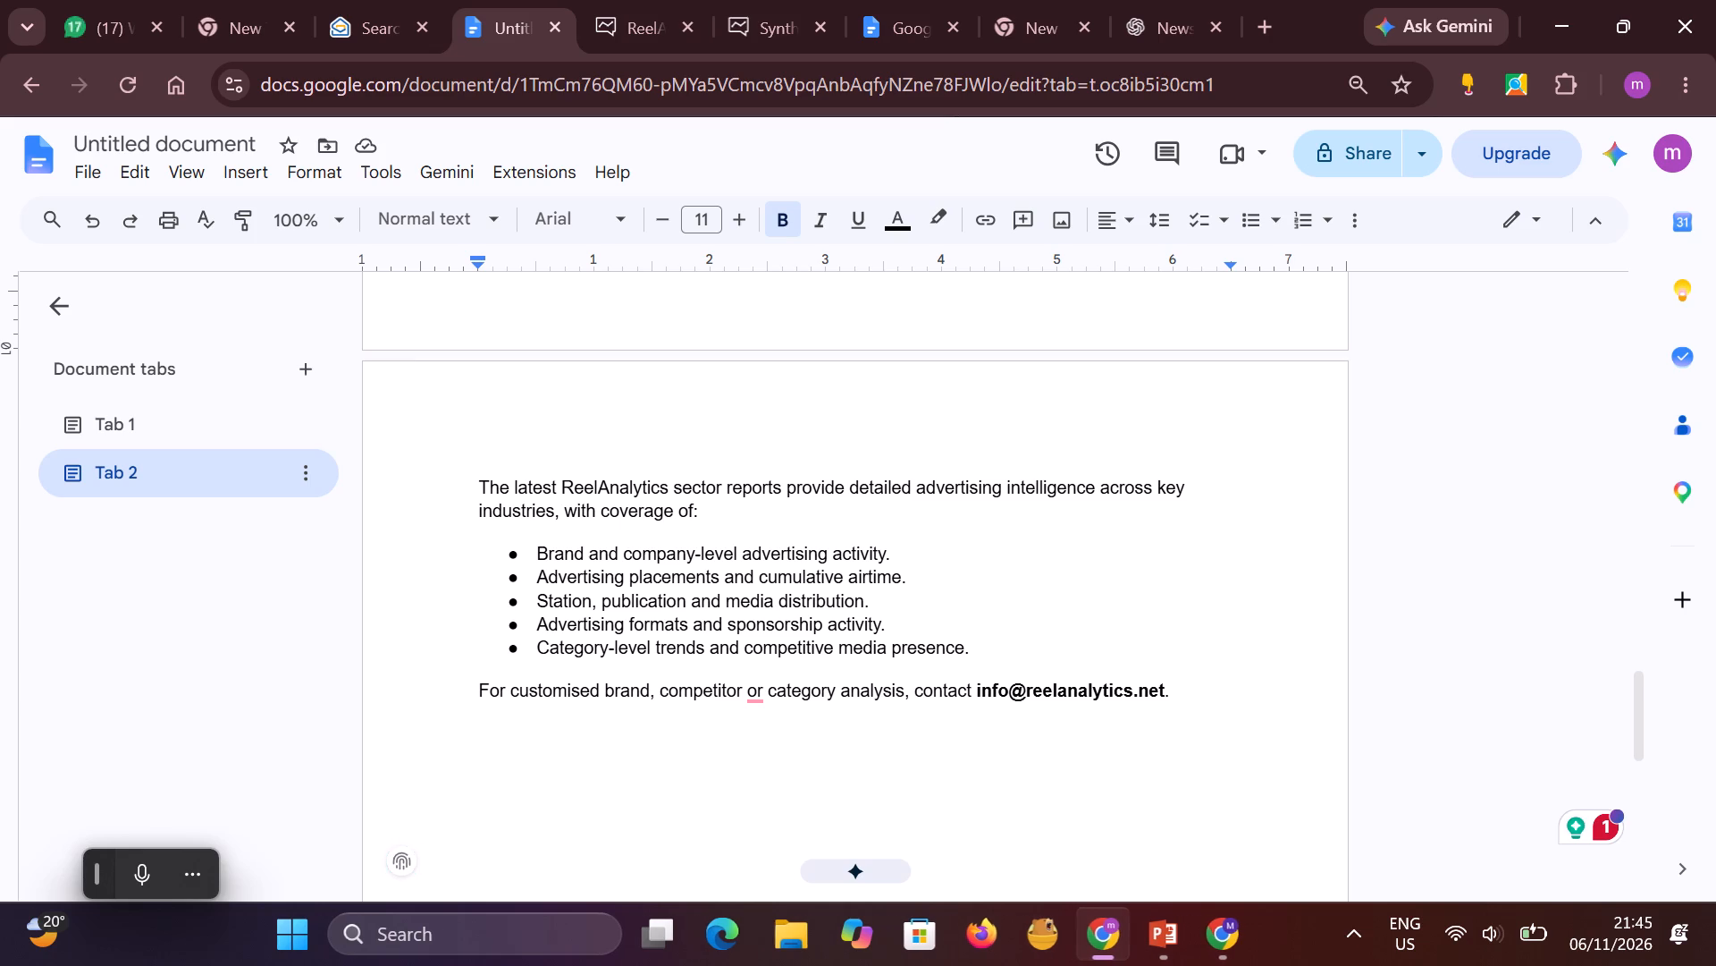
pyautogui.scroll(-5, 936, 699)
# Copy the newsletter's cover text, from the "REELANALYTICS MONTHLY NEWSLETTER" title through the item 03 beverage advertising description.
pyautogui.scroll(19, 868, 555)
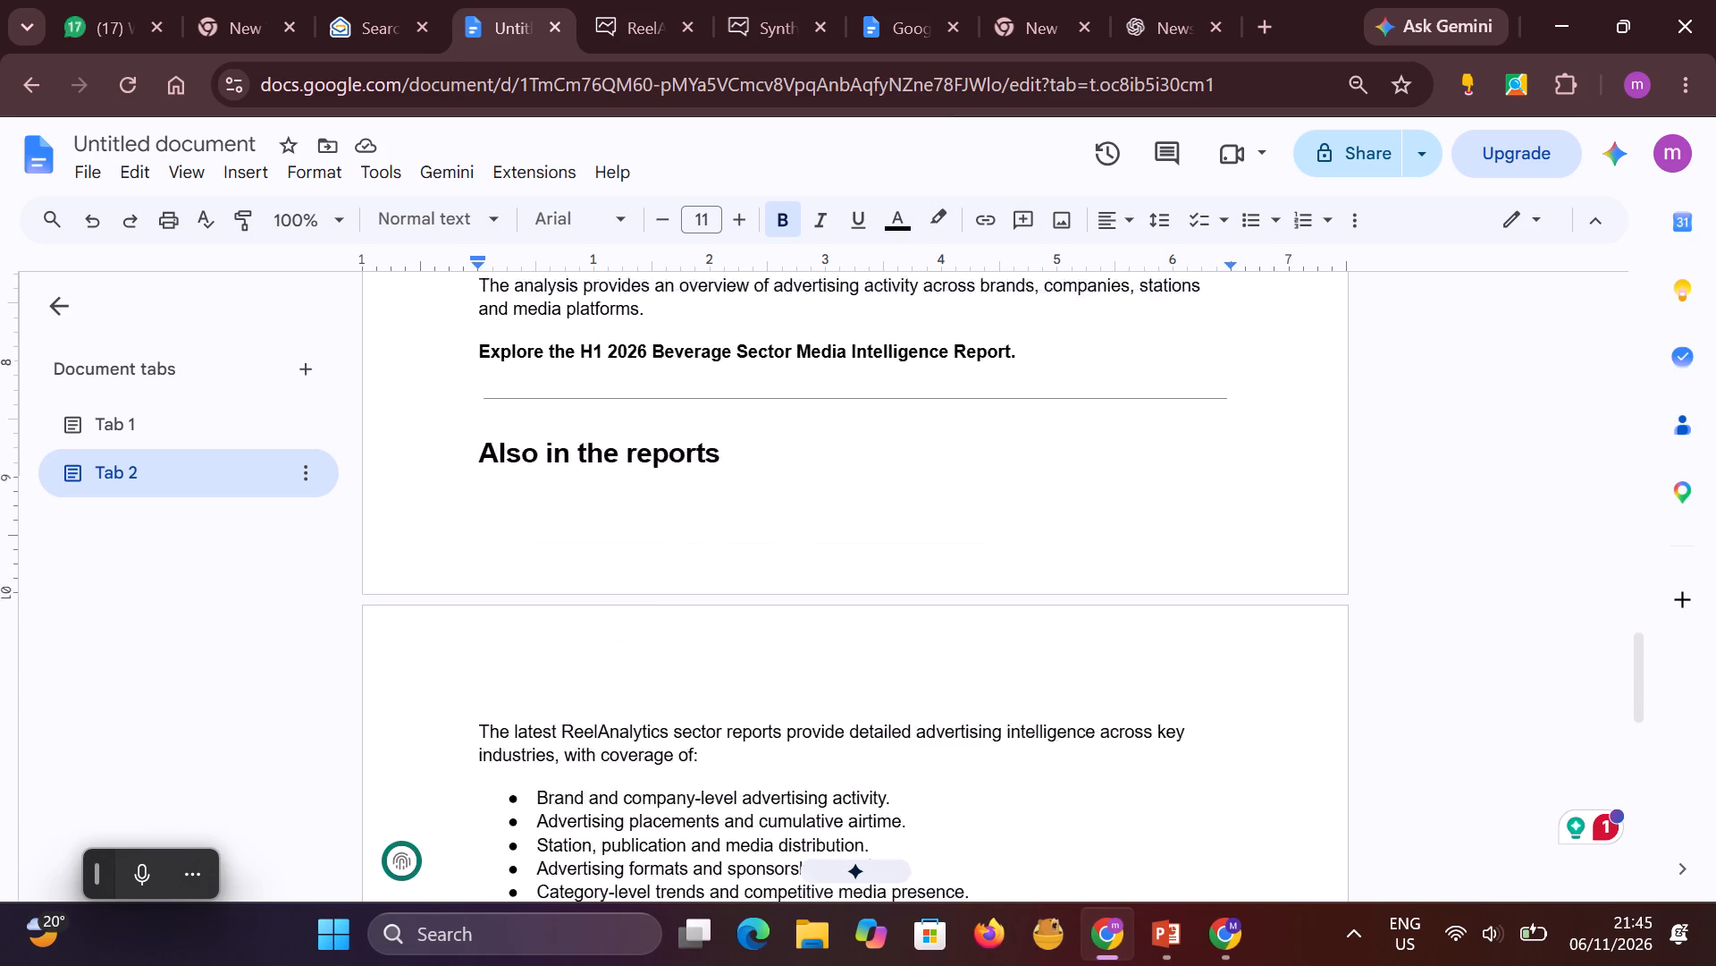
pyautogui.scroll(20, 863, 504)
pyautogui.scroll(20, 863, 504)
pyautogui.scroll(4, 863, 504)
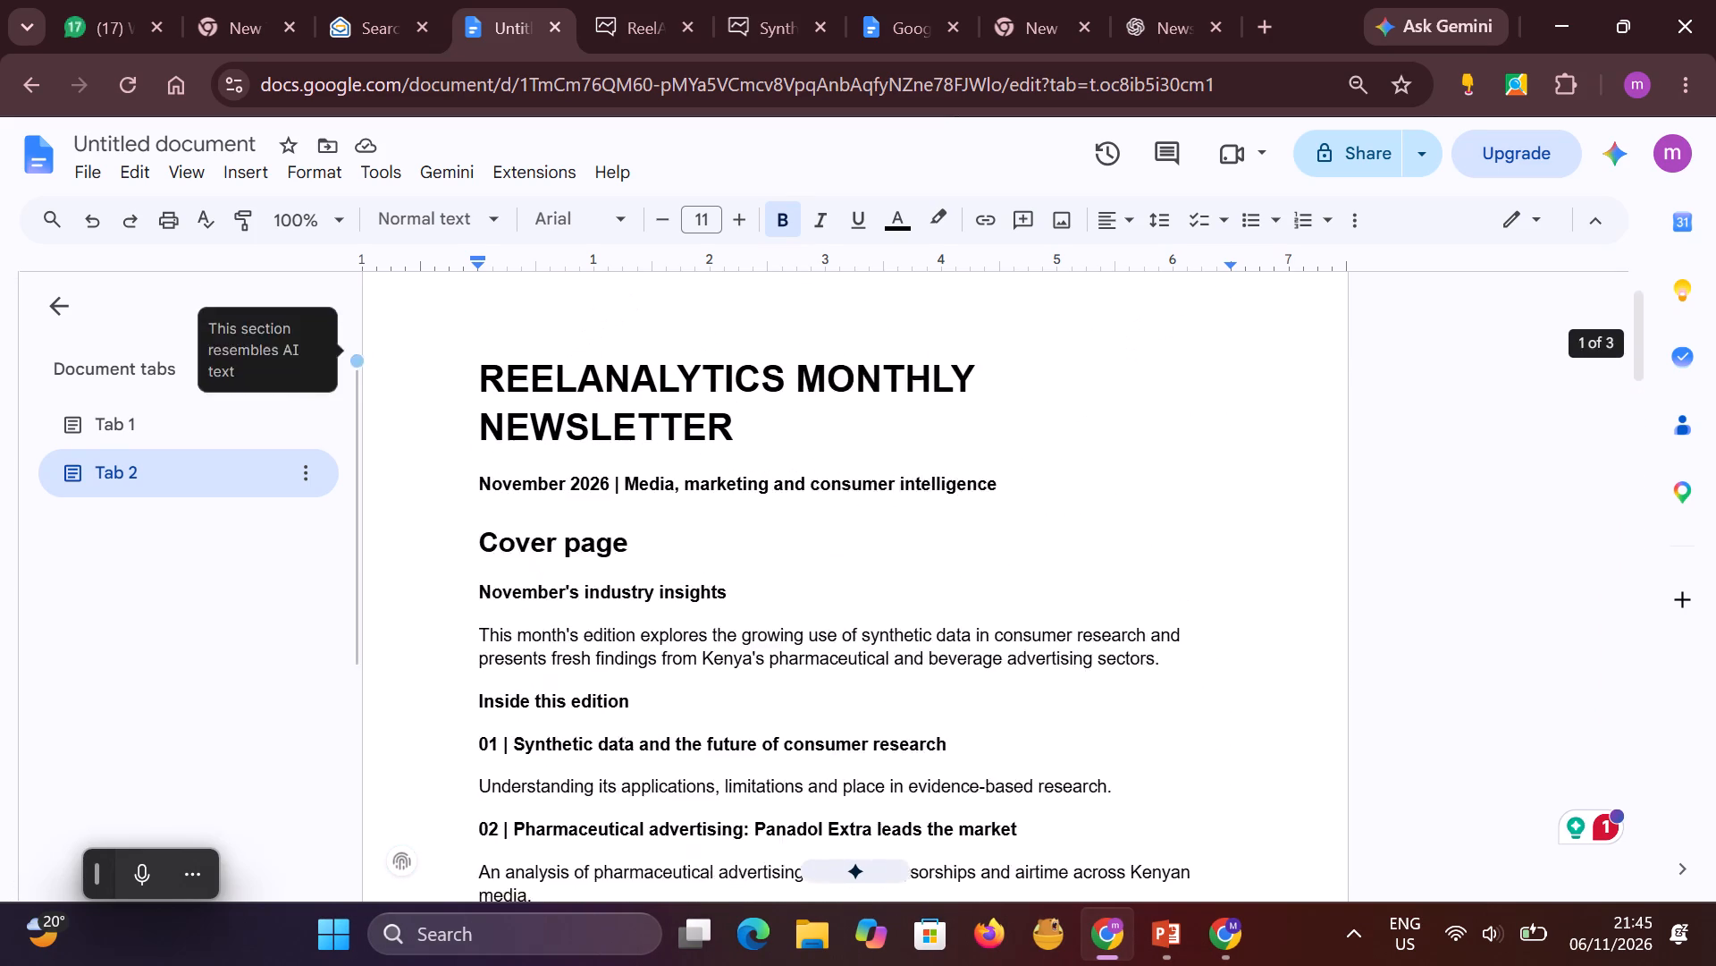
pyautogui.scroll(2, 450, 502)
pyautogui.moveTo(484, 457); pyautogui.dragTo(503, 598)
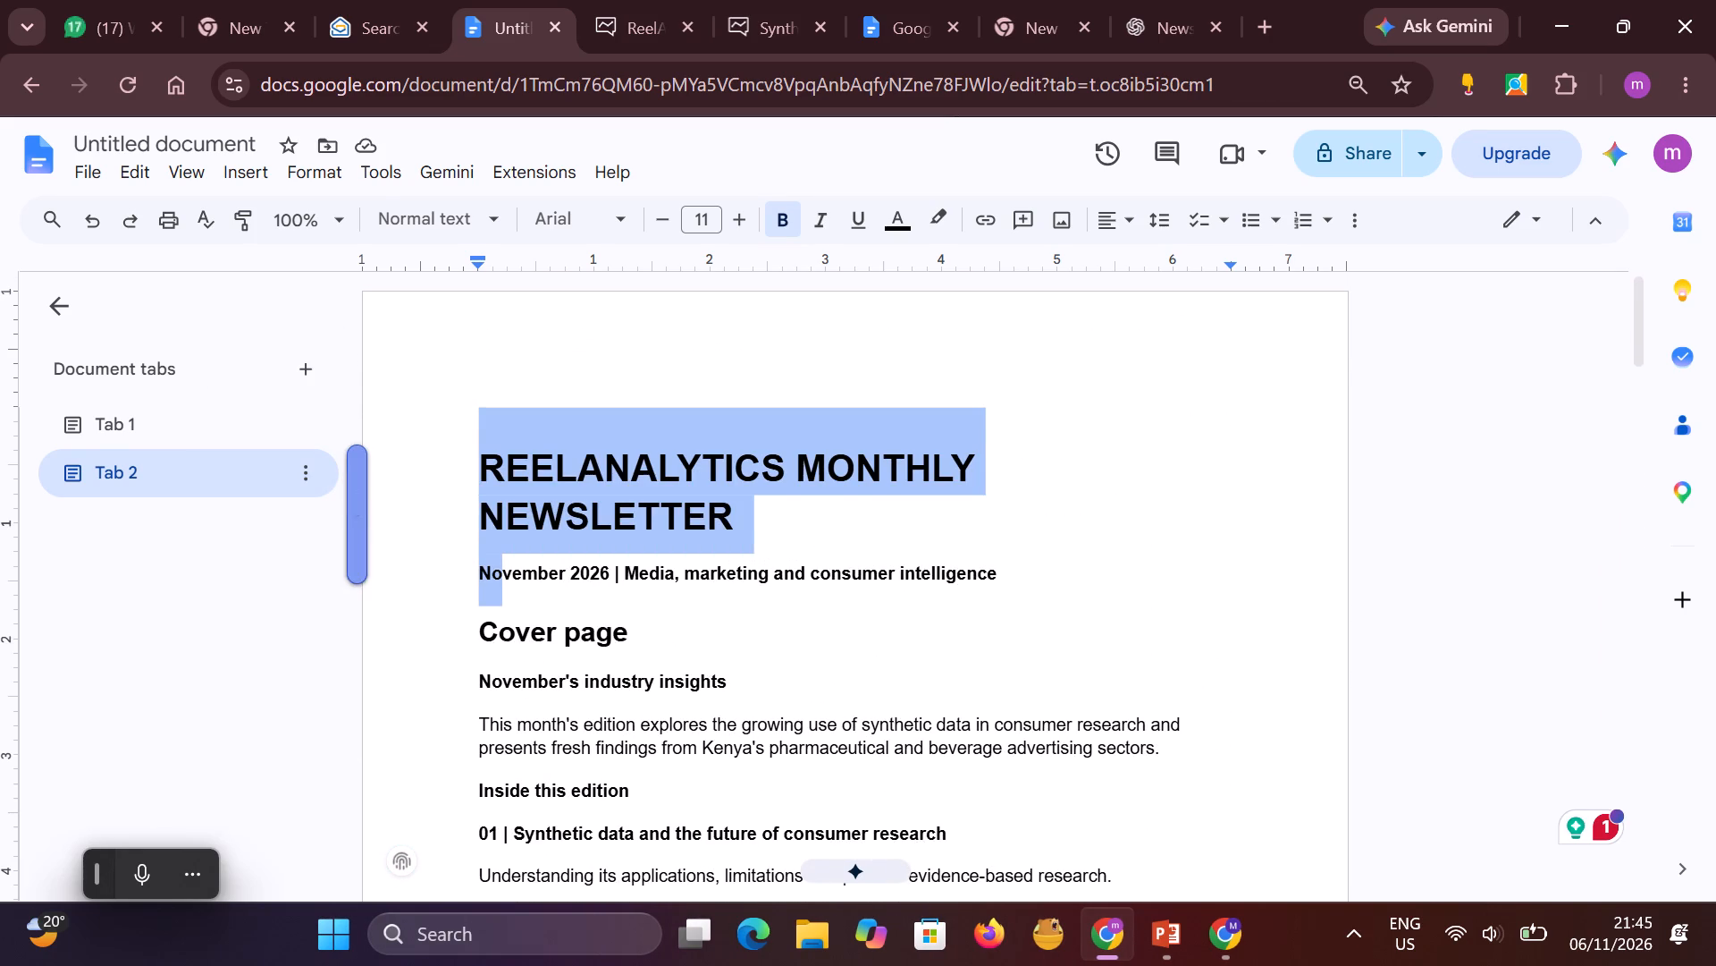
pyautogui.moveTo(503, 598); pyautogui.dragTo(630, 741)
pyautogui.scroll(-4, 503, 602)
pyautogui.scroll(-4, 534, 685)
pyautogui.hotkey('ctrl', 'c')
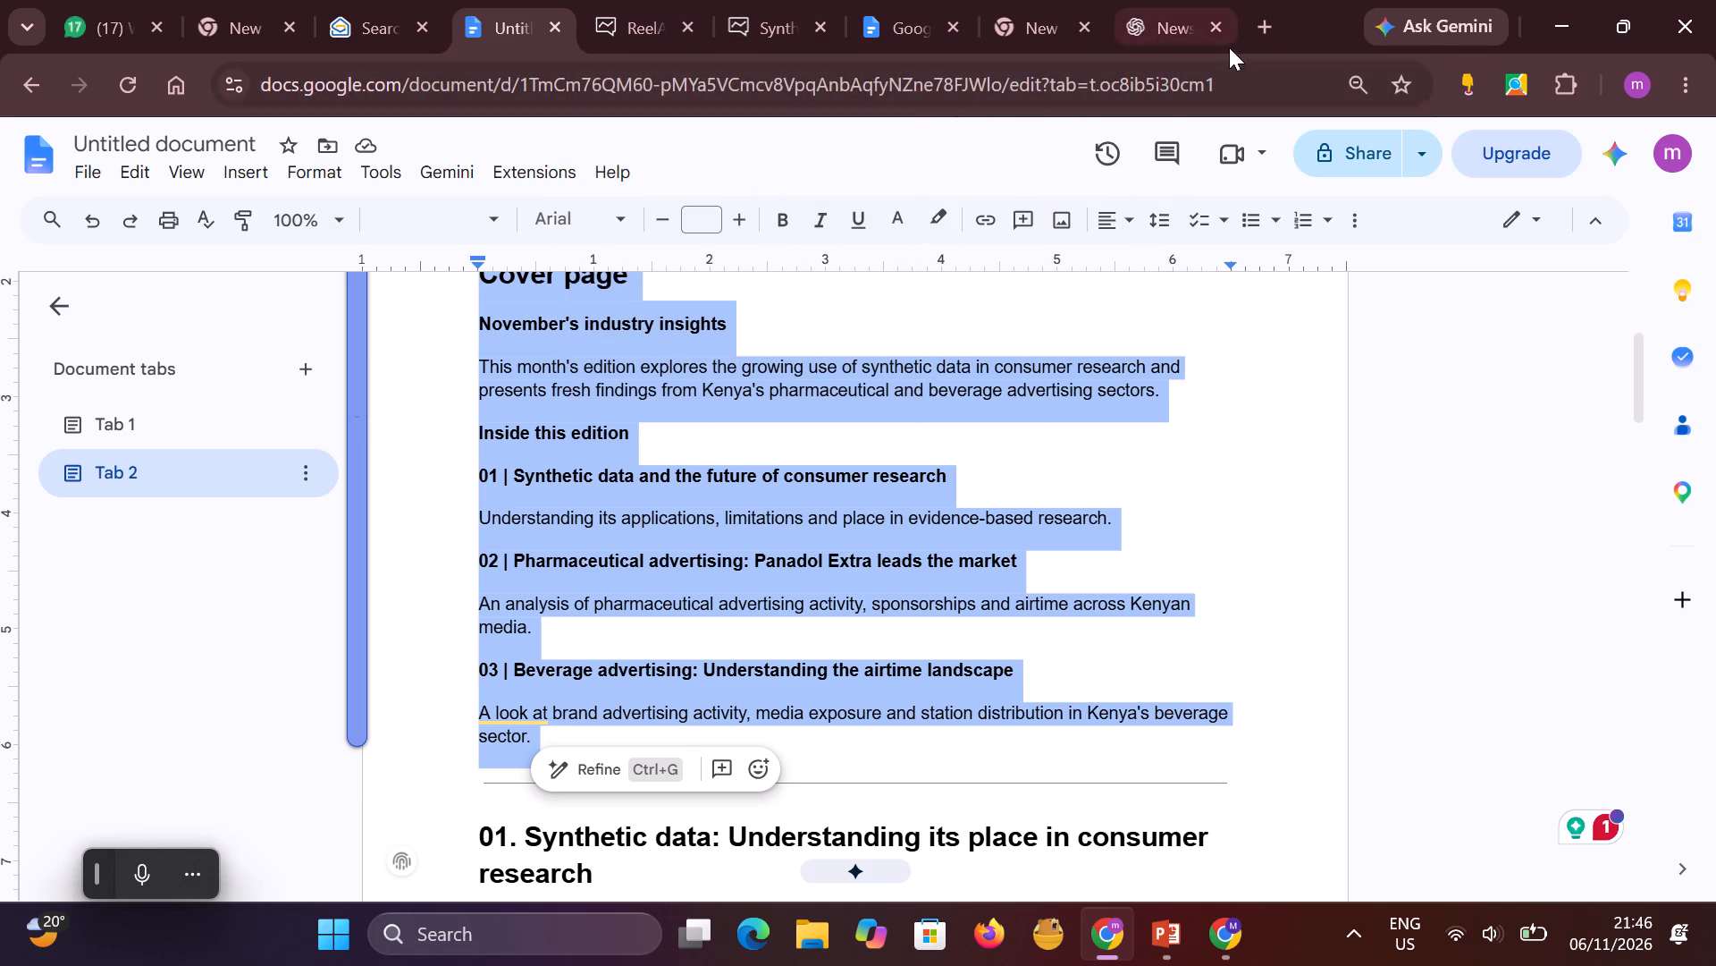
pyautogui.click(1264, 18)
pyautogui.click(669, 464)
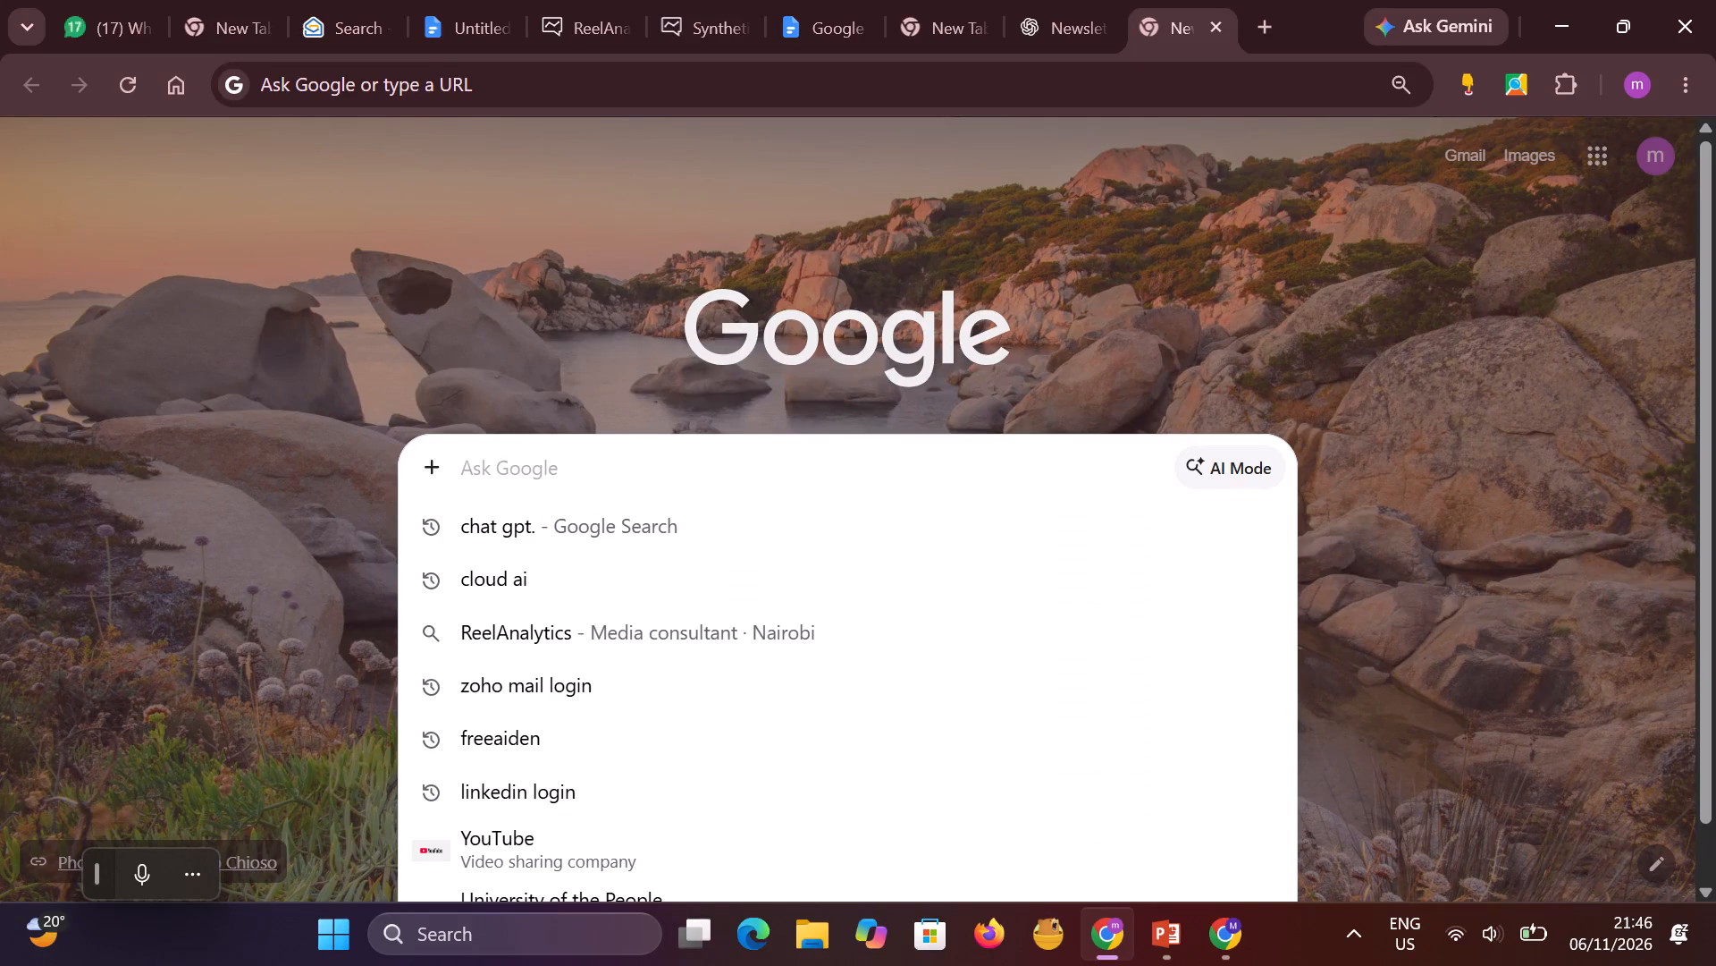
pyautogui.write('cloud')
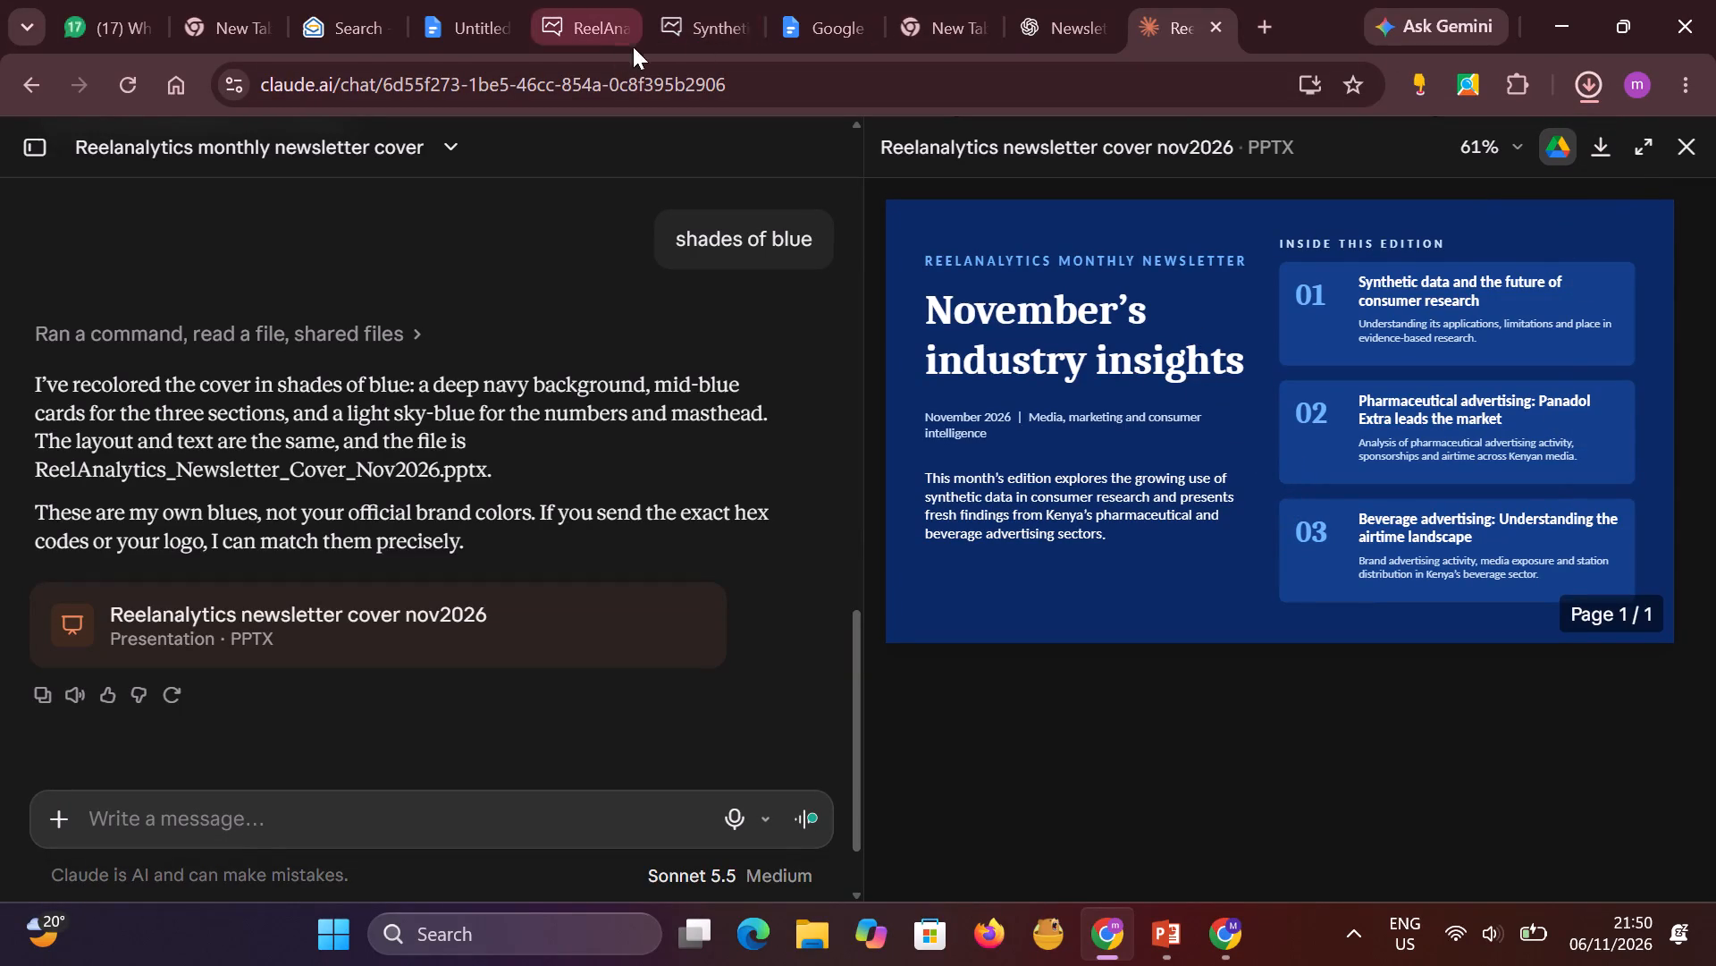
# Open a new browser tab and enter "canva" as the Google search.
pyautogui.click(1264, 29)
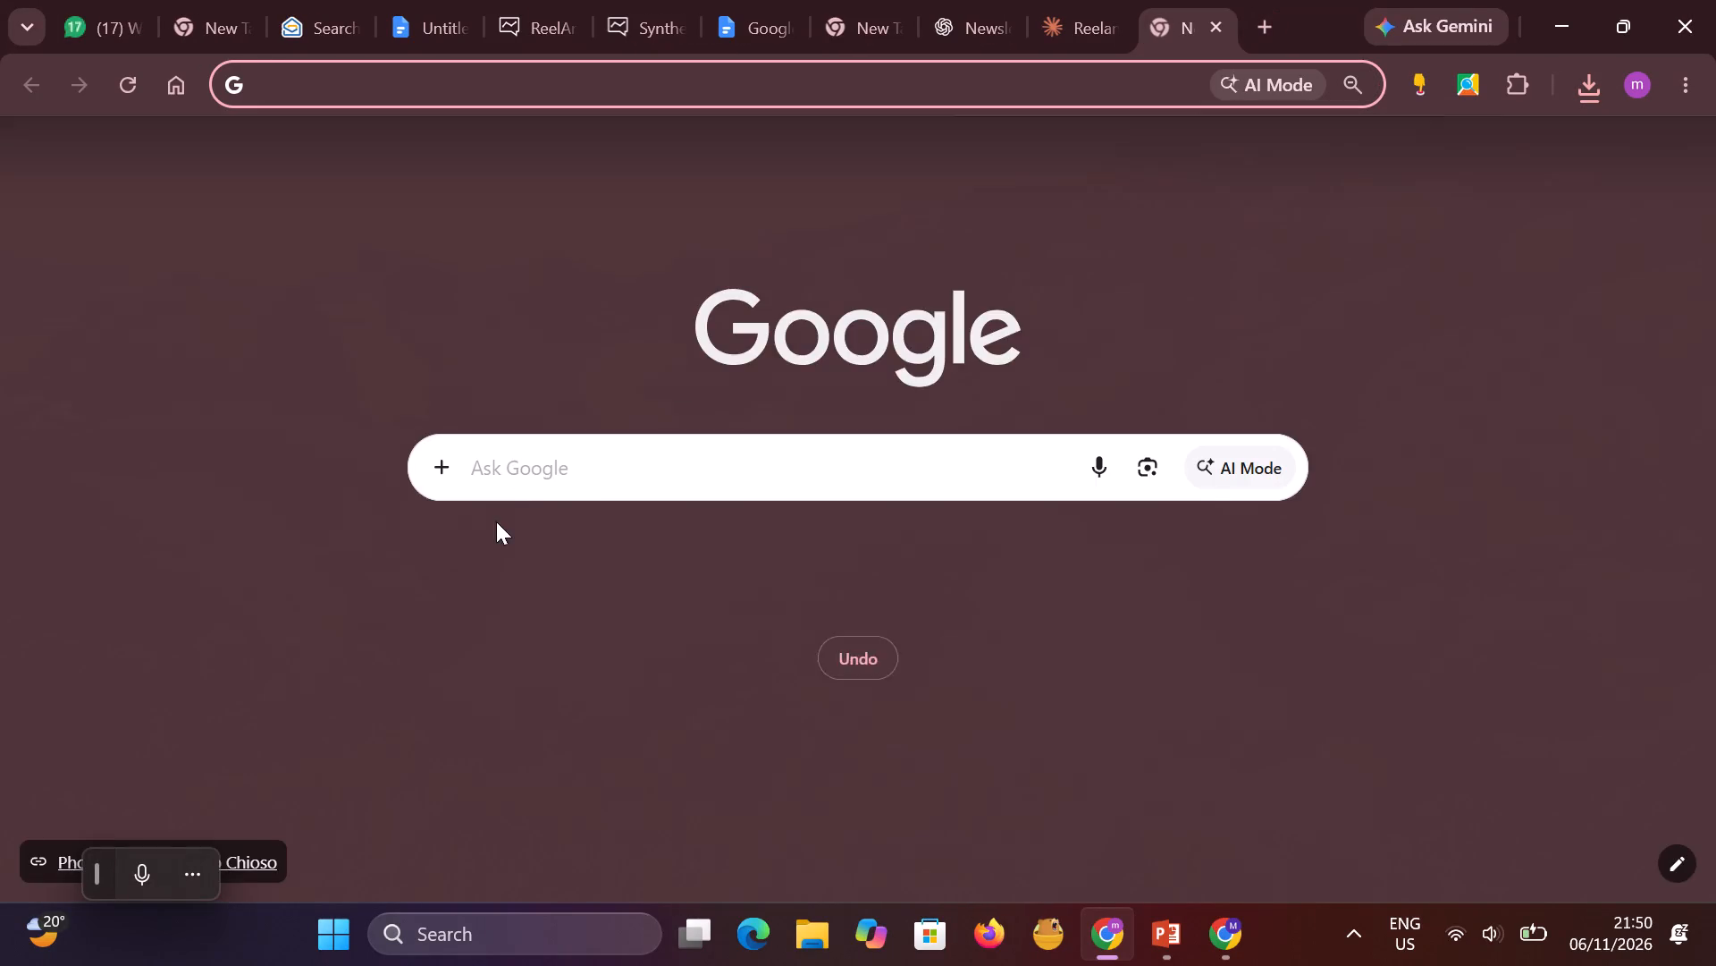
pyautogui.click(522, 462)
pyautogui.write('canva')
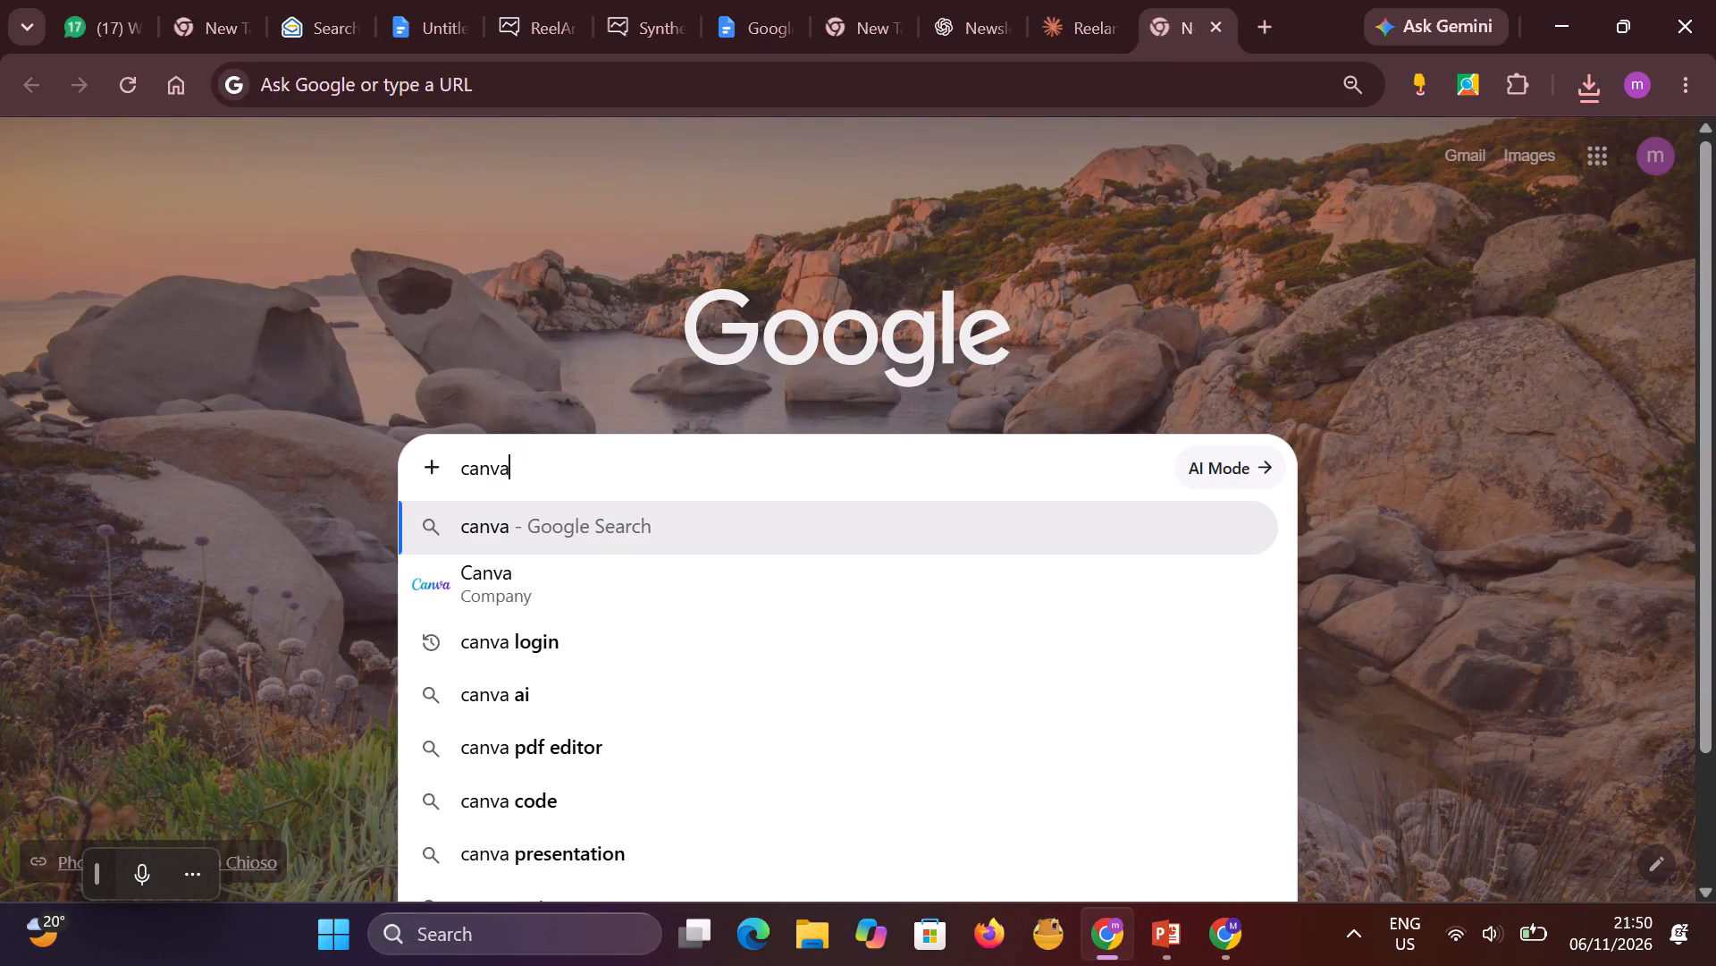
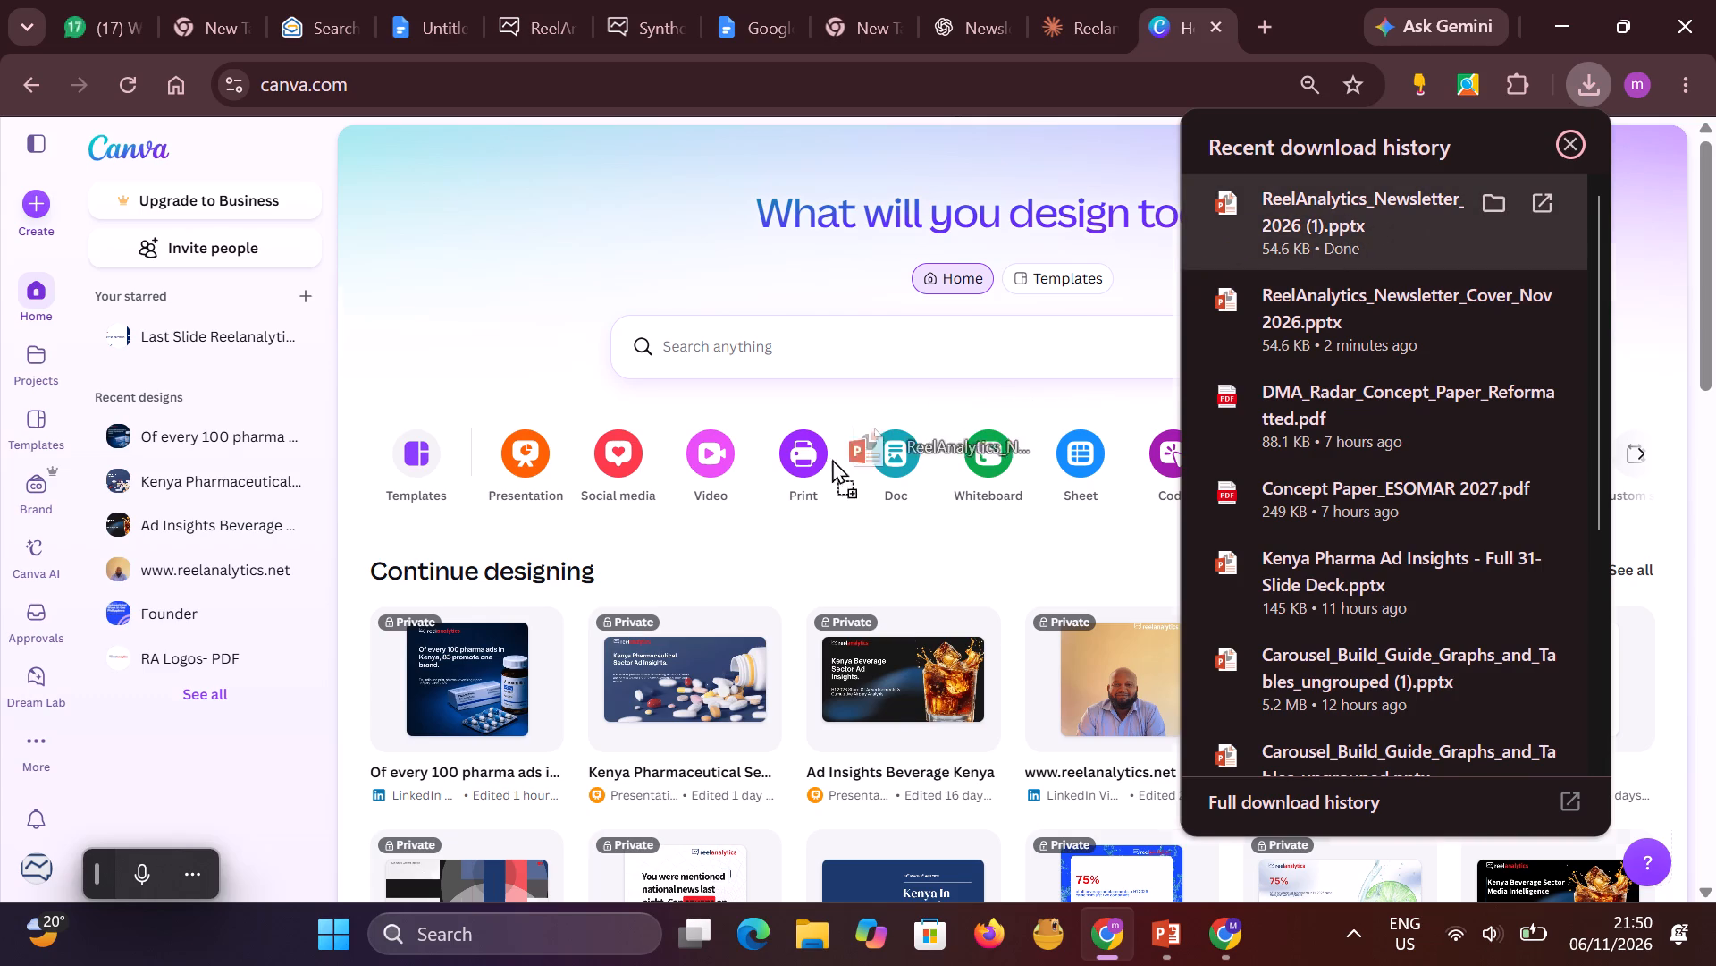
# Upload the newly downloaded ReelAnalytics newsletter cover presentation to Canva.
pyautogui.moveTo(832, 459); pyautogui.dragTo(575, 519)
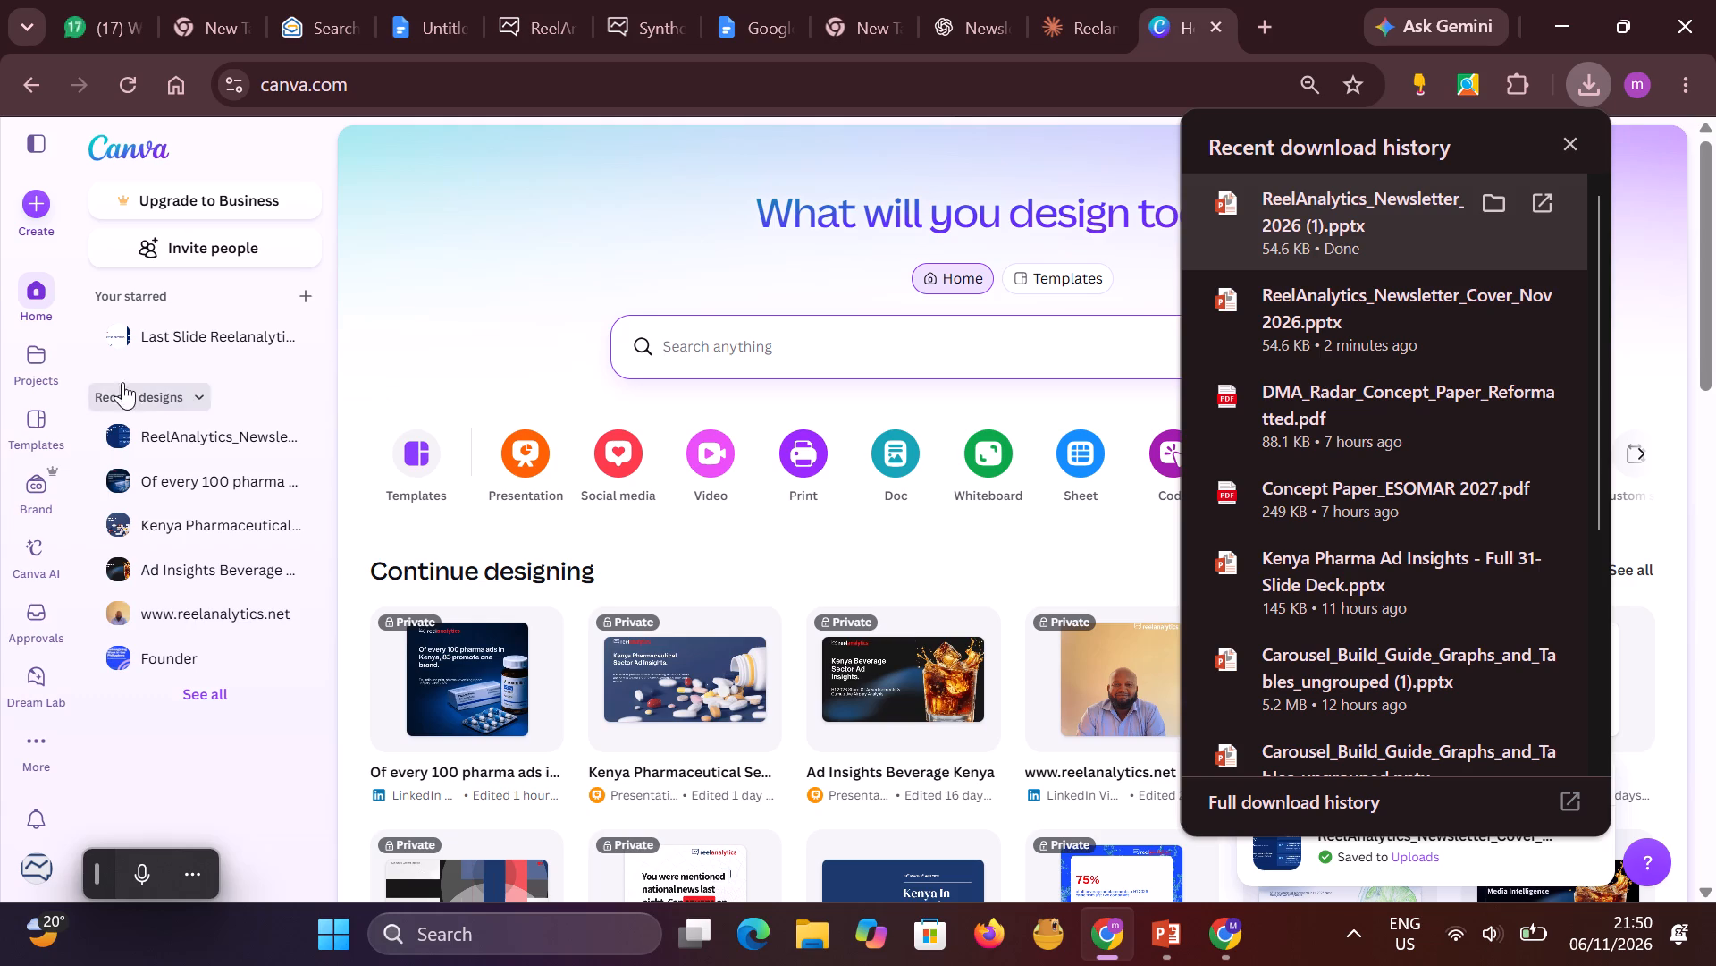
# Create a new blank Presentation (16:9) design.
pyautogui.click(38, 208)
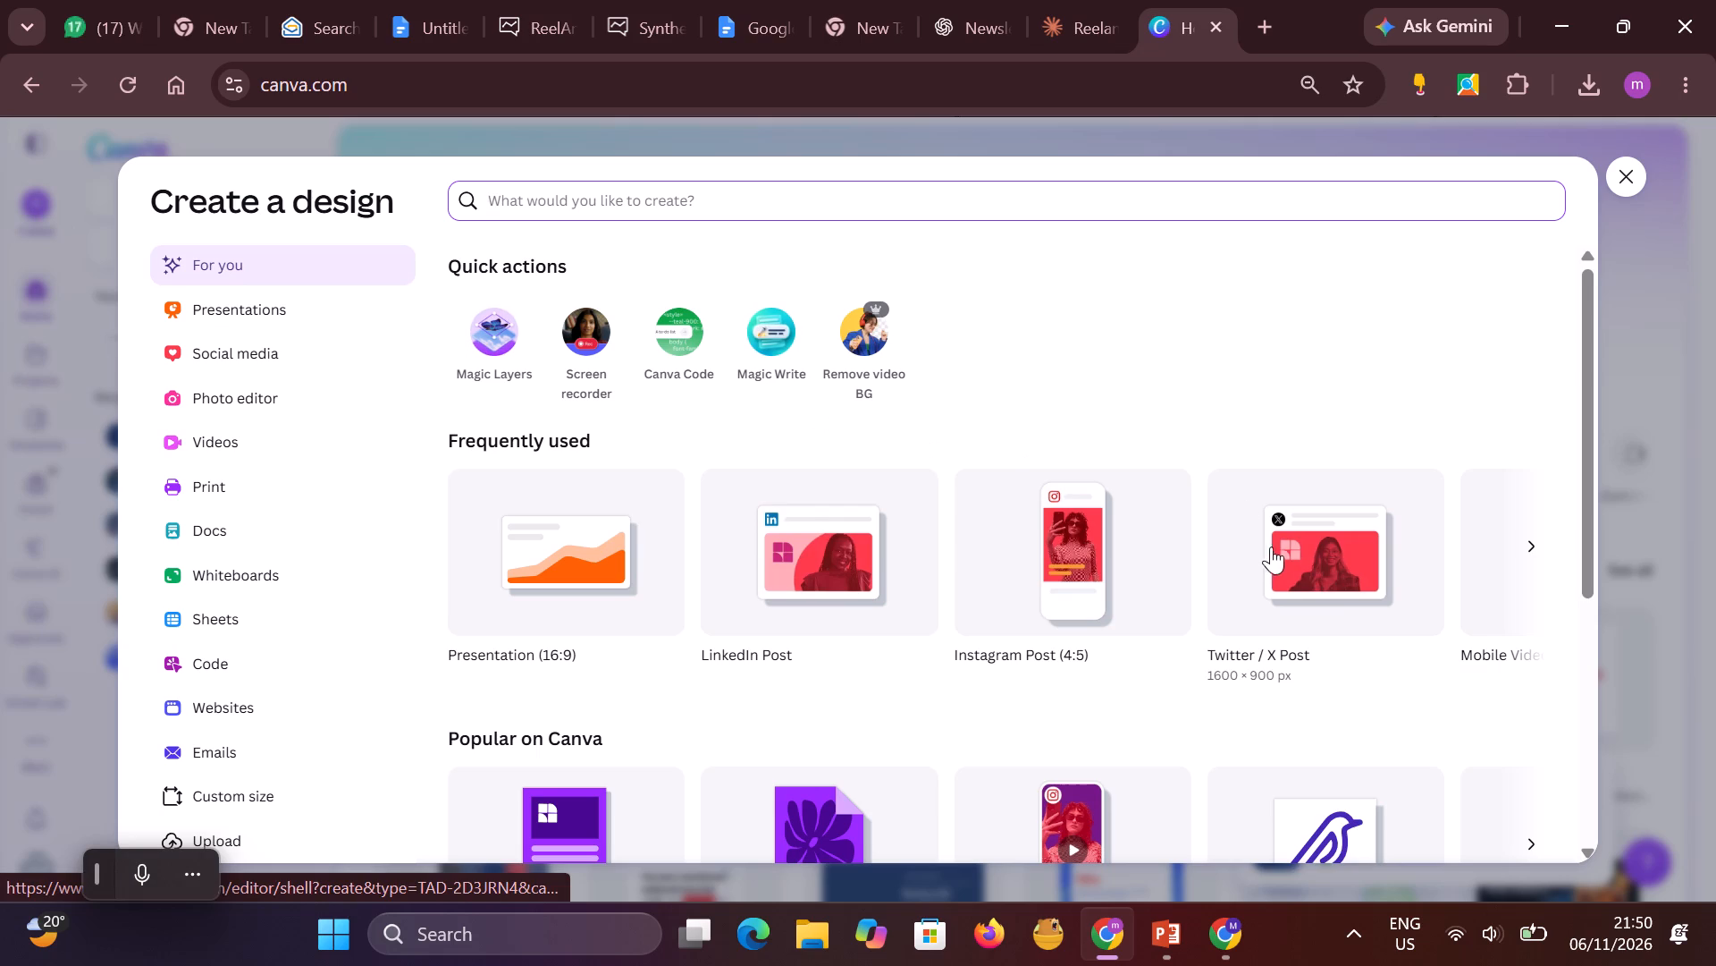
pyautogui.scroll(-2, 1266, 547)
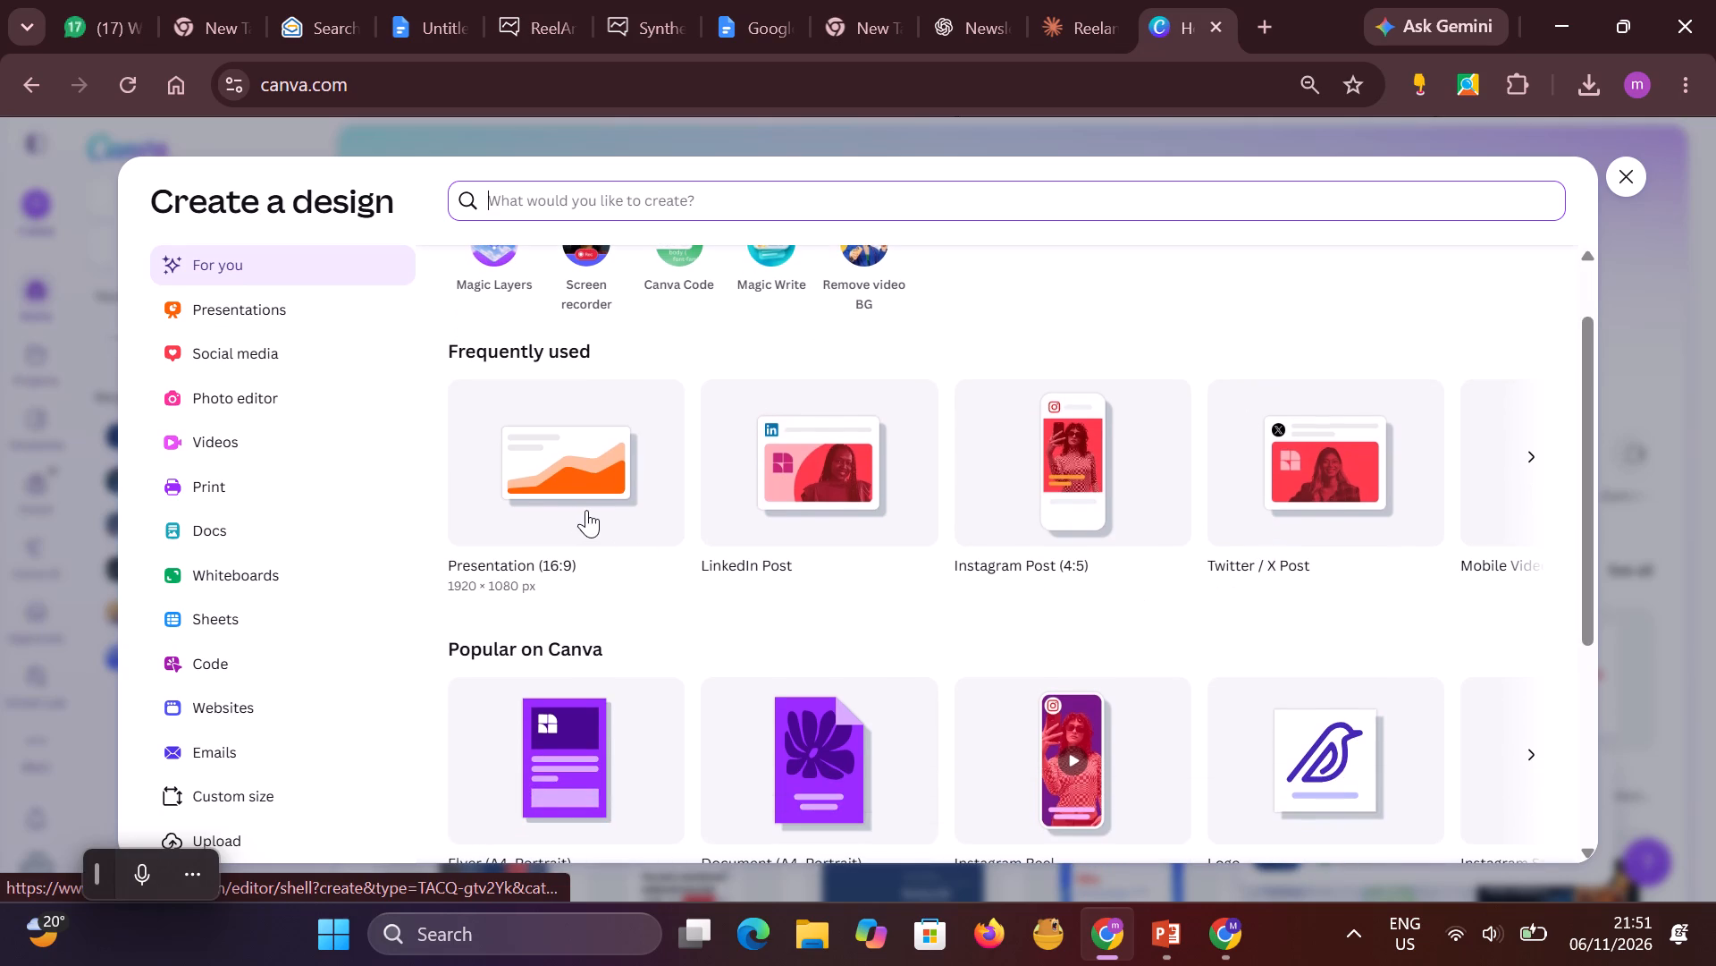
pyautogui.scroll(-1, 594, 501)
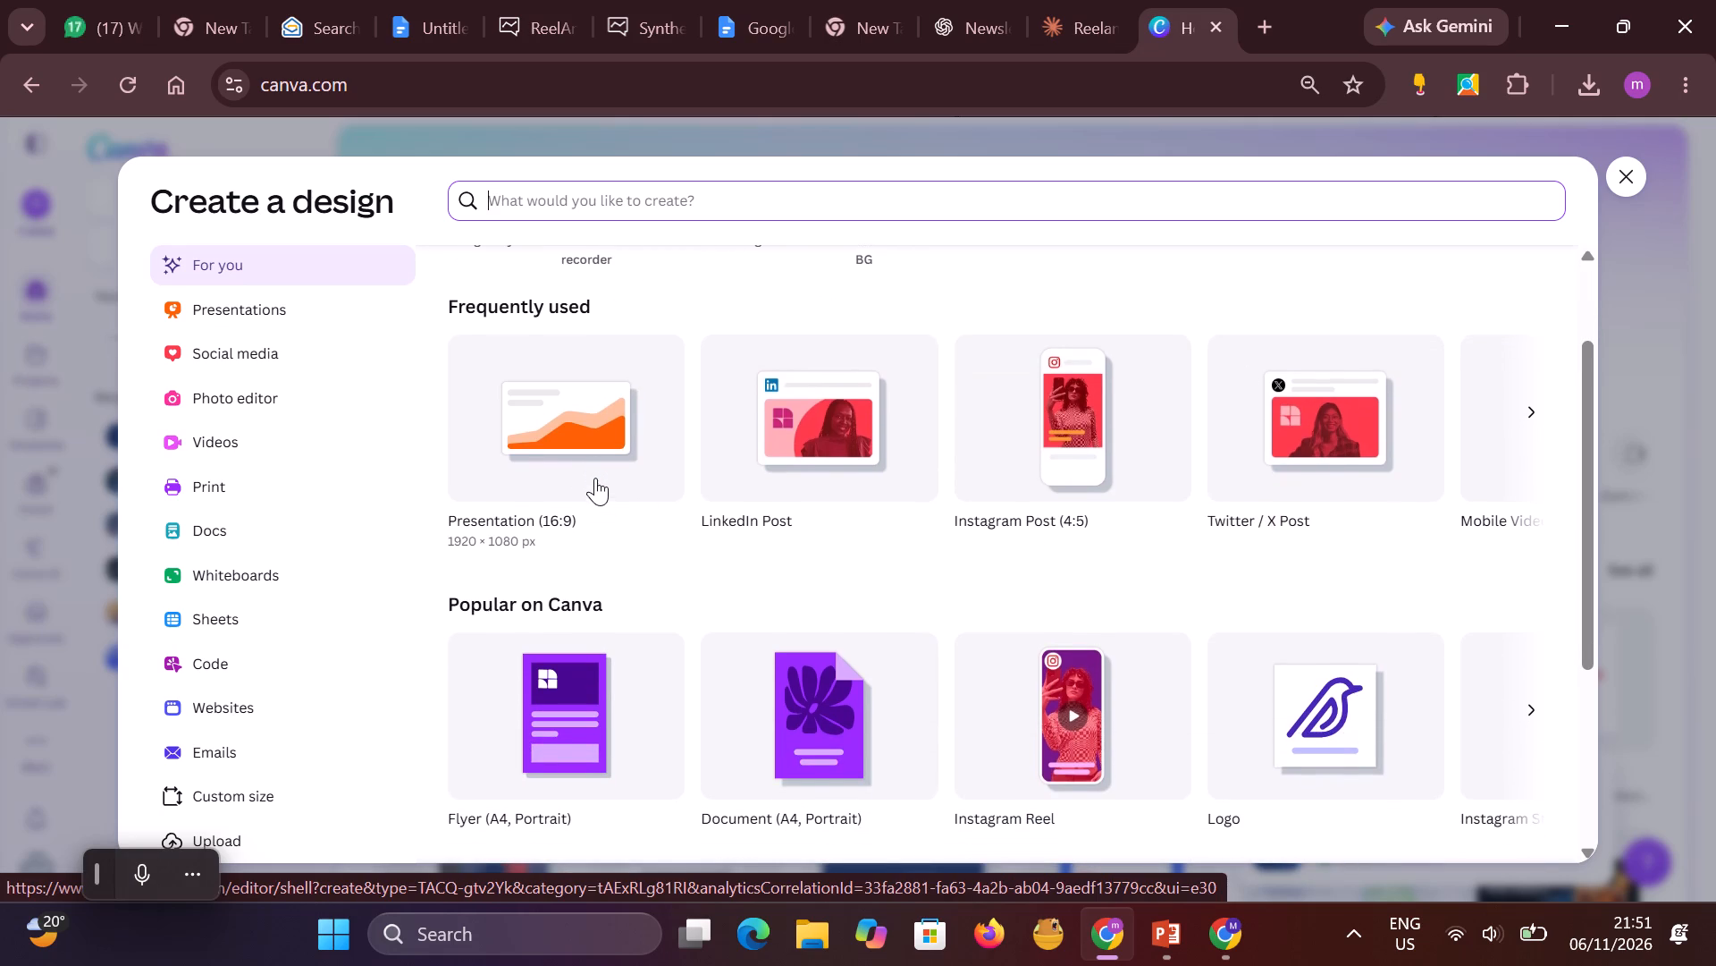
pyautogui.click(600, 460)
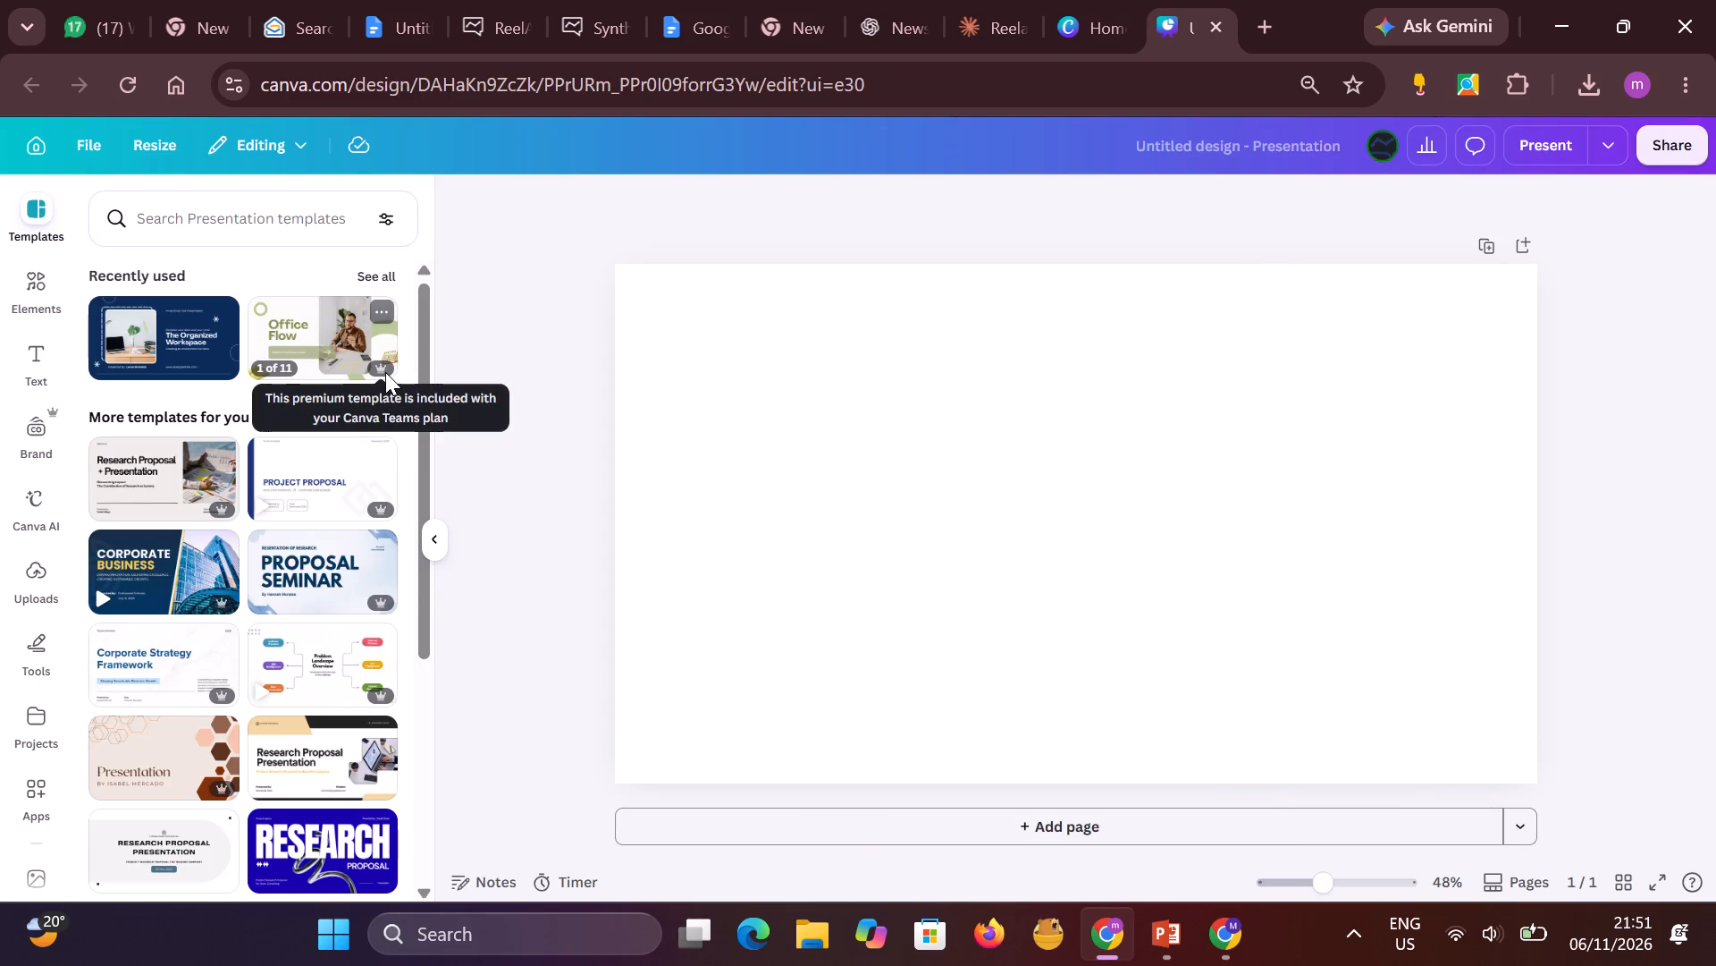
# Insert the uploaded ReelAnalytics newsletter cover design into the blank presentation page.
pyautogui.scroll(-5, 307, 469)
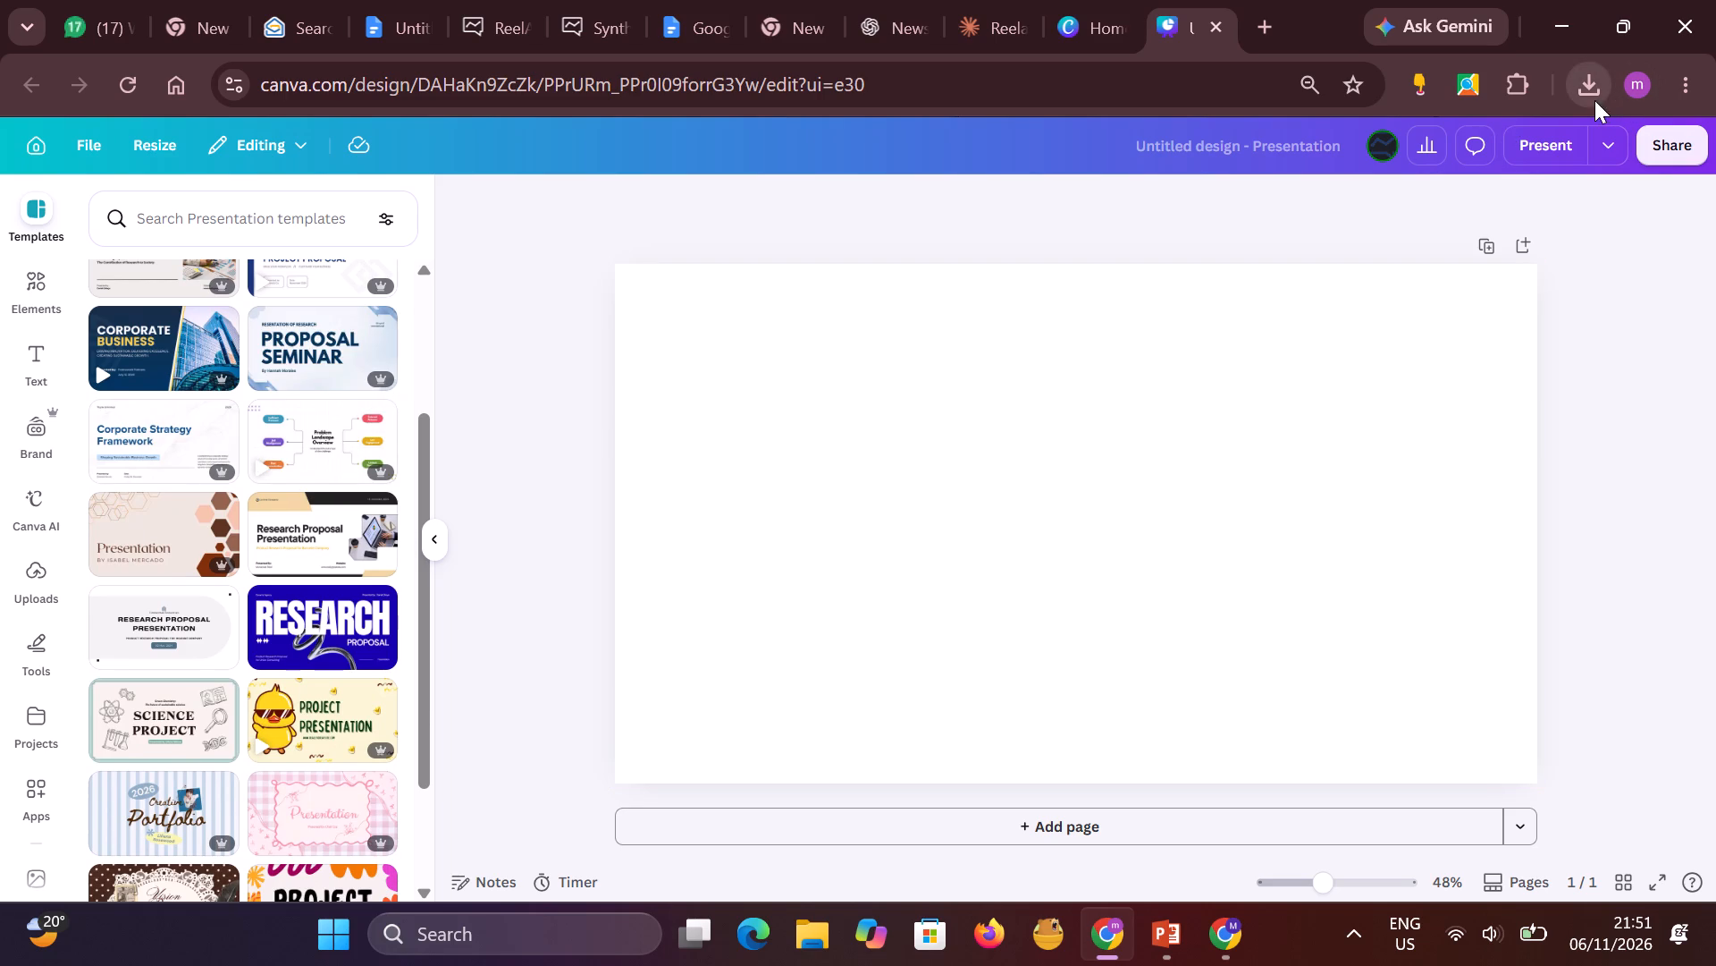
pyautogui.click(50, 590)
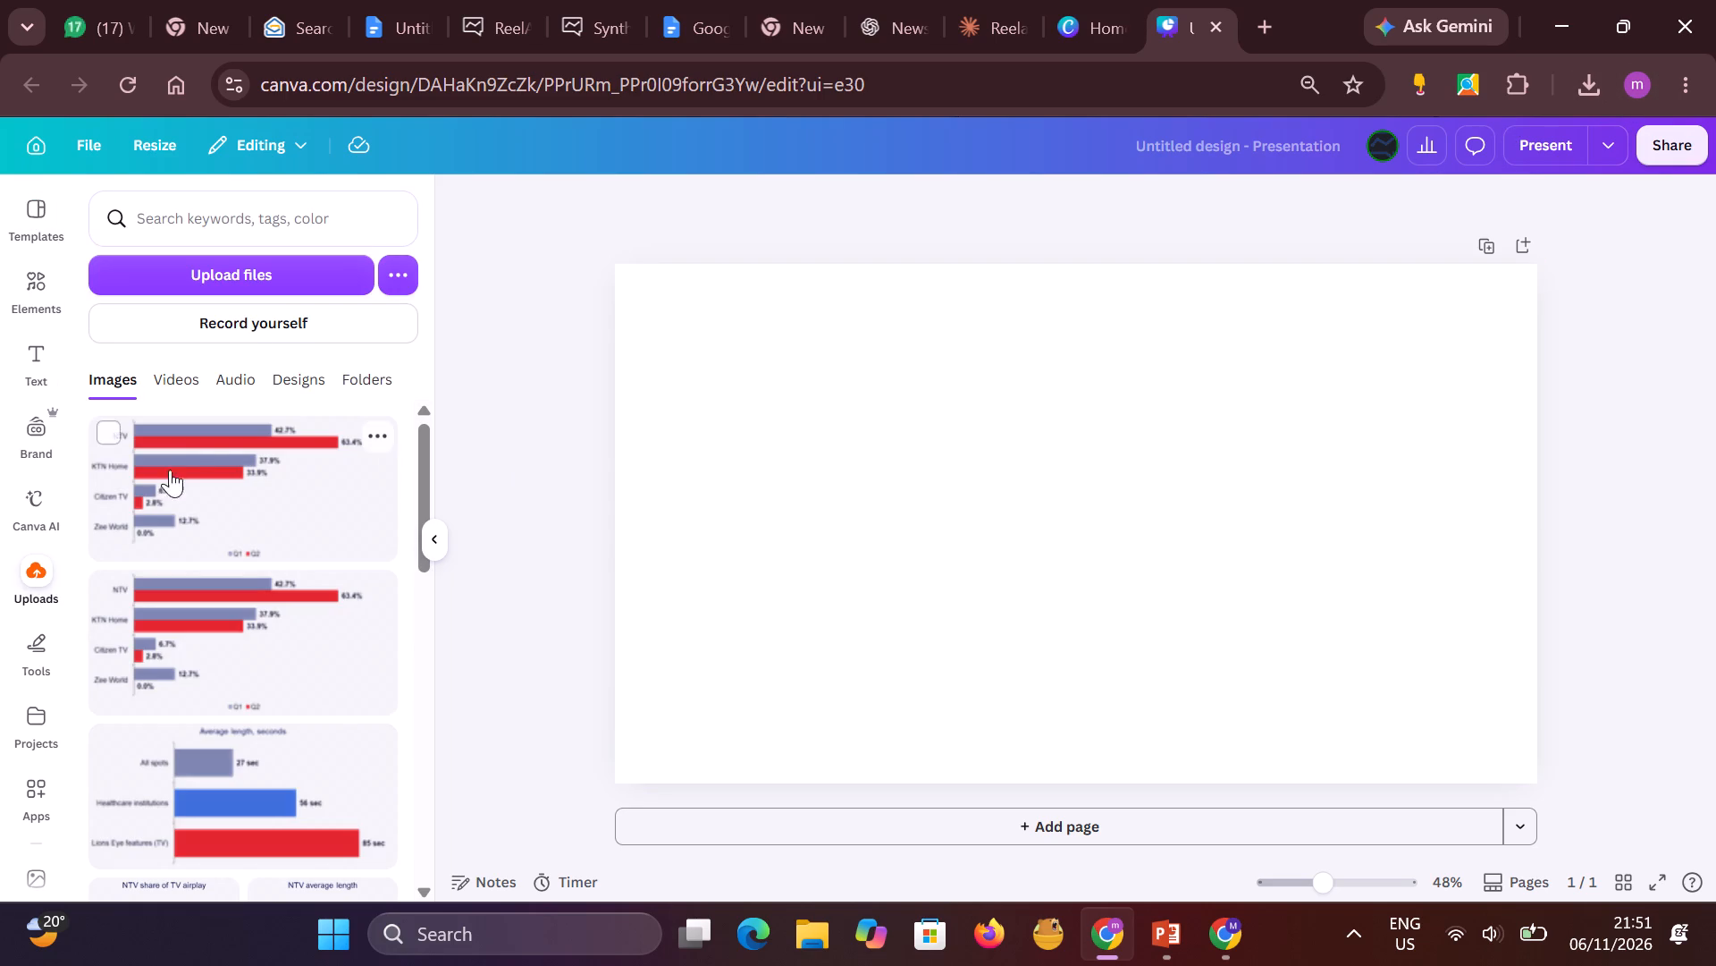
pyautogui.click(298, 374)
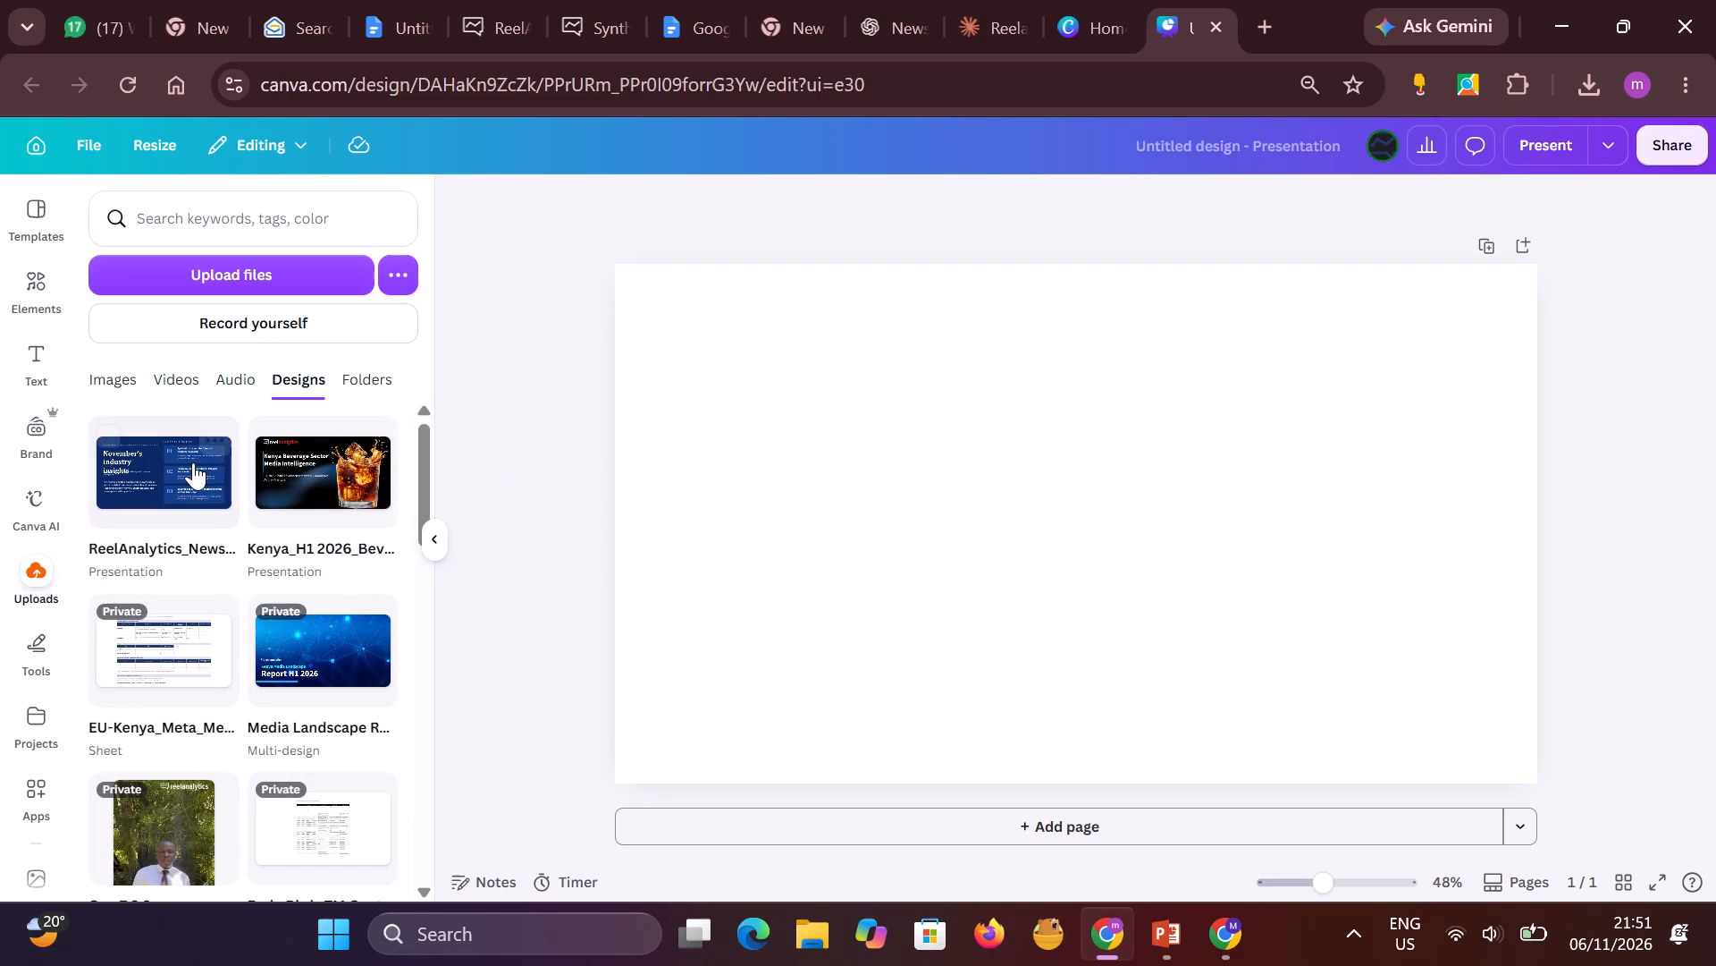
pyautogui.click(172, 470)
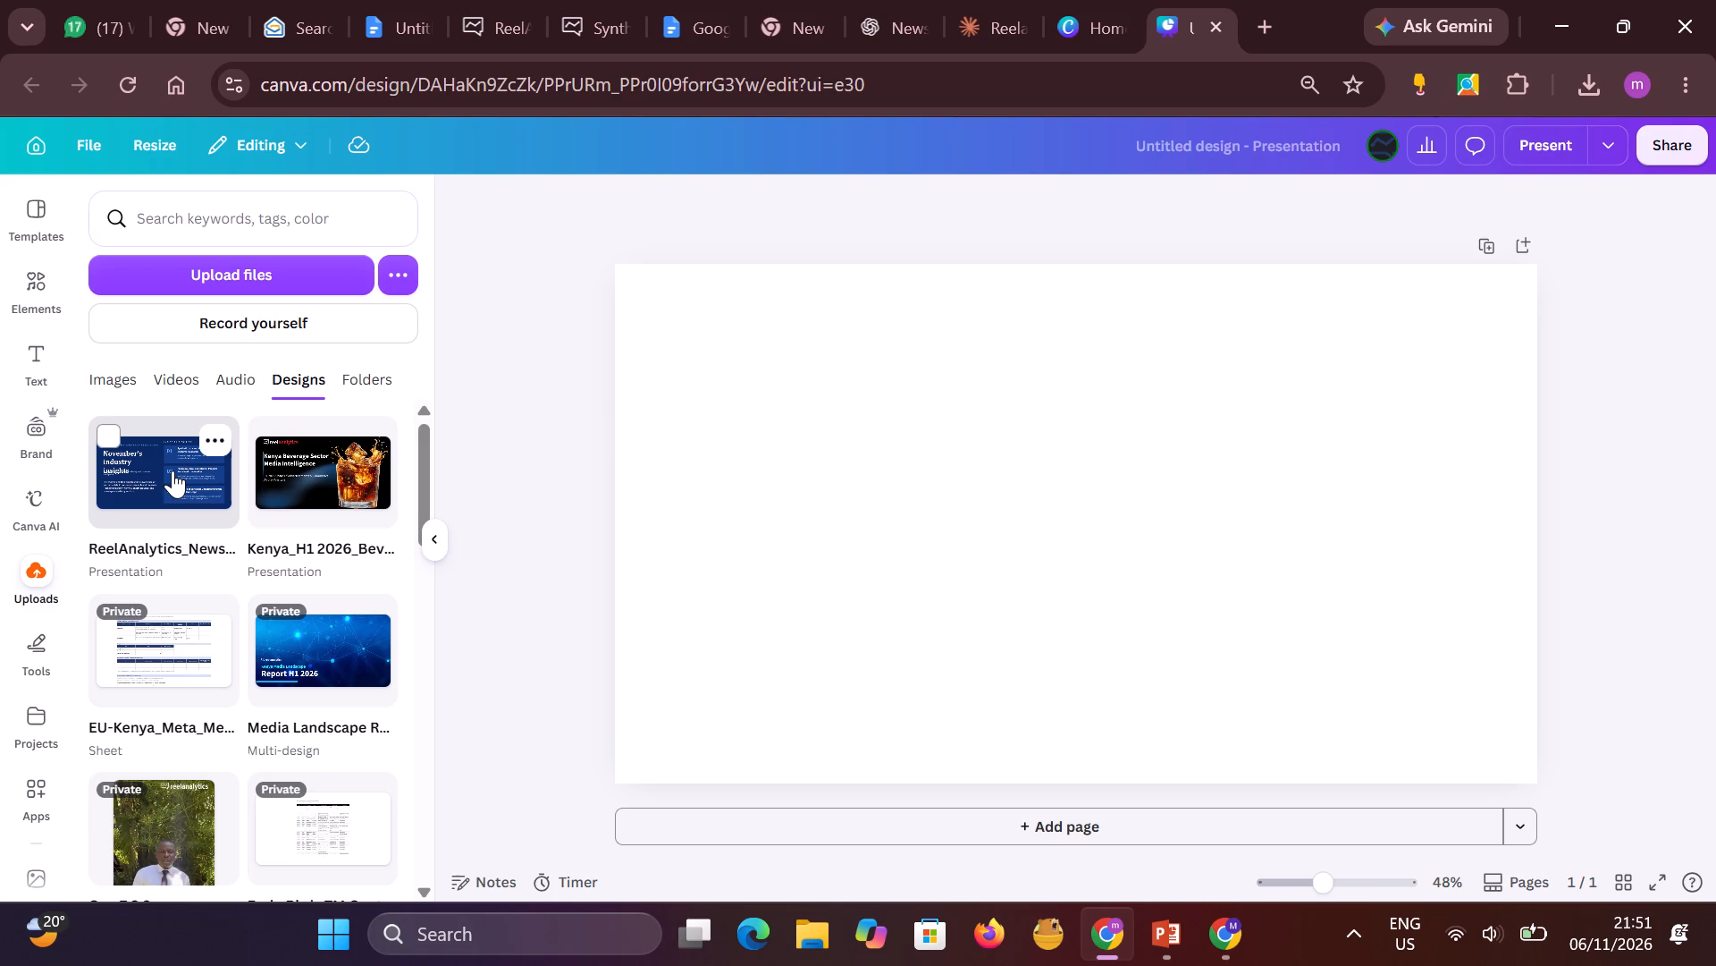
pyautogui.click(711, 316)
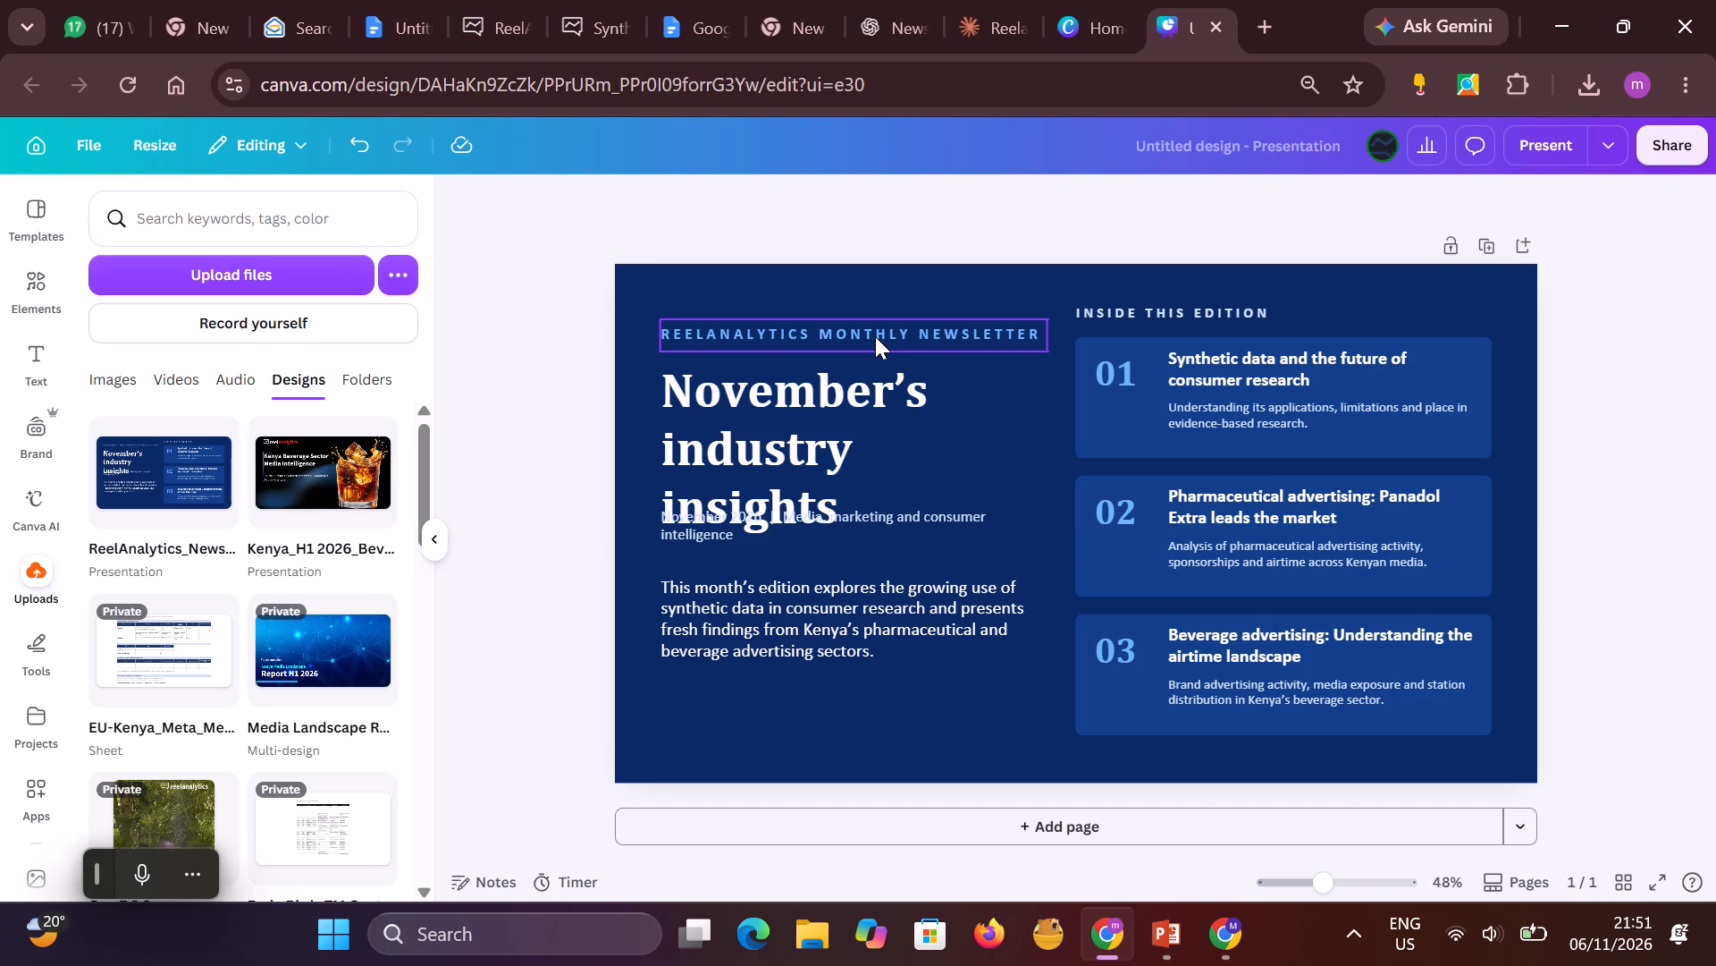
# Delete the "REELANALYTICS MONTHLY NEWSLETTER" line above the cover heading.
pyautogui.moveTo(875, 336); pyautogui.dragTo(710, 346)
pyautogui.press('Delete')
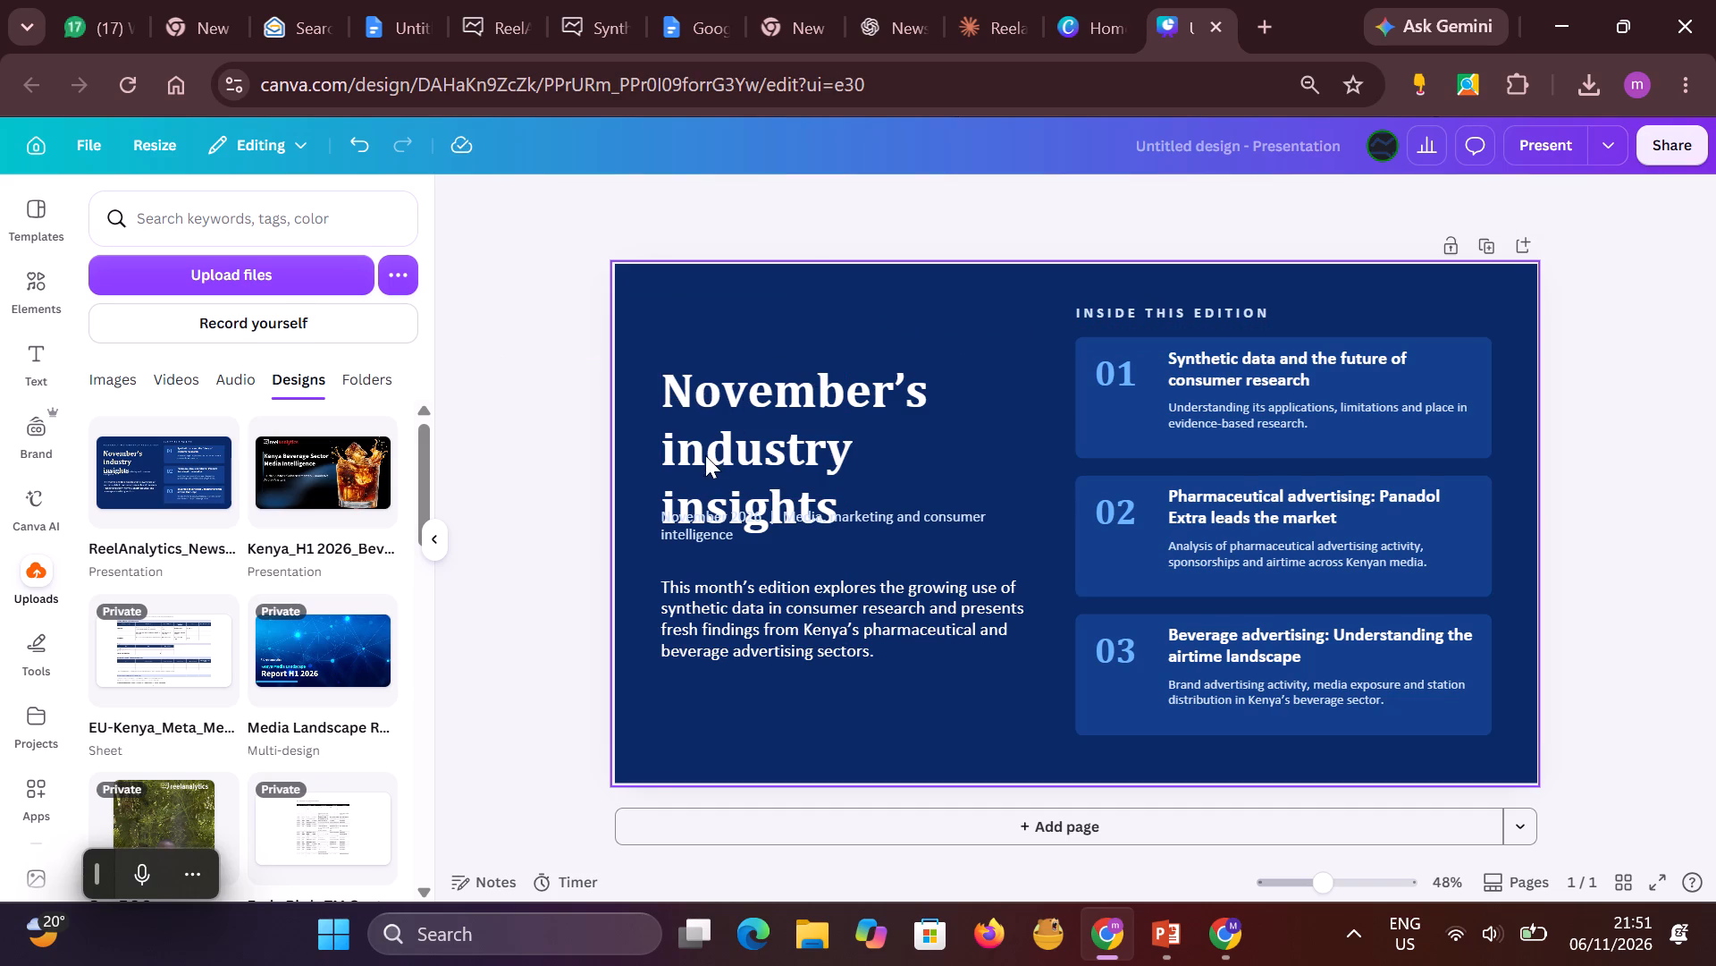
# Move the "November's industry insights" heading up off the date line and make its text box slightly narrower.
pyautogui.moveTo(706, 445); pyautogui.dragTo(712, 419)
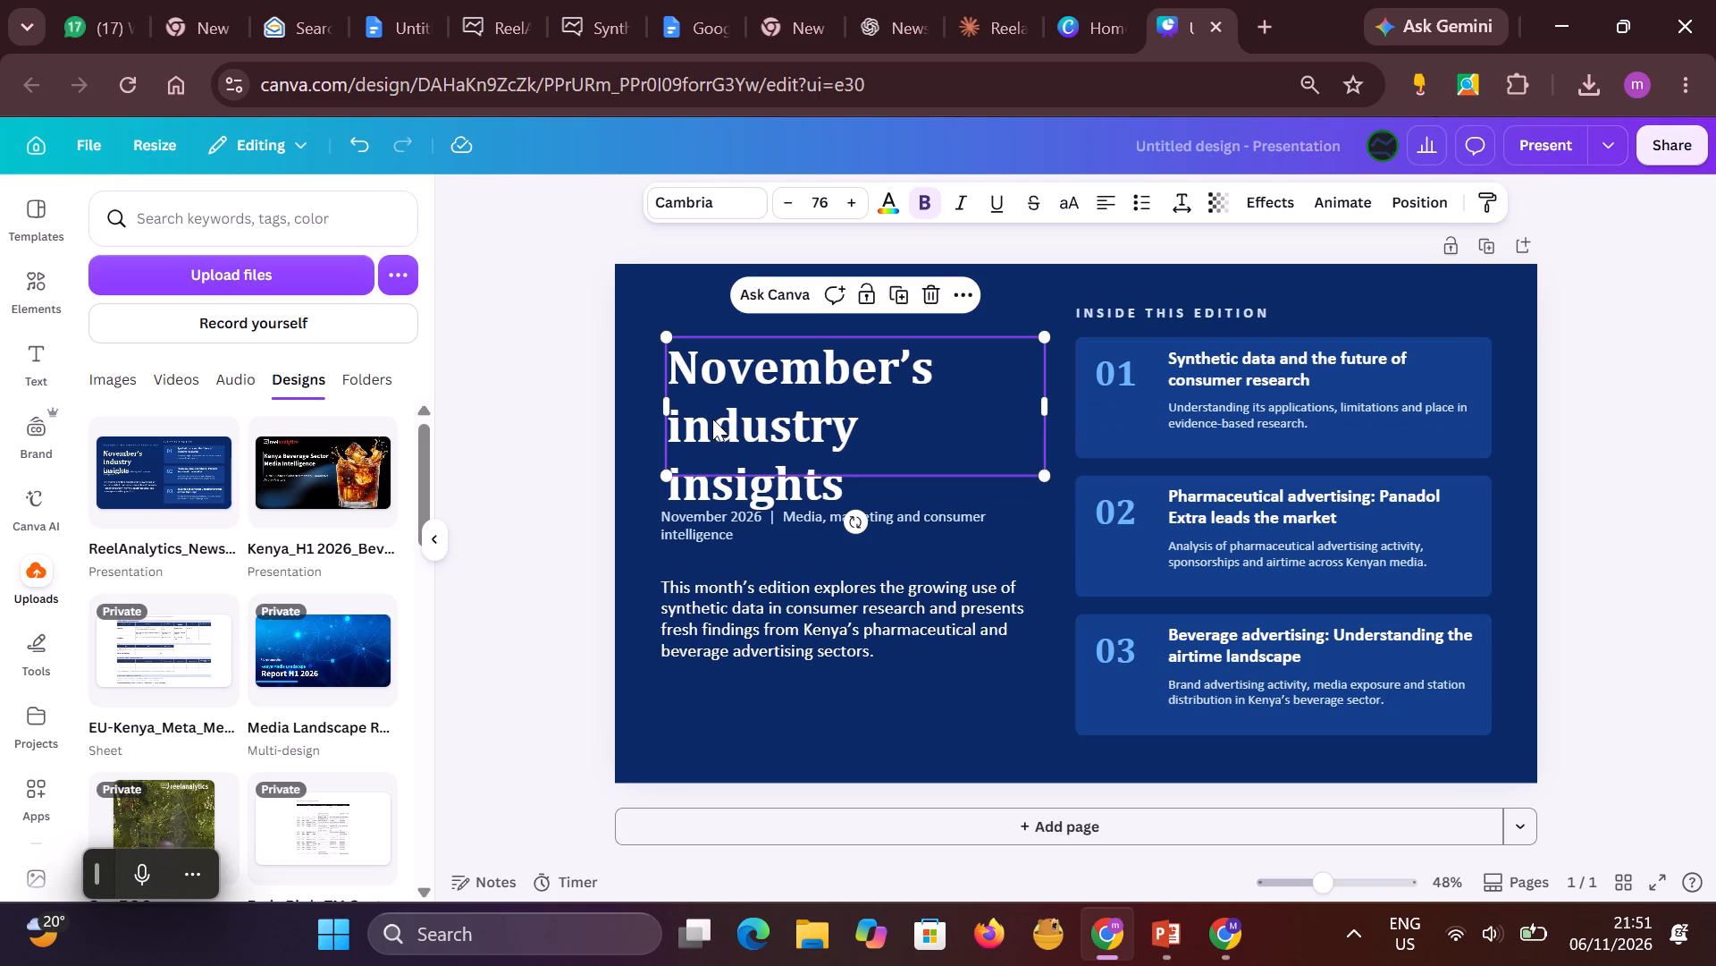
pyautogui.doubleClick(731, 415)
pyautogui.click(777, 419)
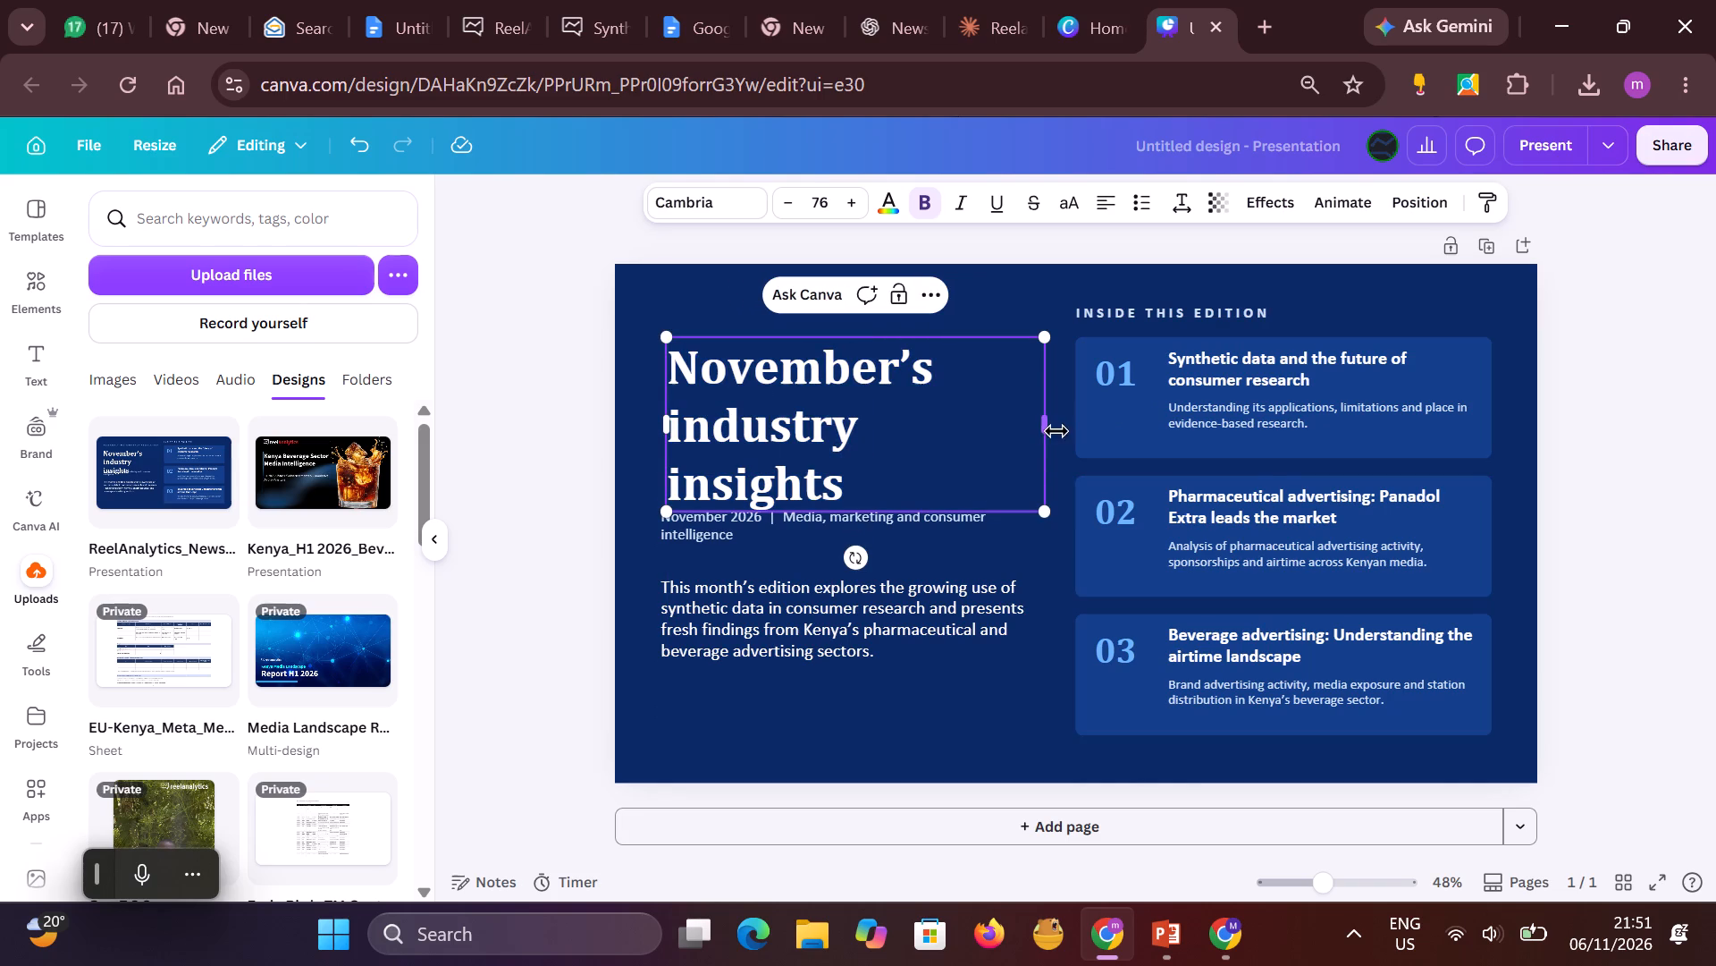
pyautogui.moveTo(1048, 426); pyautogui.dragTo(891, 413)
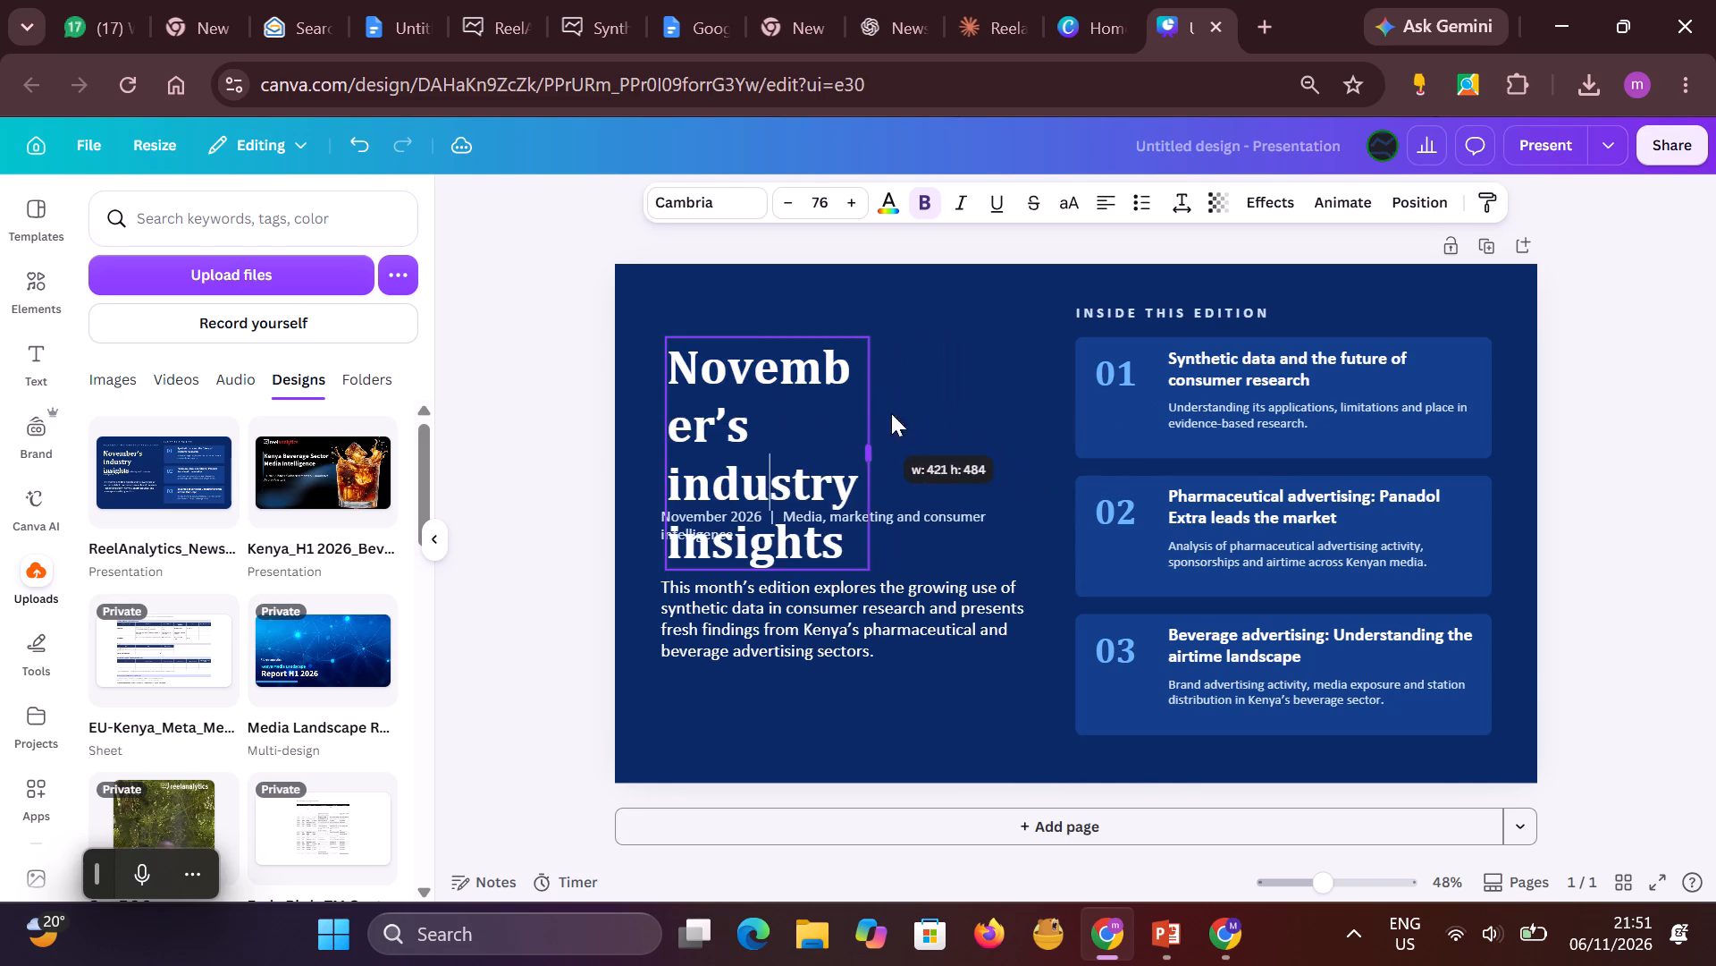
pyautogui.moveTo(891, 413); pyautogui.dragTo(1030, 402)
pyautogui.click(1592, 344)
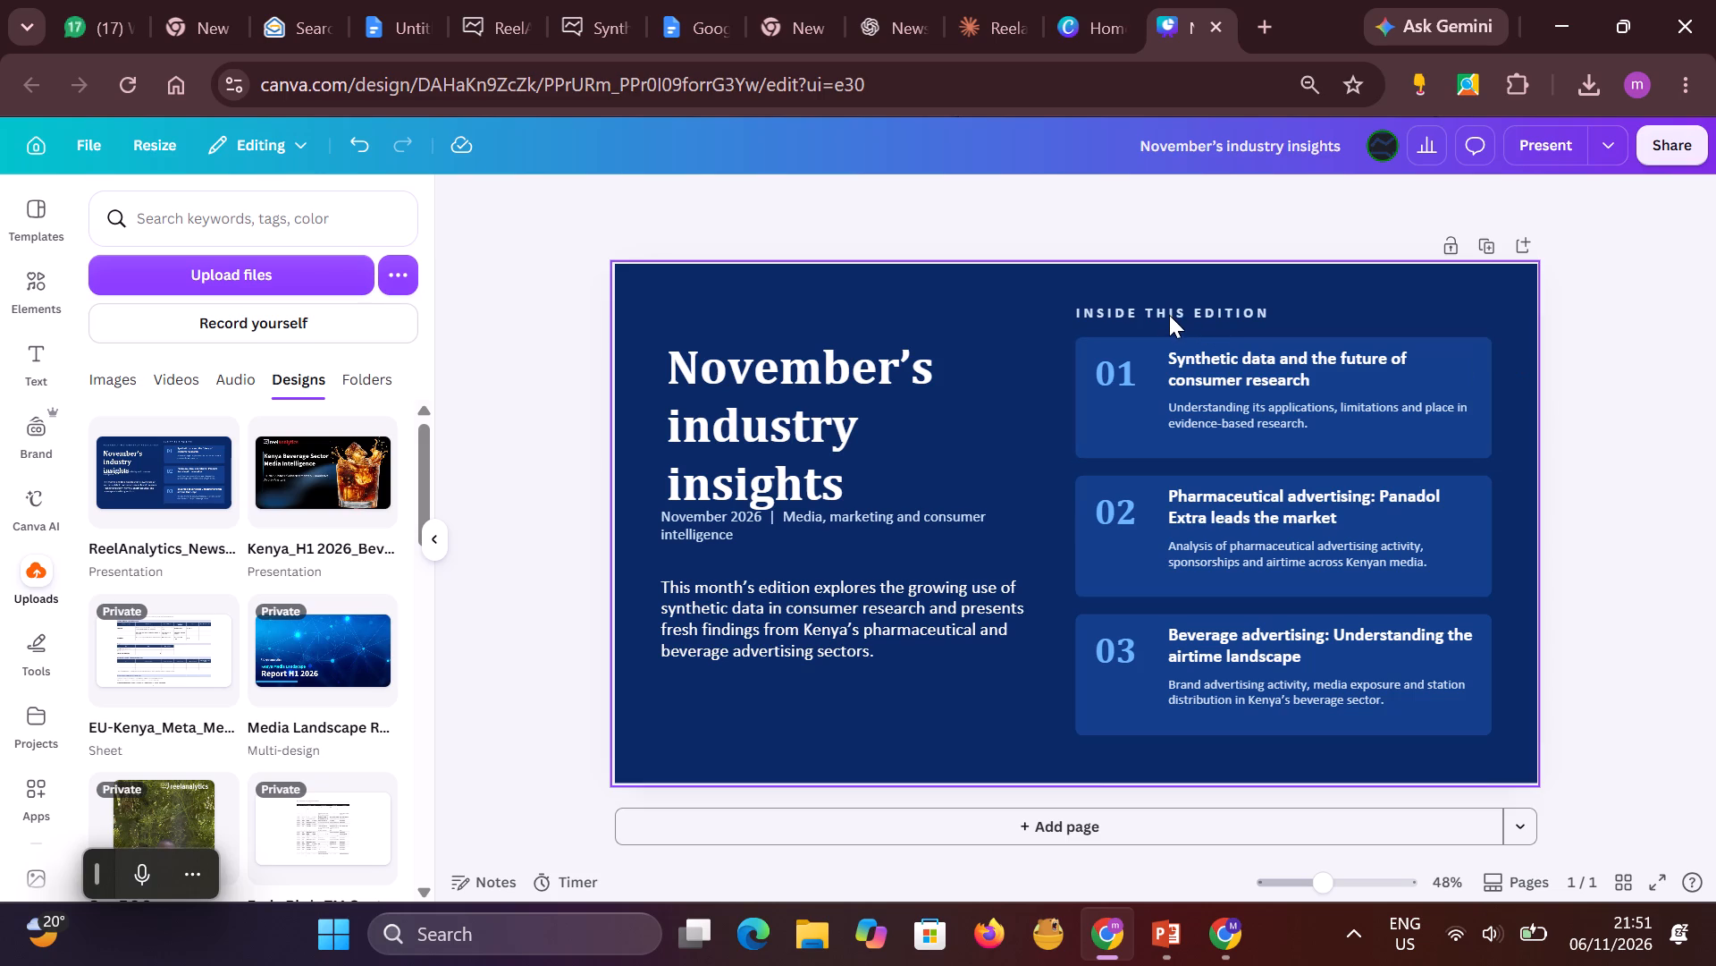
# Move the "INSIDE THIS EDITION" label slightly right and down, closer to the first story card.
pyautogui.moveTo(1169, 314); pyautogui.dragTo(1190, 313)
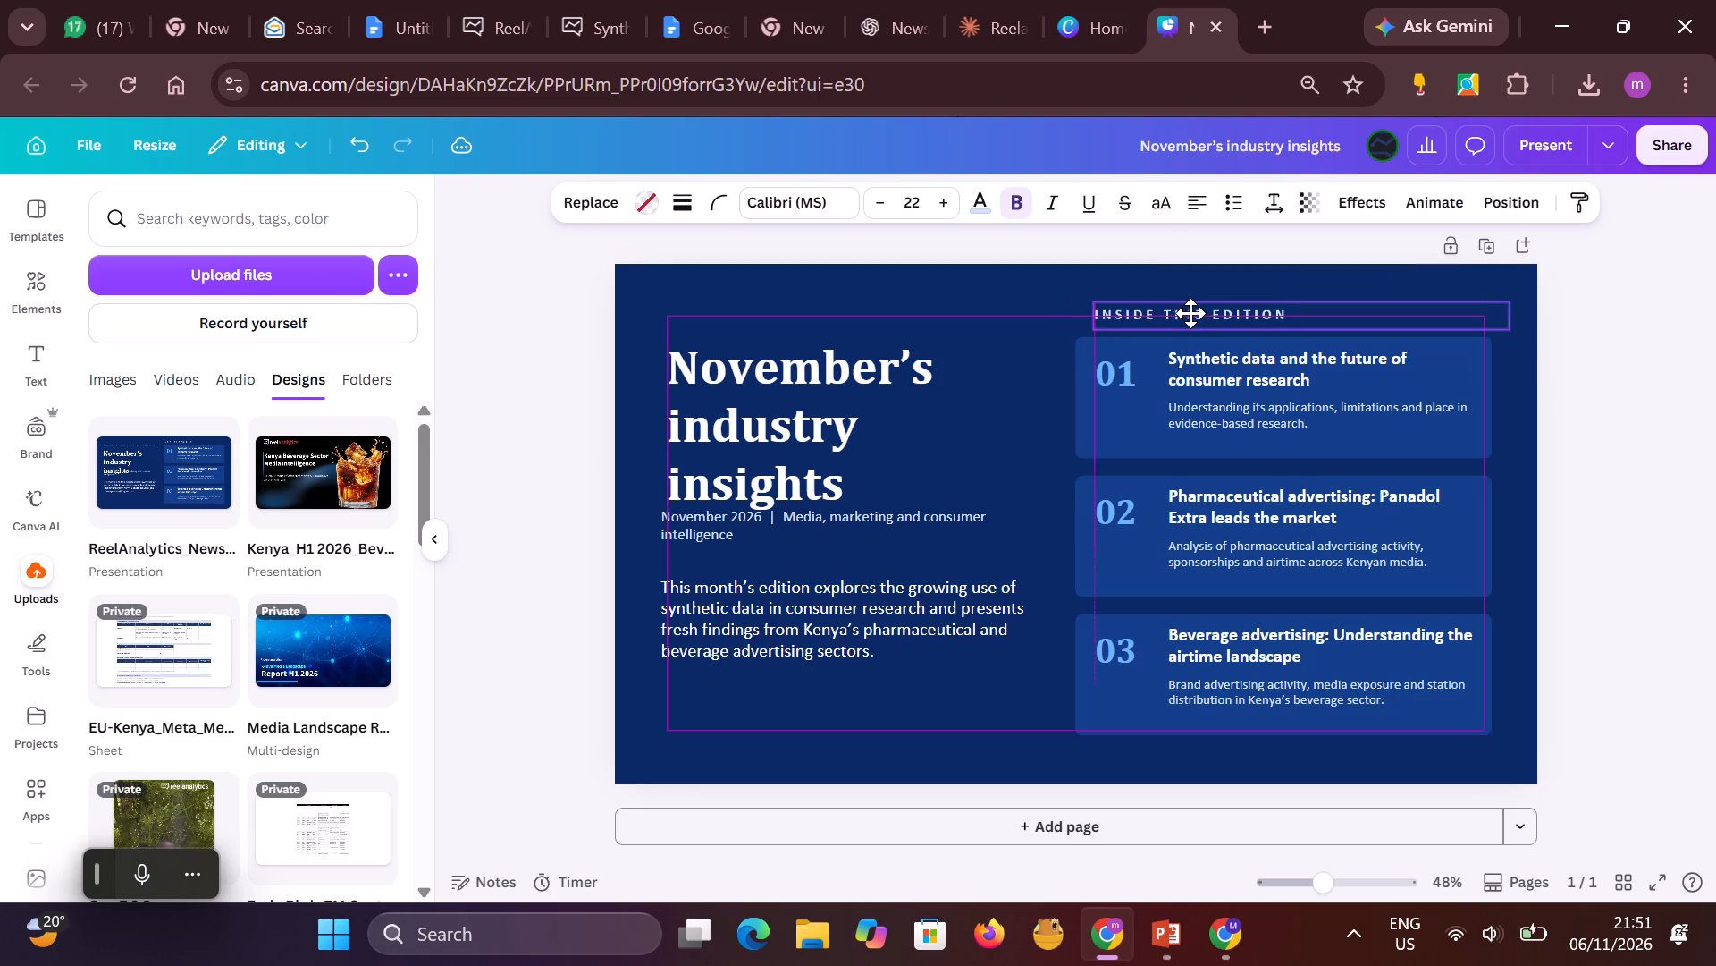
pyautogui.moveTo(1190, 313); pyautogui.dragTo(1196, 321)
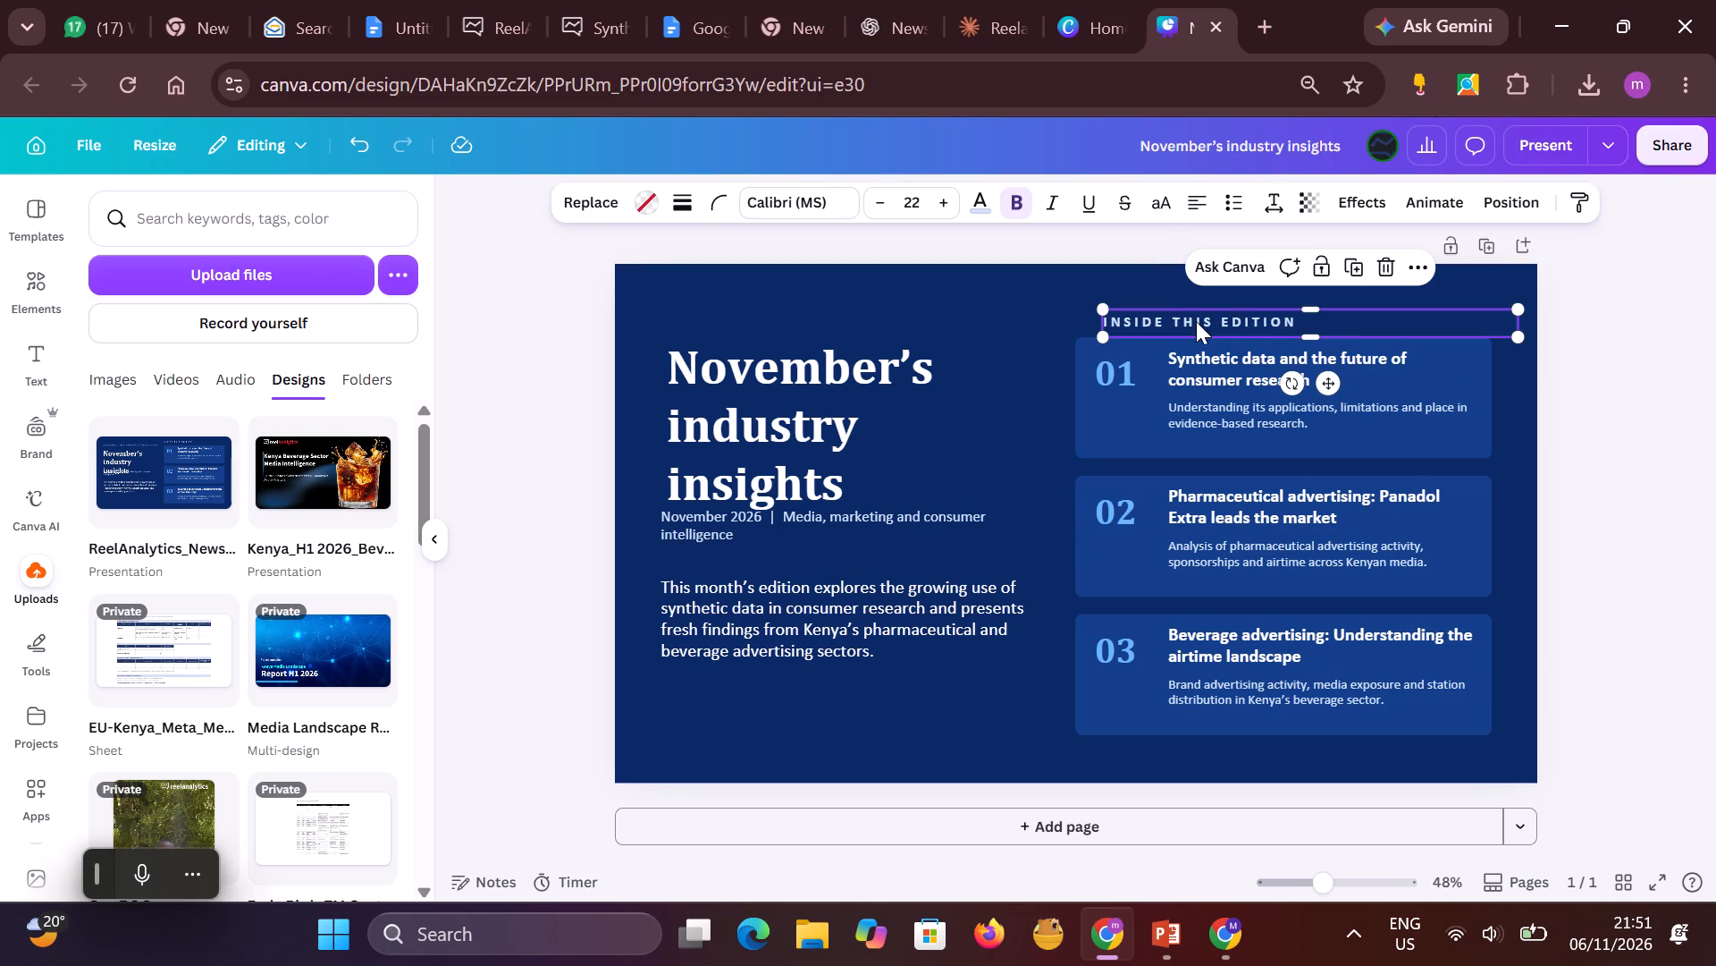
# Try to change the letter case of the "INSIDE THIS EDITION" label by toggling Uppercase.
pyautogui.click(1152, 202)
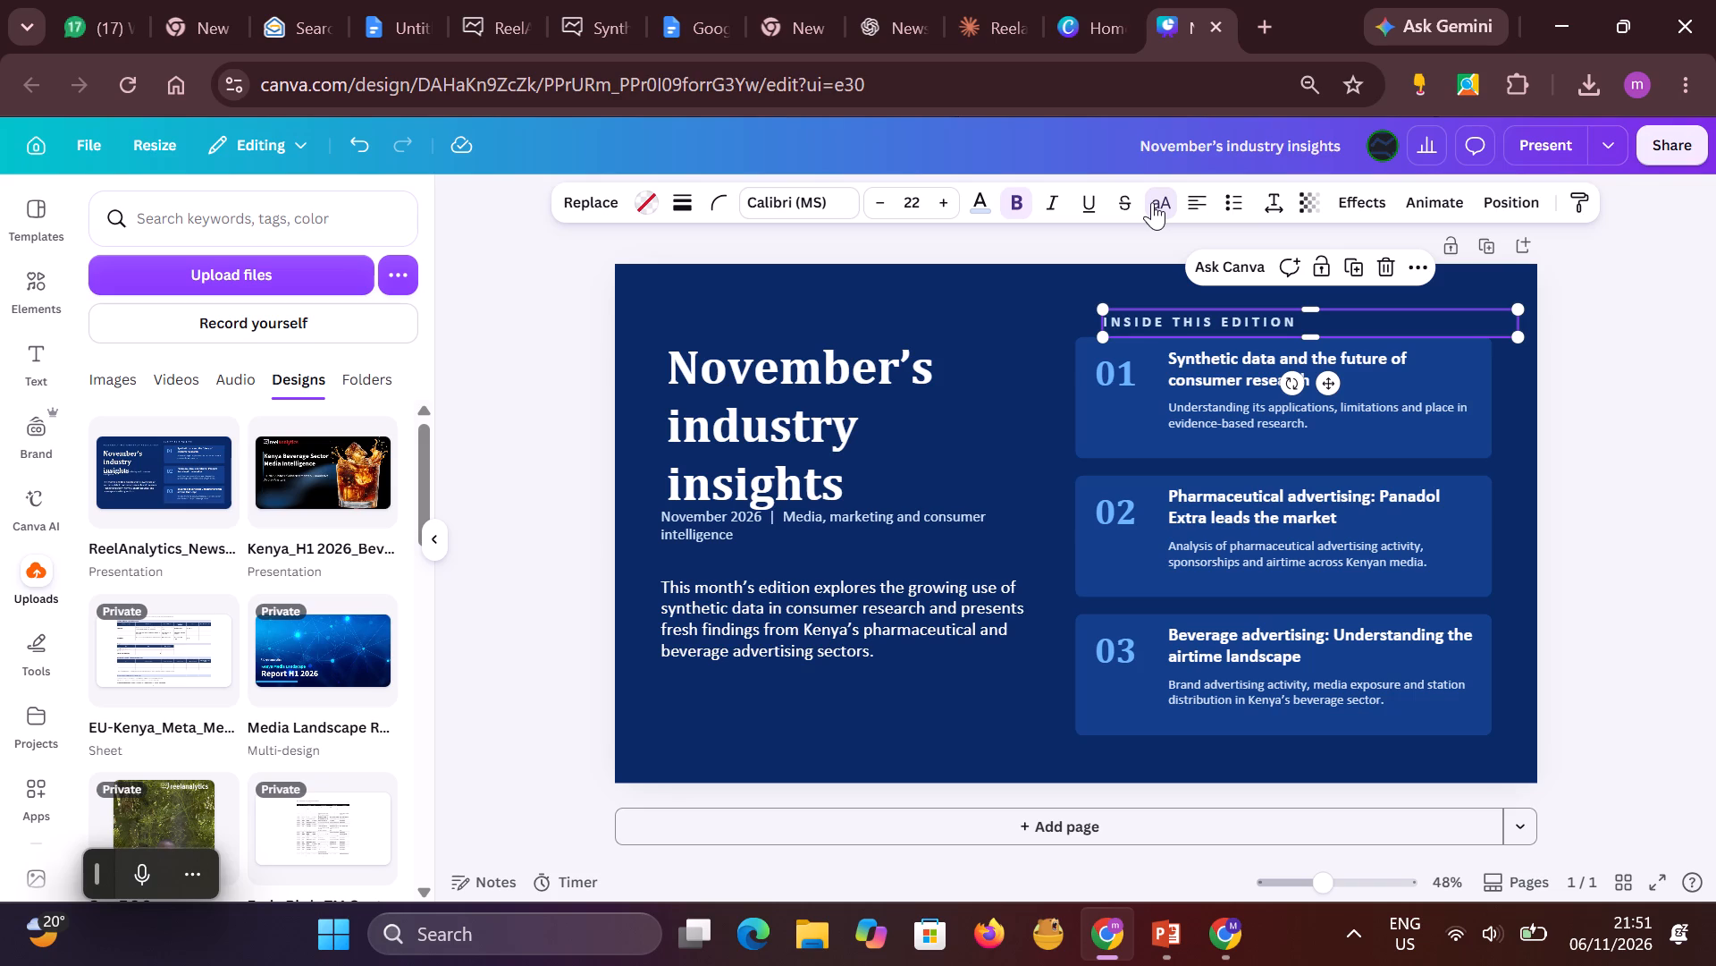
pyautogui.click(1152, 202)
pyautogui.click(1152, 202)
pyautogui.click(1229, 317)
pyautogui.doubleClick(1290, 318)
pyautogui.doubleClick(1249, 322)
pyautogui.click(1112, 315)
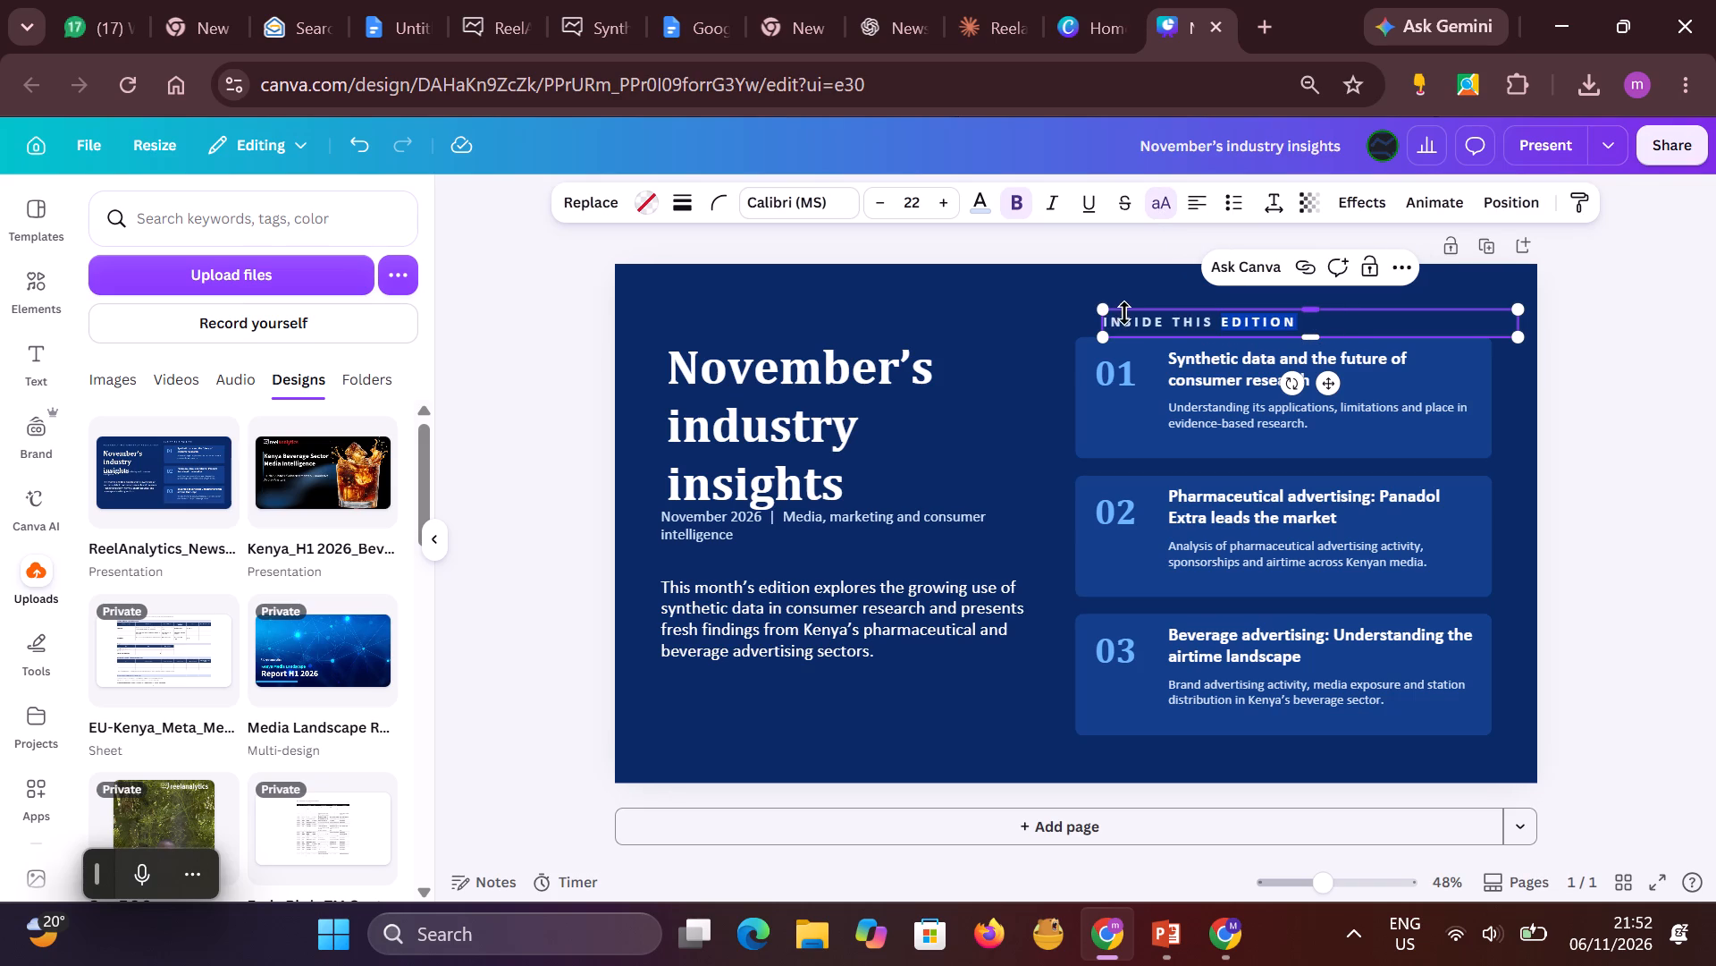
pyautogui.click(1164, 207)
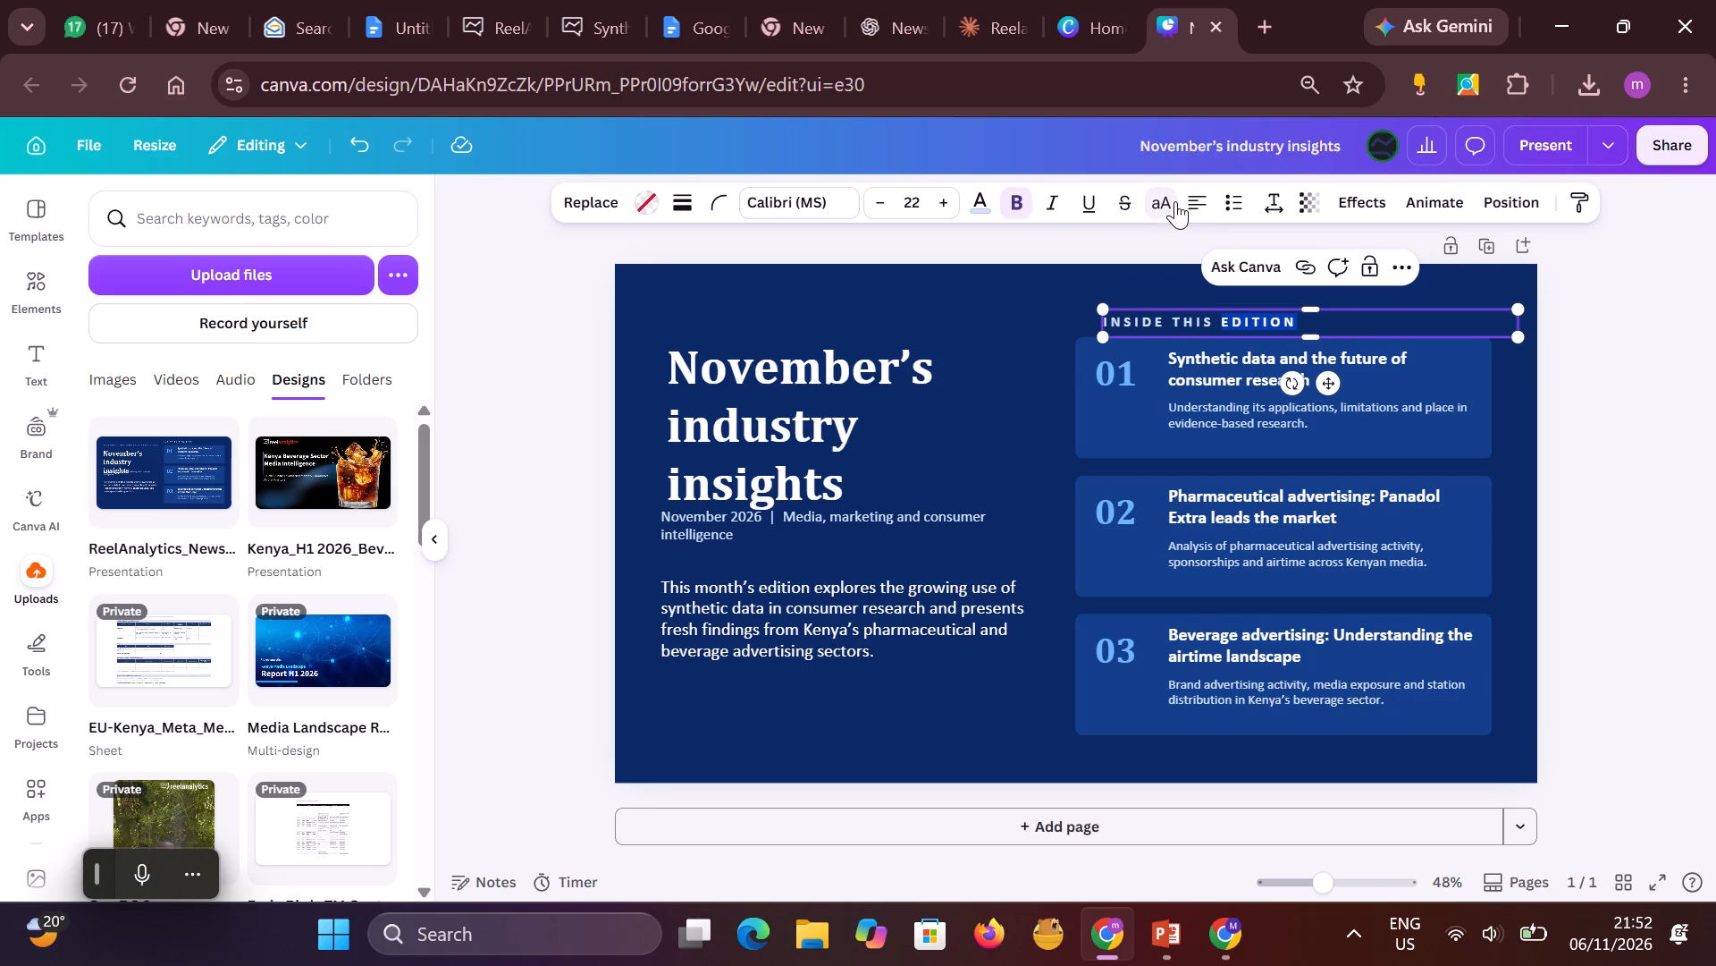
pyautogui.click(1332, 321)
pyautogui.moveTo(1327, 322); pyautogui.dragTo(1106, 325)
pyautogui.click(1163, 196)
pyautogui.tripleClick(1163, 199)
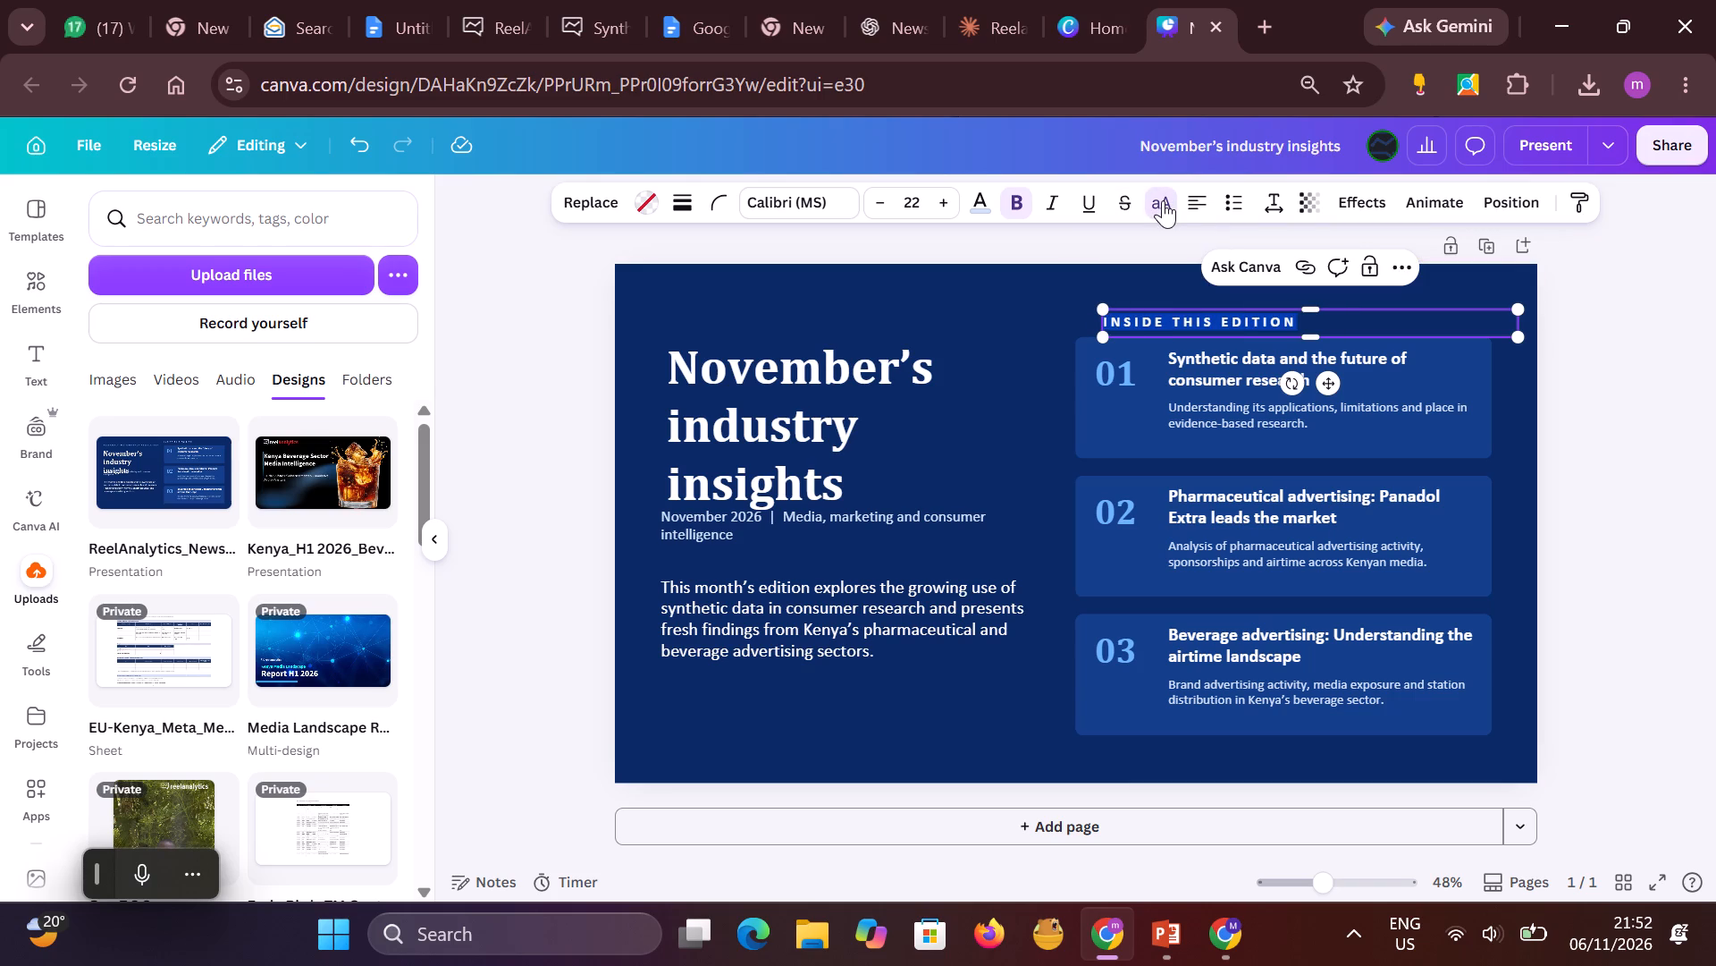
# Move the "November's industry insights" heading slightly up and to the right, clear of the date line.
pyautogui.click(1019, 352)
pyautogui.moveTo(862, 391); pyautogui.dragTo(863, 387)
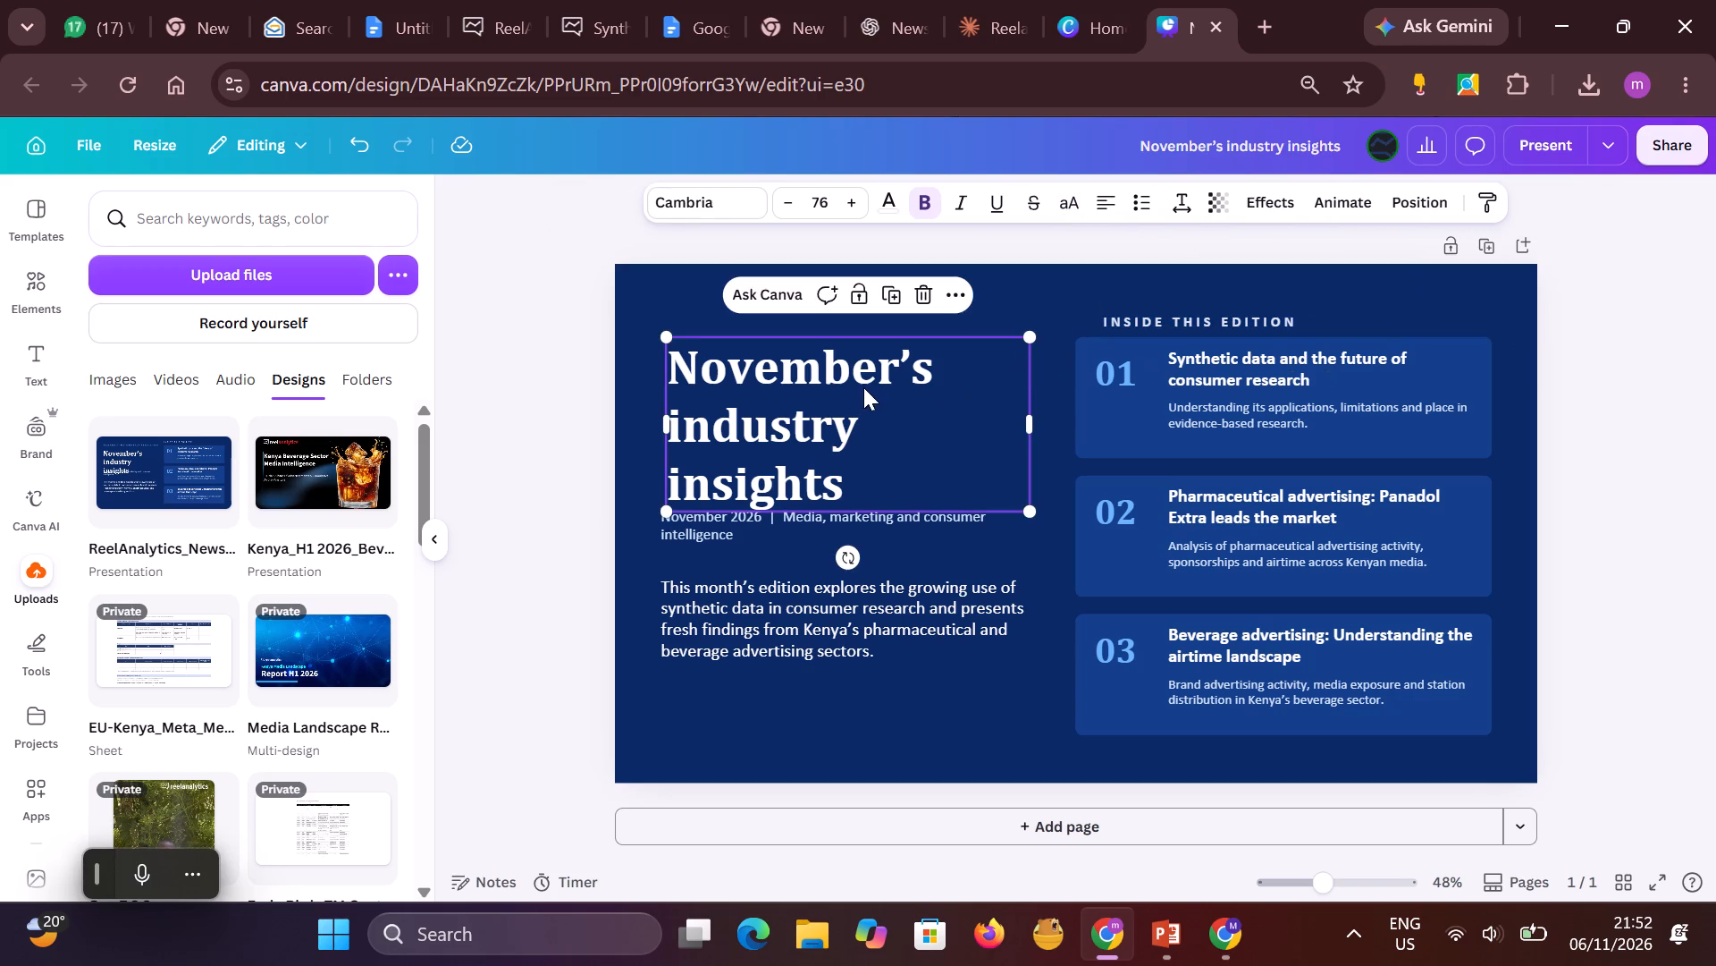
pyautogui.moveTo(863, 387); pyautogui.dragTo(879, 377)
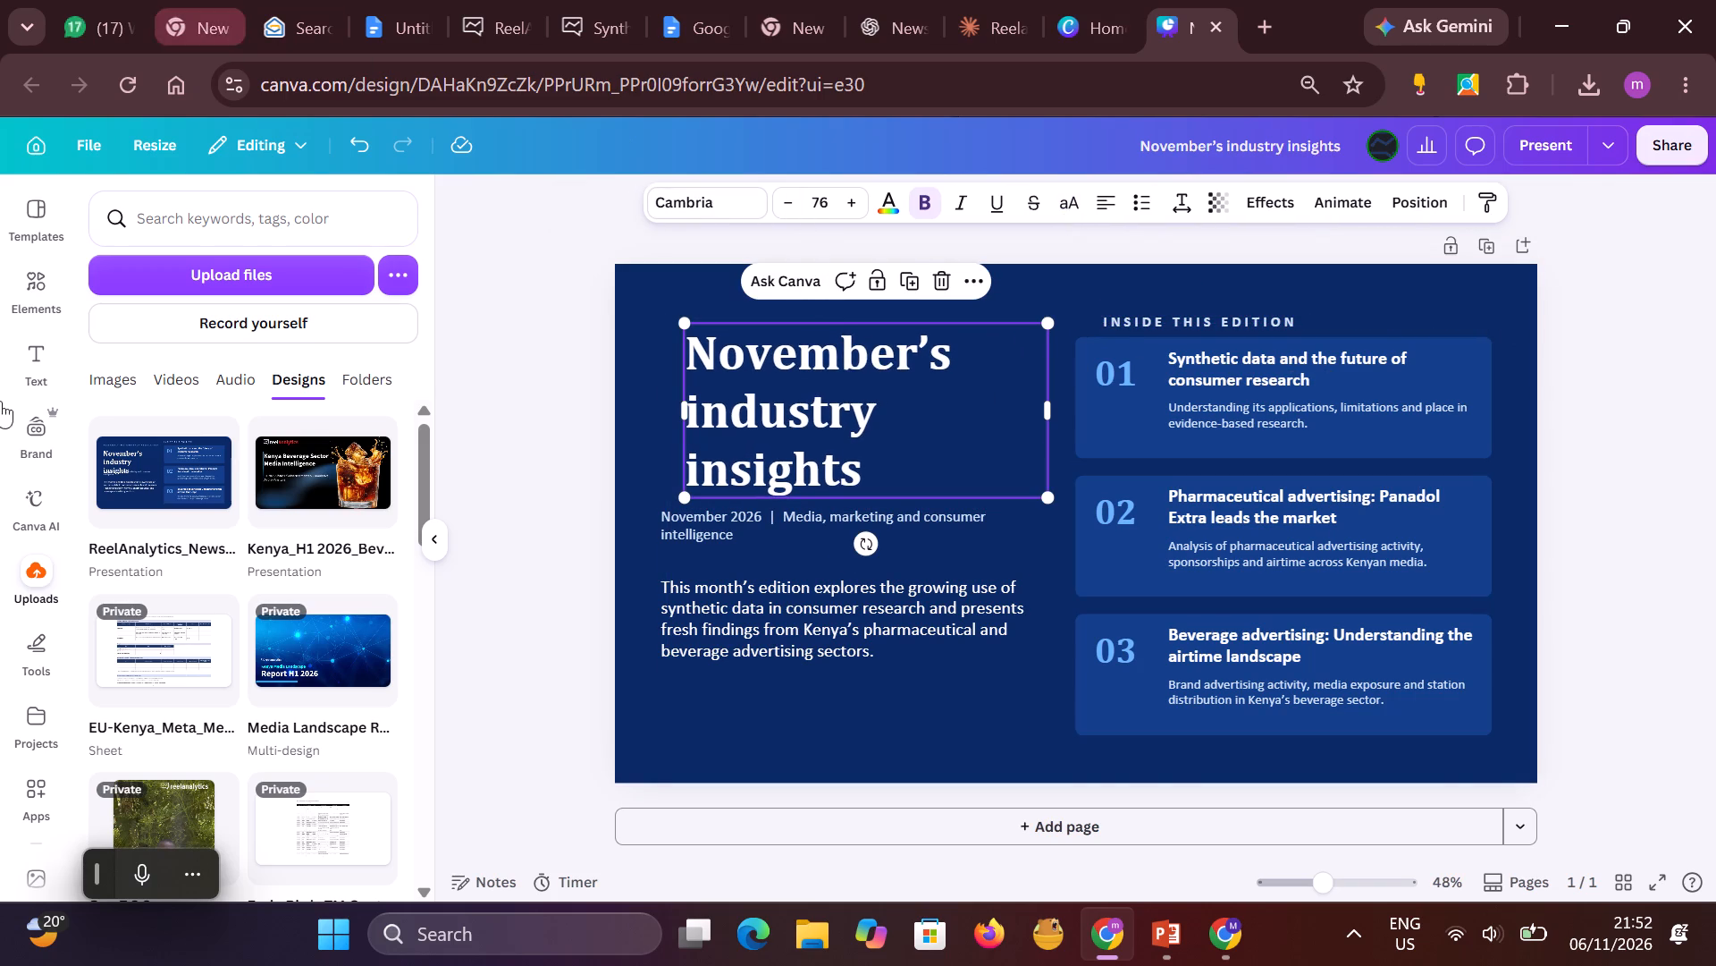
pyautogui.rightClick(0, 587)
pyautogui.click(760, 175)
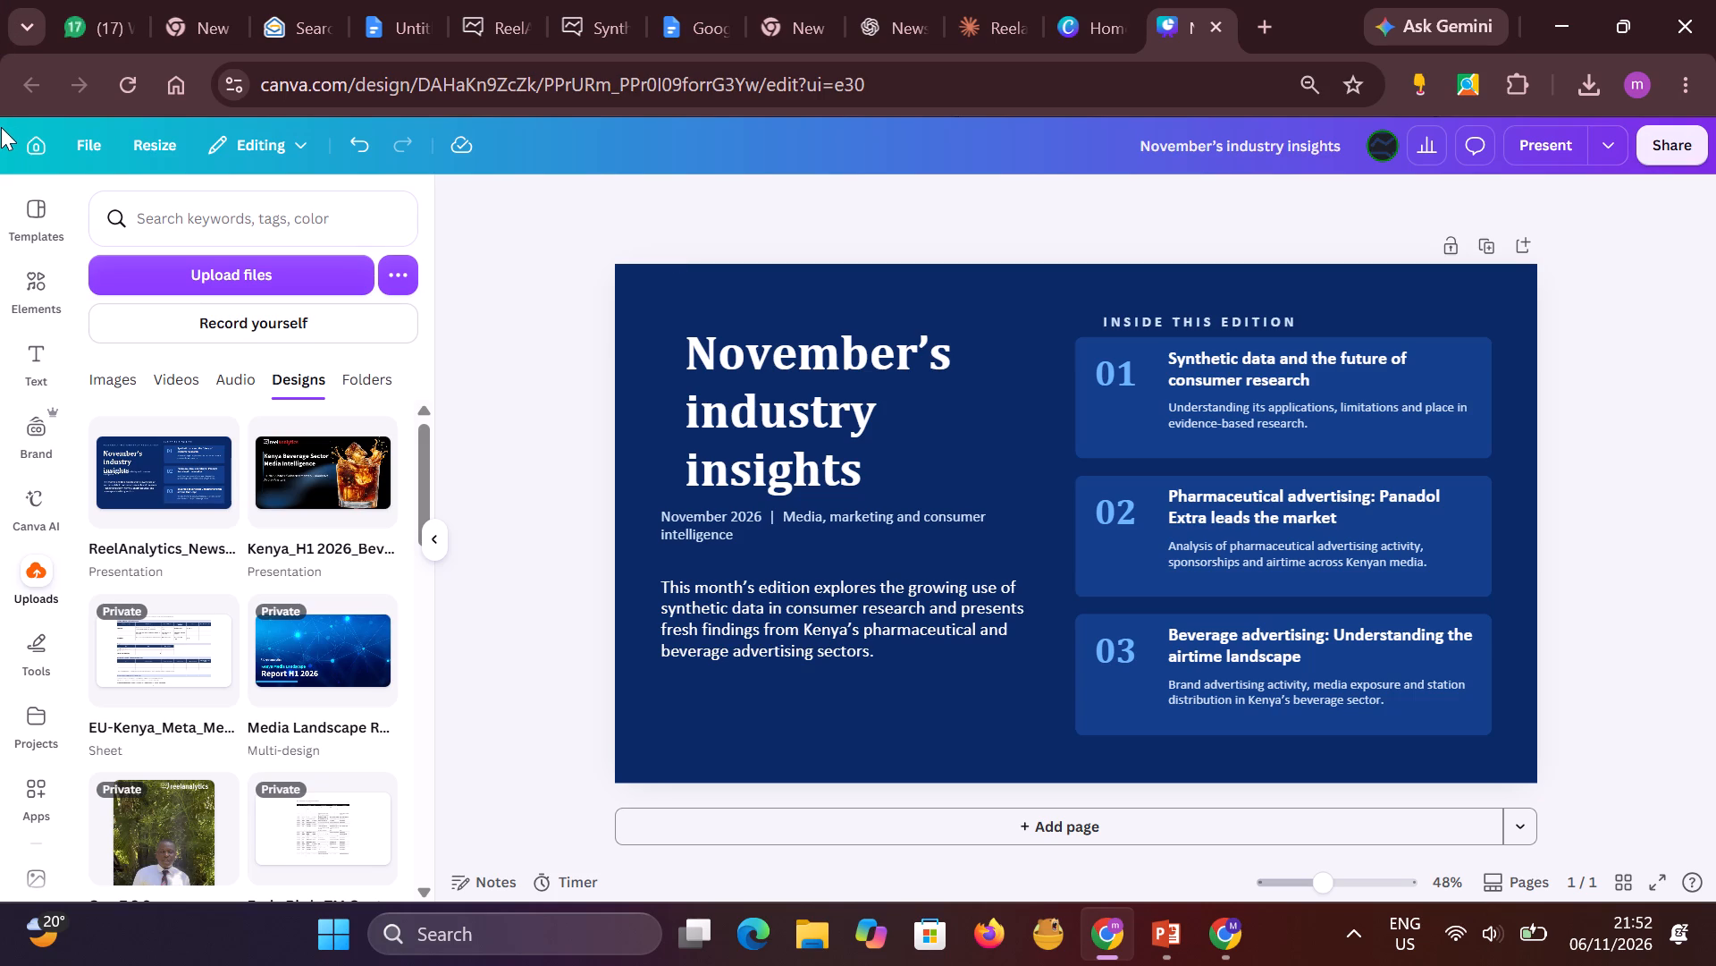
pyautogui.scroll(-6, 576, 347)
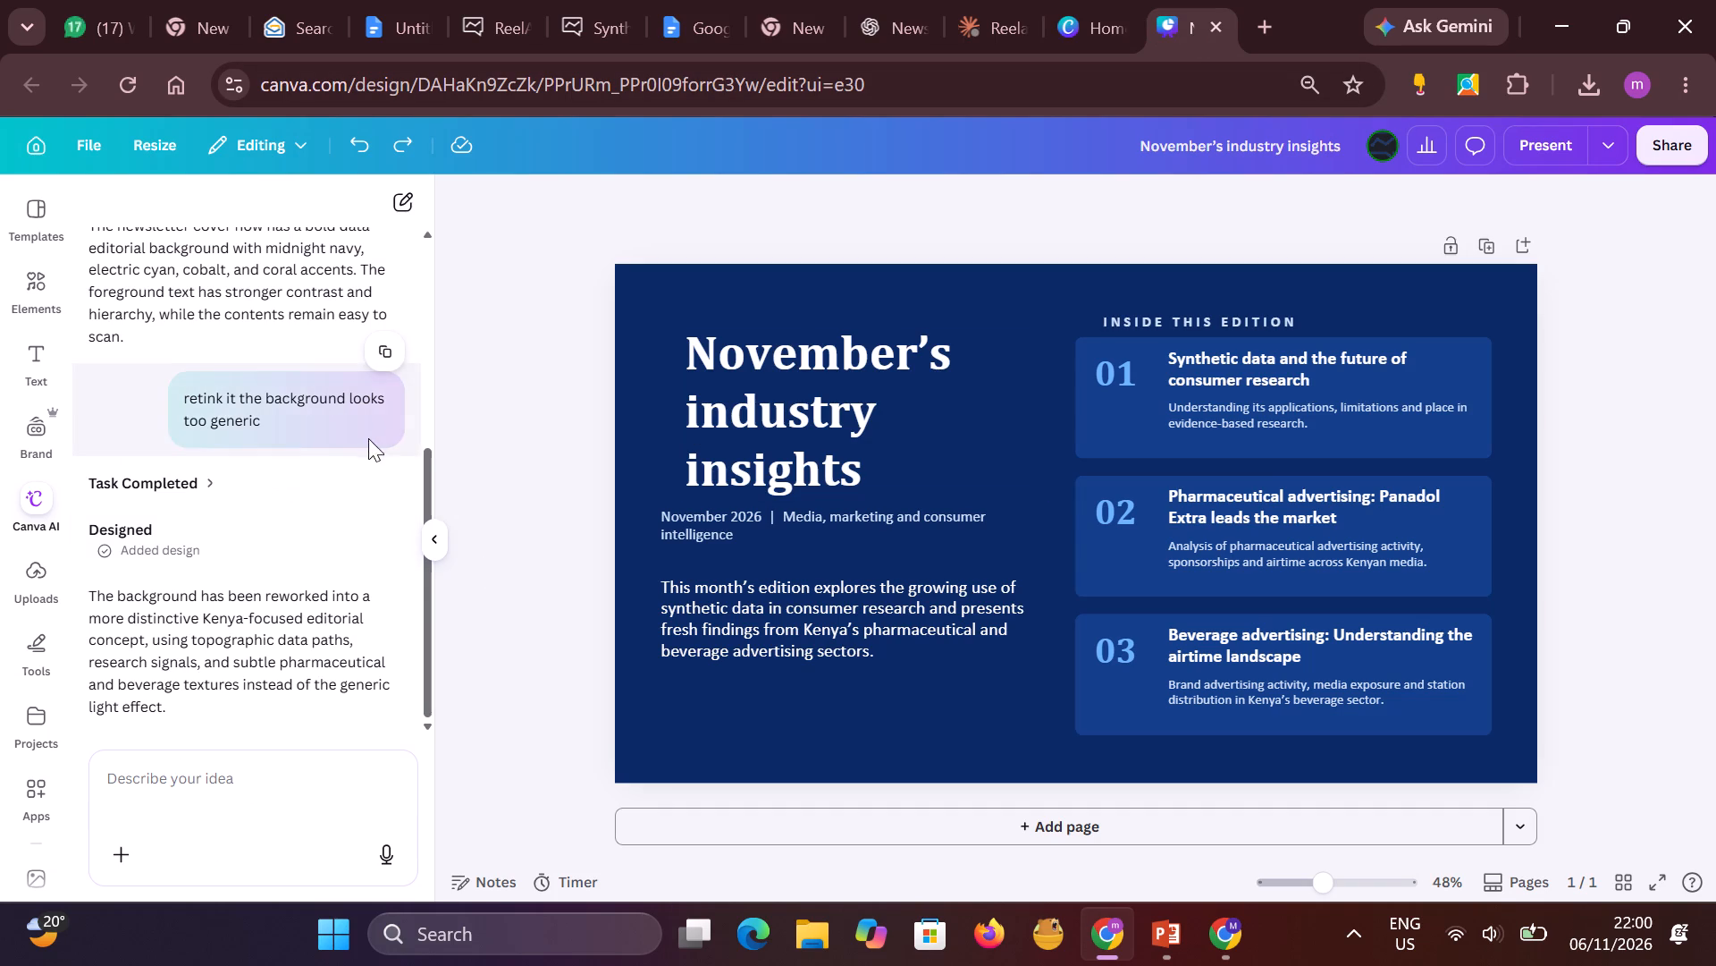
pyautogui.click(433, 539)
pyautogui.click(35, 297)
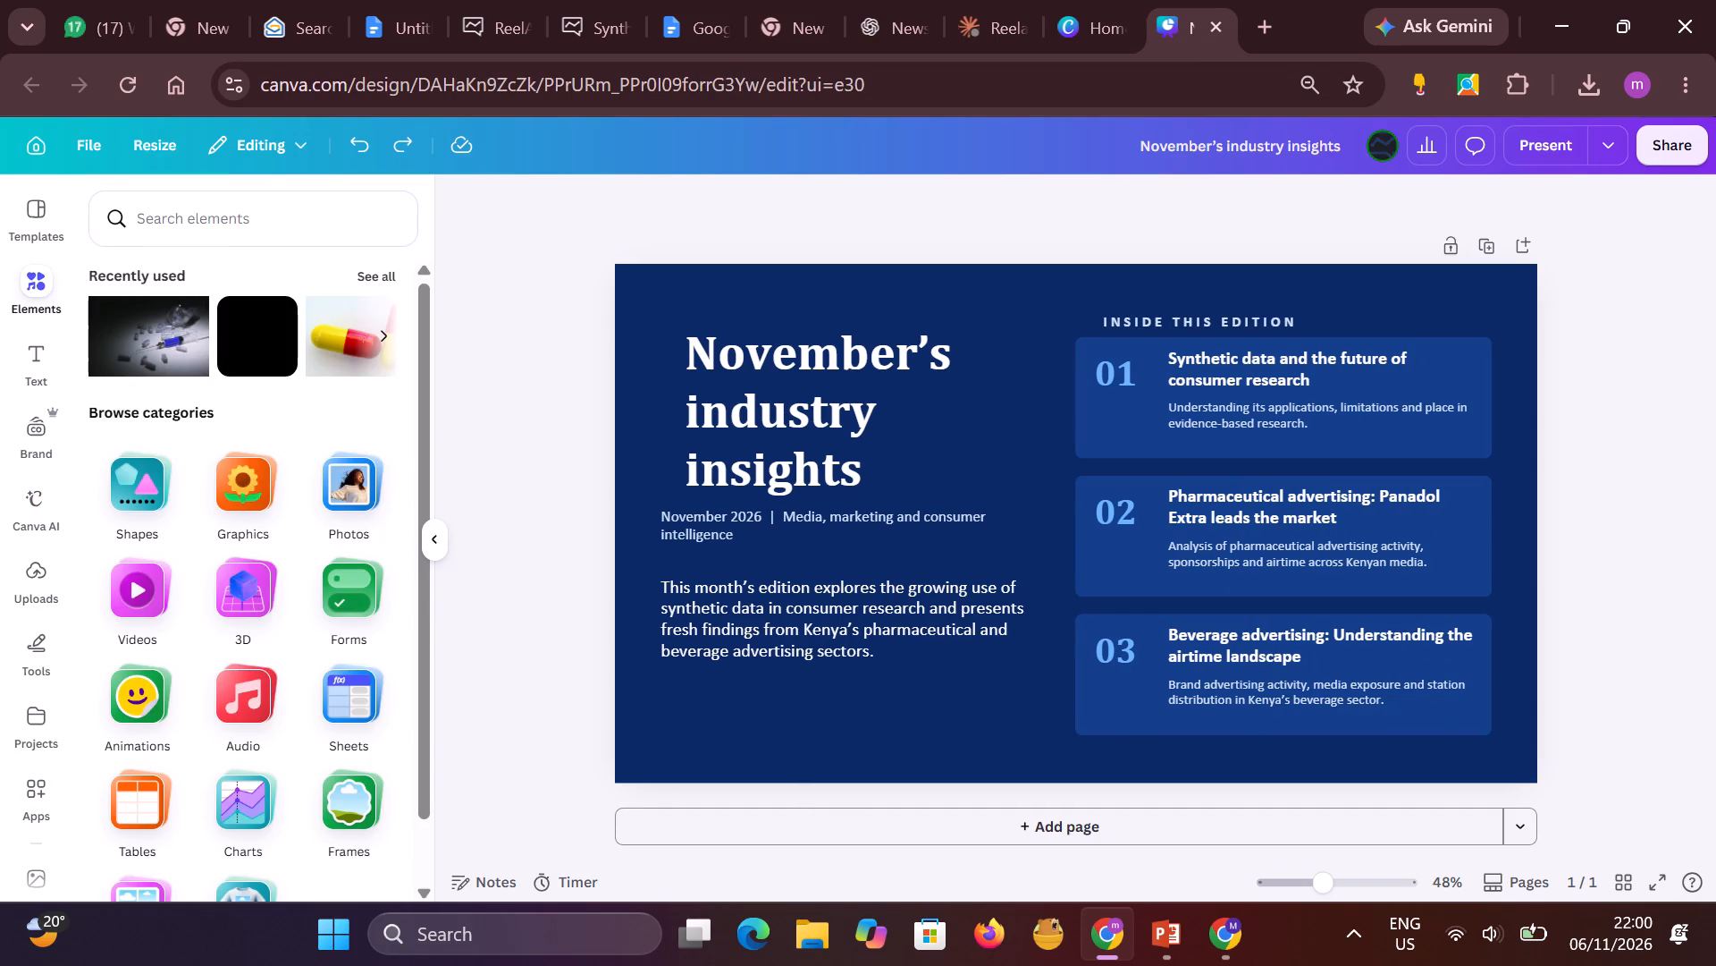
pyautogui.click(208, 213)
pyautogui.write('back')
pyautogui.write('grou')
pyautogui.write('nd')
pyautogui.press('Return')
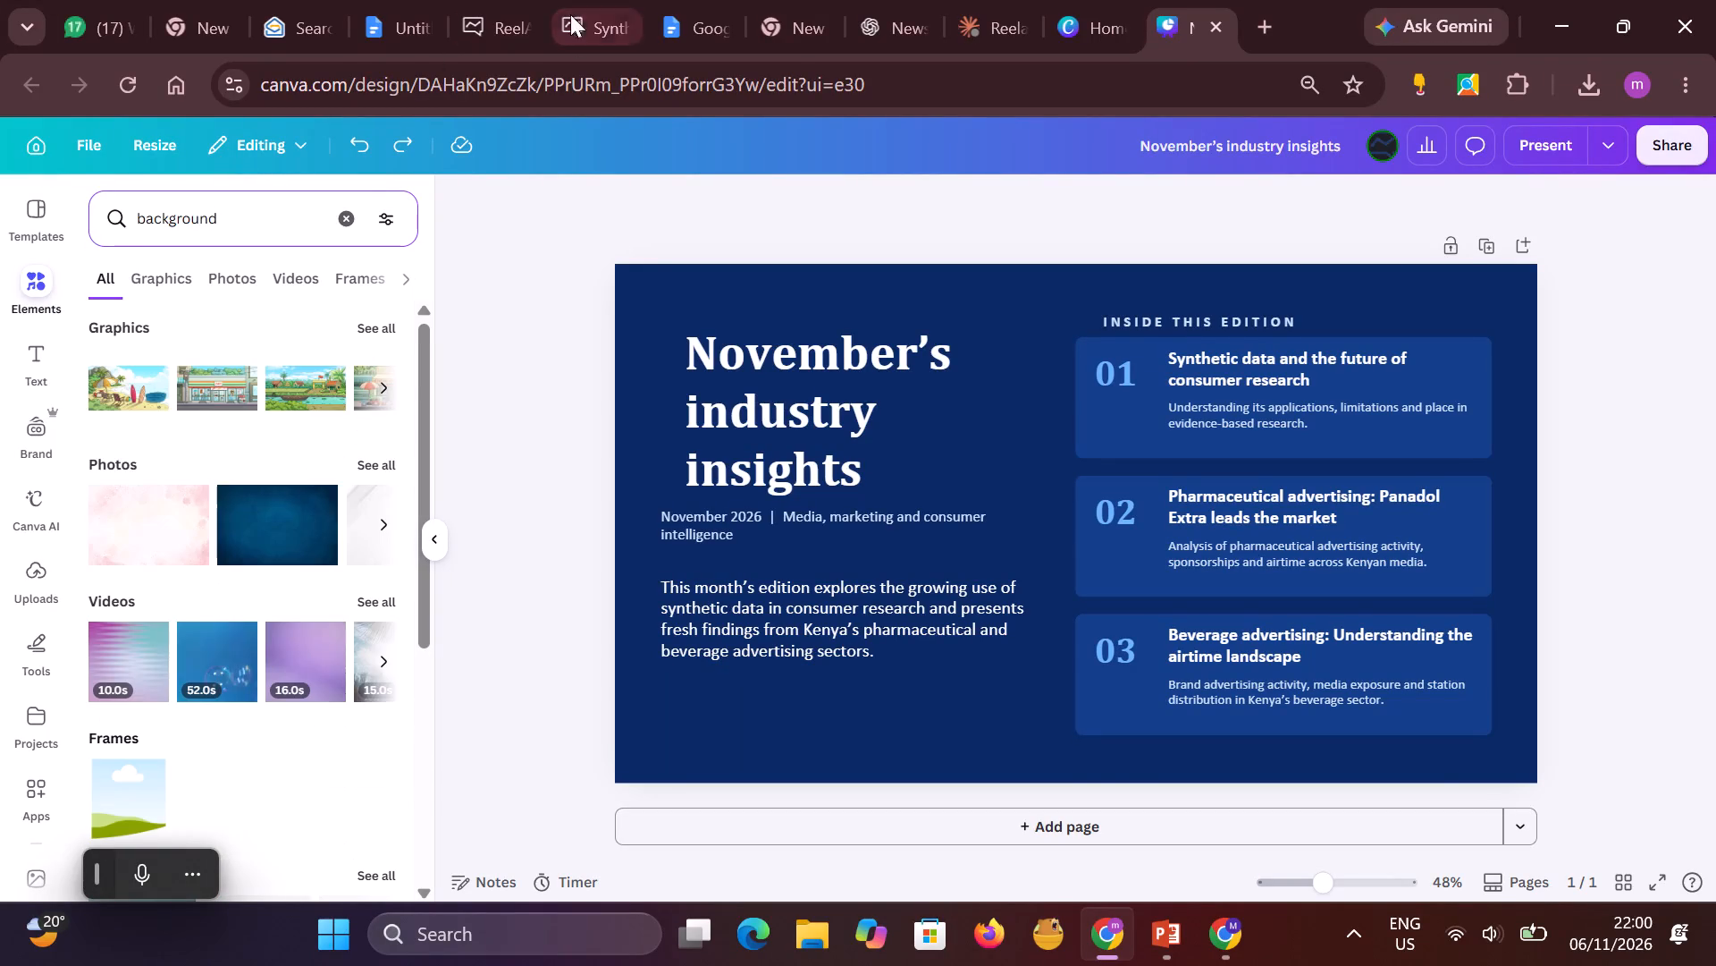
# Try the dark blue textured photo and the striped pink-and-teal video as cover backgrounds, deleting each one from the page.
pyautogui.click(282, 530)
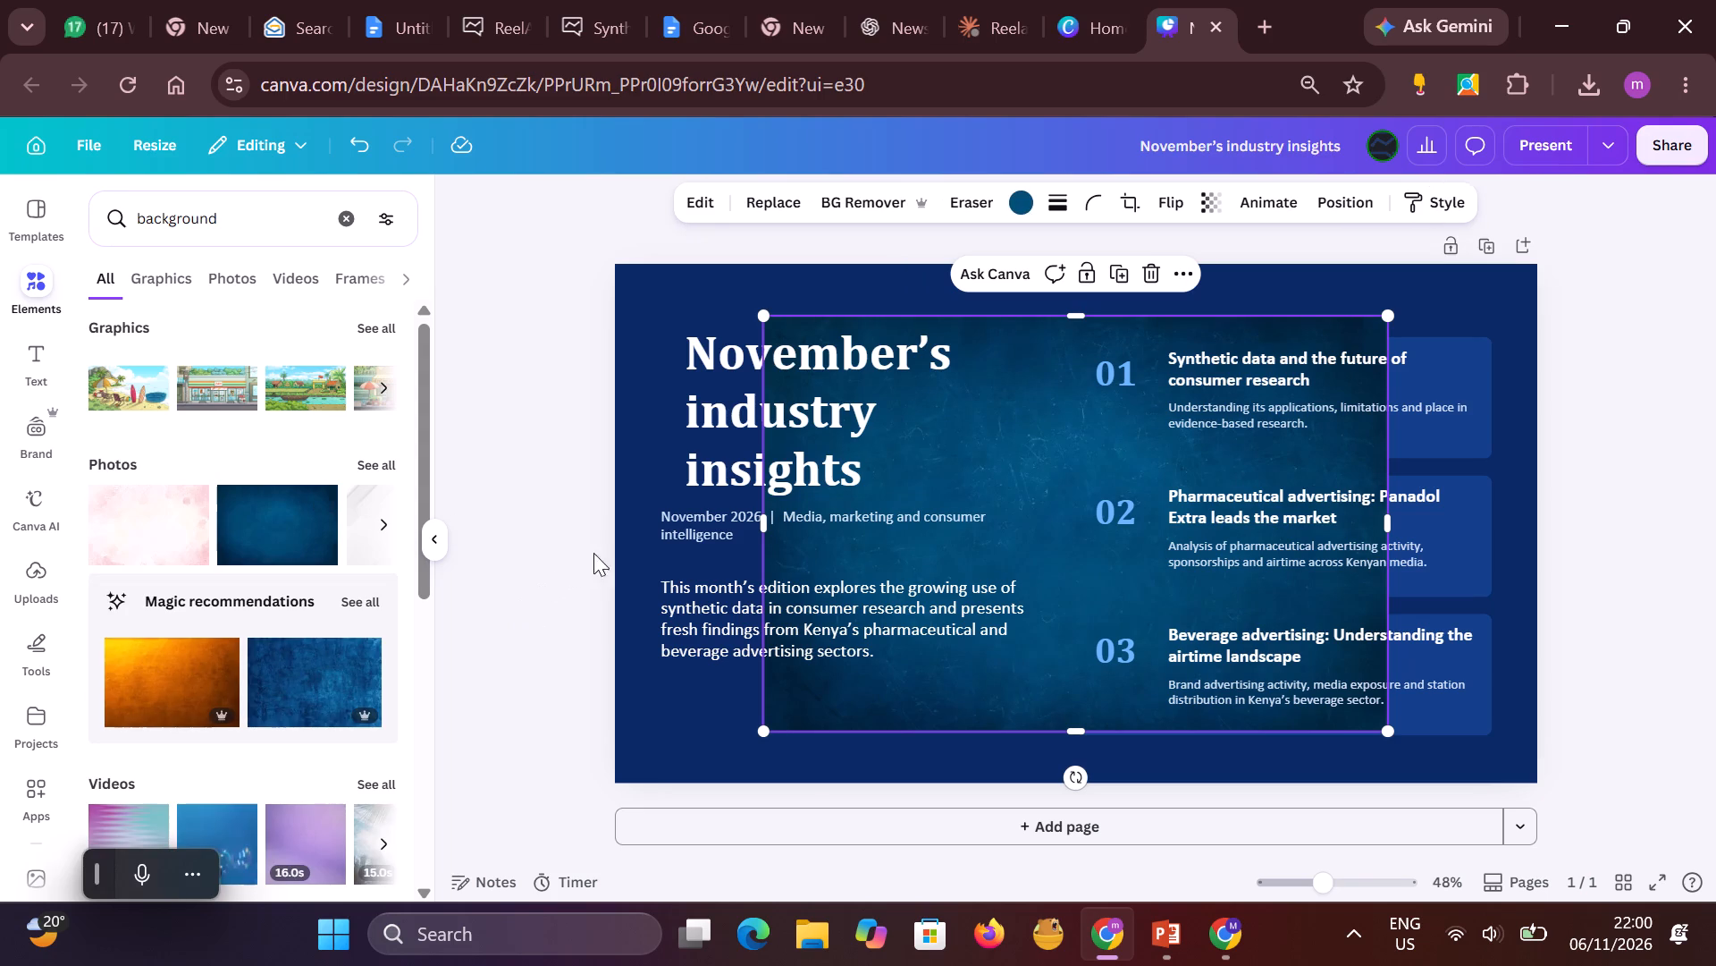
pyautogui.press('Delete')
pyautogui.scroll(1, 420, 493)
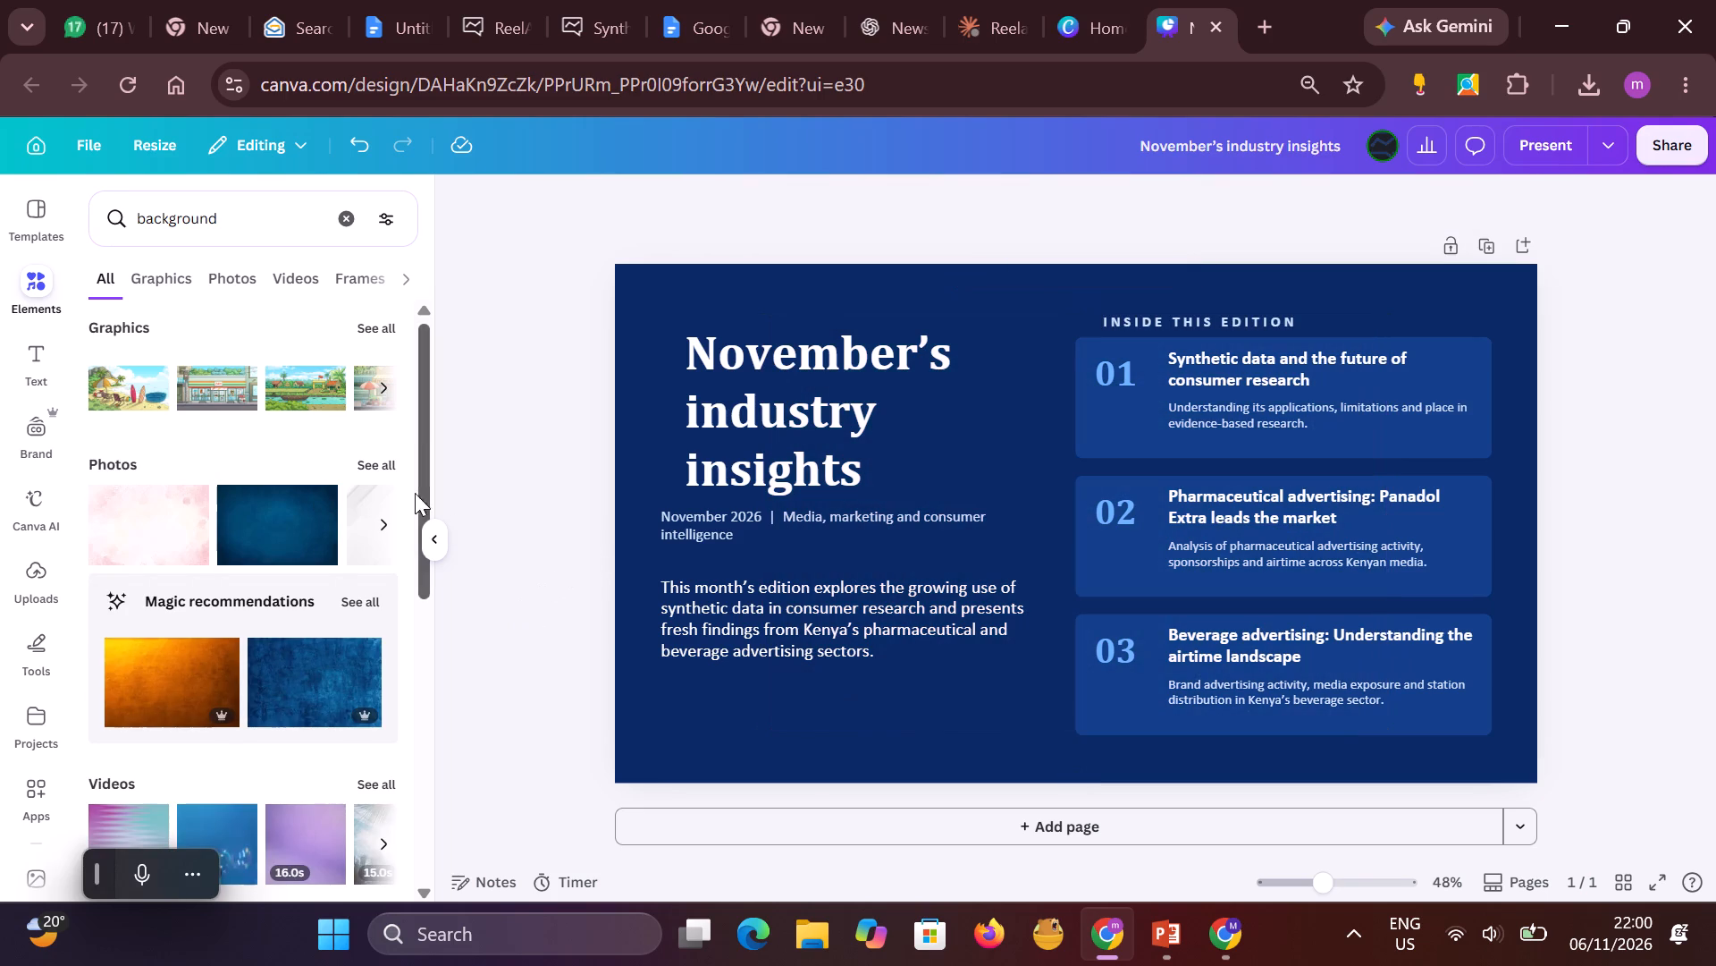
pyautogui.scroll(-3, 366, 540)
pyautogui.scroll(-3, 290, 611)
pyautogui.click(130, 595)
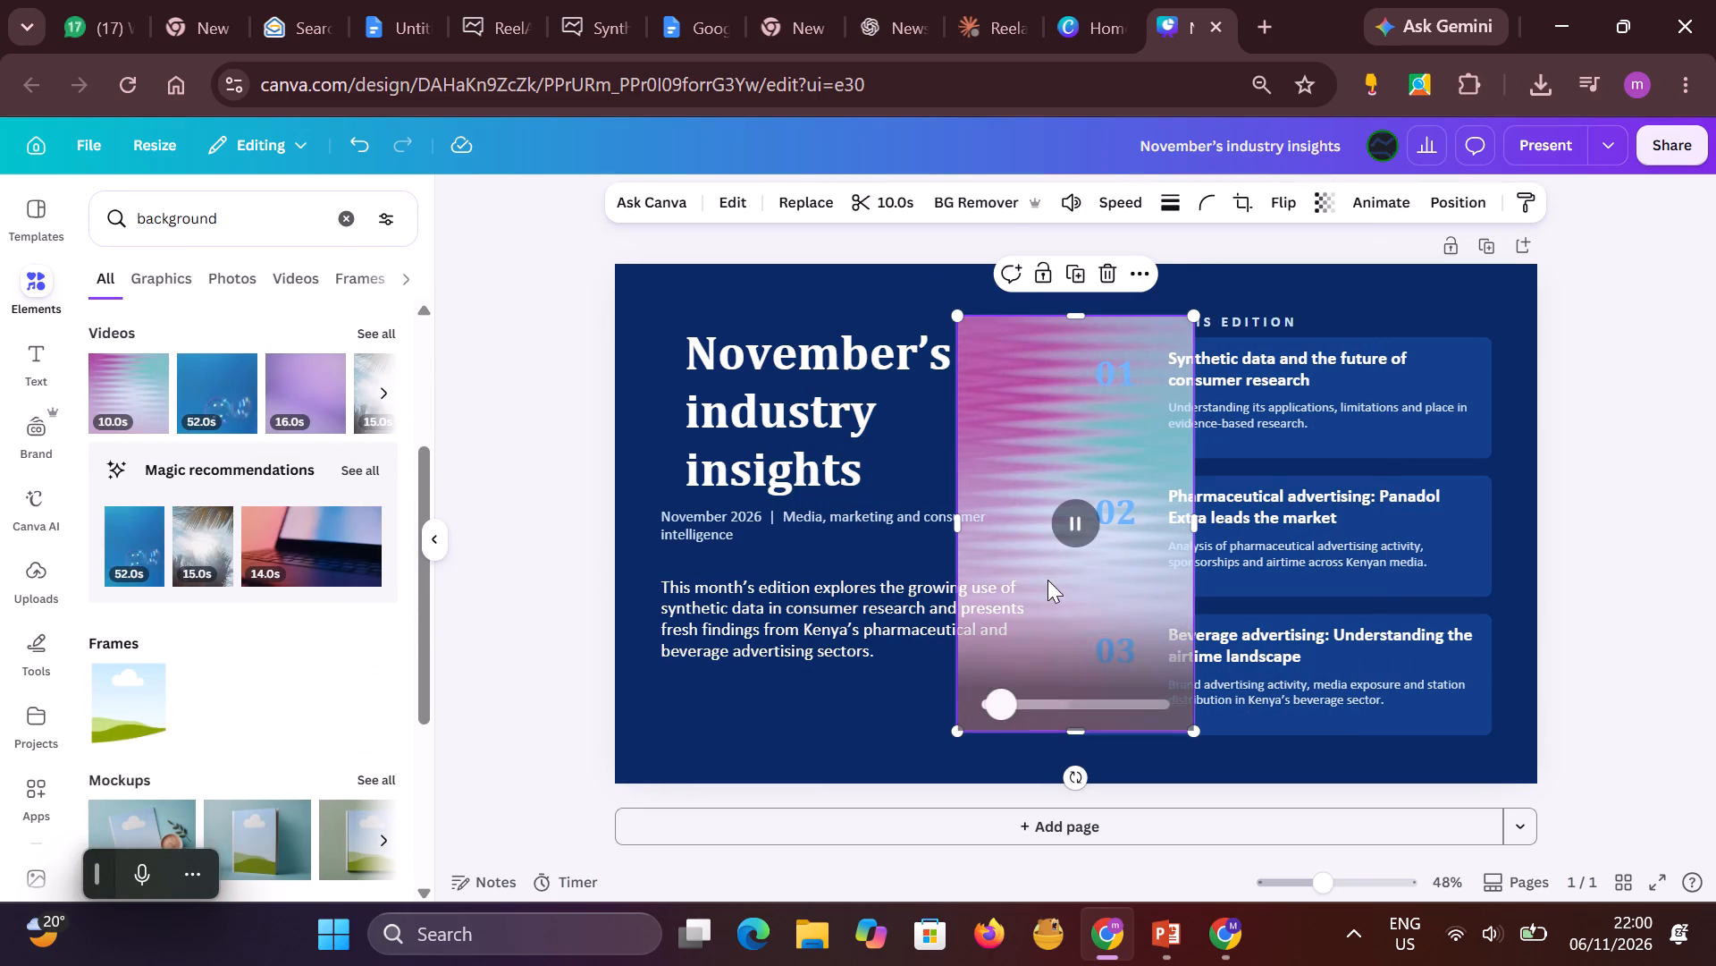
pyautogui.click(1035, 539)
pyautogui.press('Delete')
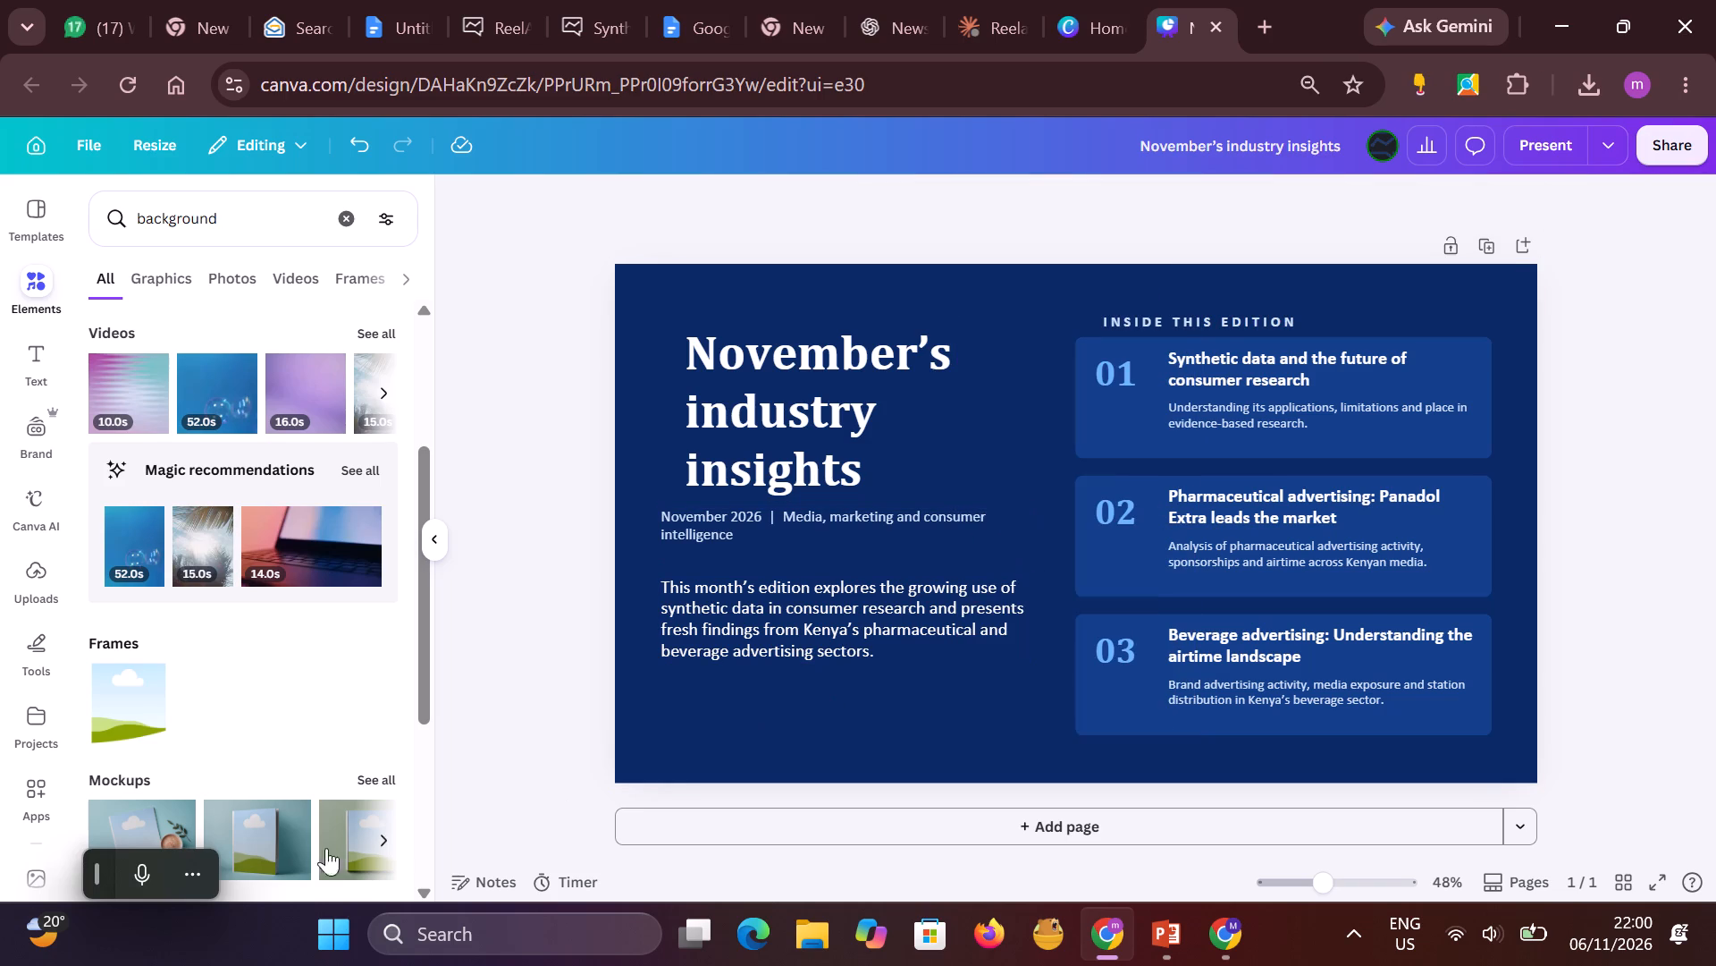
# Add the 14.0s pink-and-blue laptop video from the background results and enlarge it to cover the whole page.
pyautogui.scroll(-6, 192, 801)
pyautogui.scroll(-13, 197, 708)
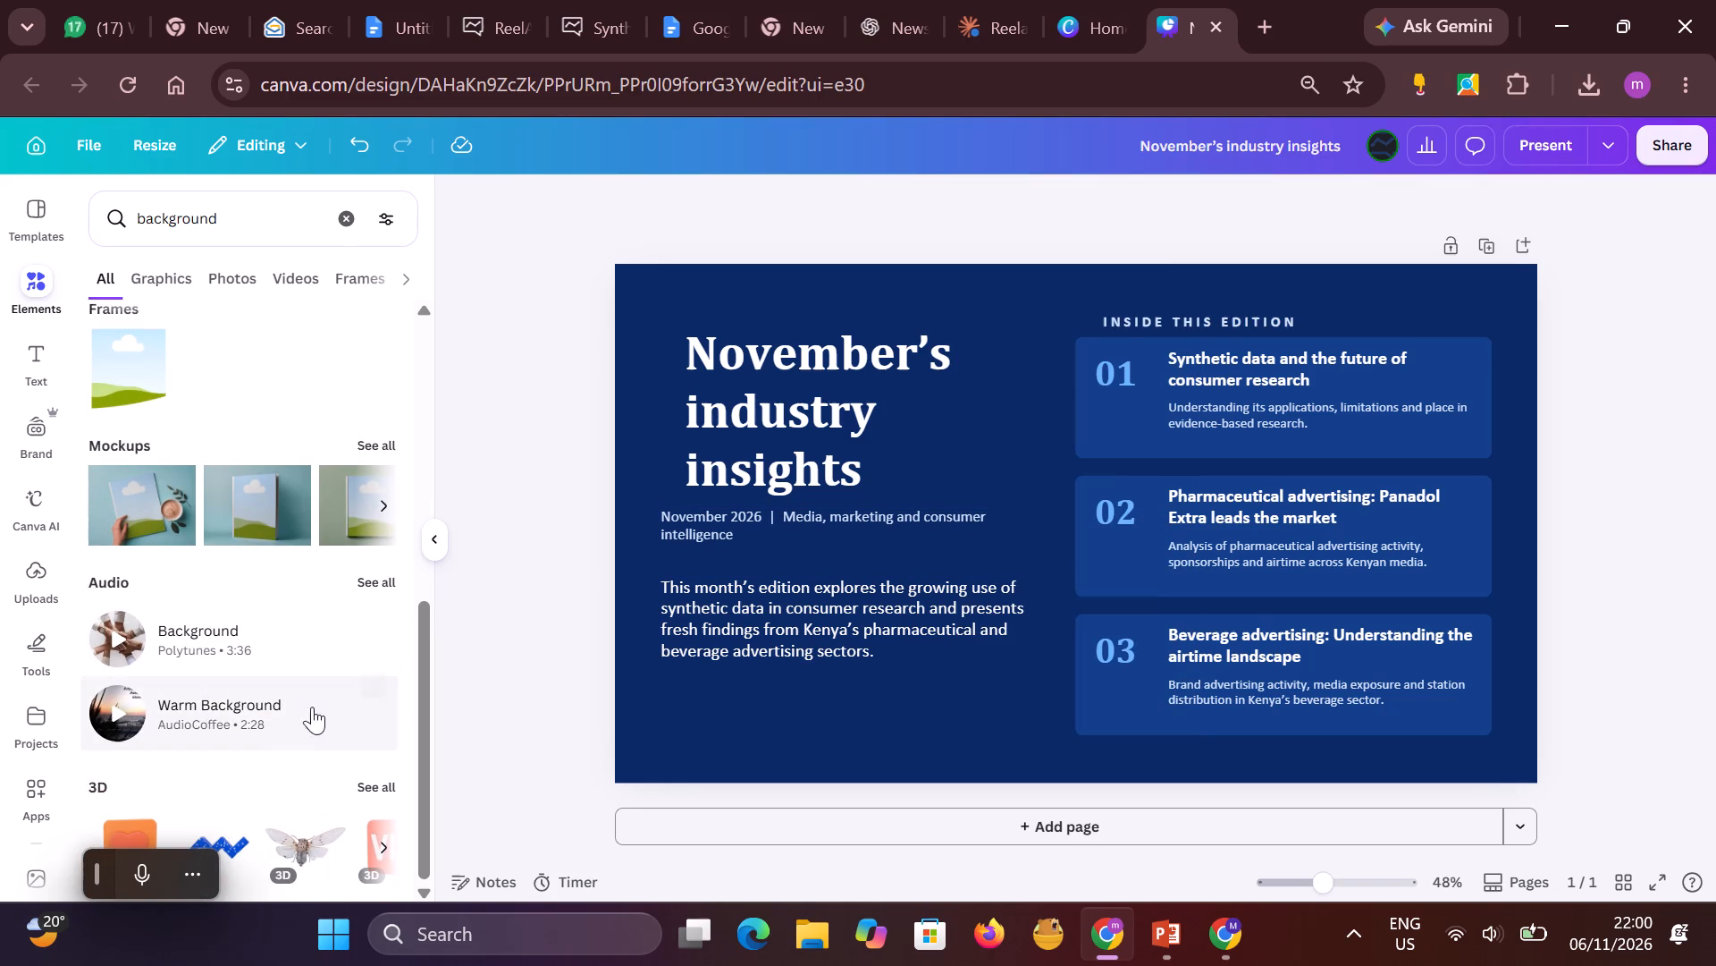
pyautogui.scroll(-5, 304, 722)
pyautogui.scroll(9, 414, 708)
pyautogui.scroll(4, 179, 538)
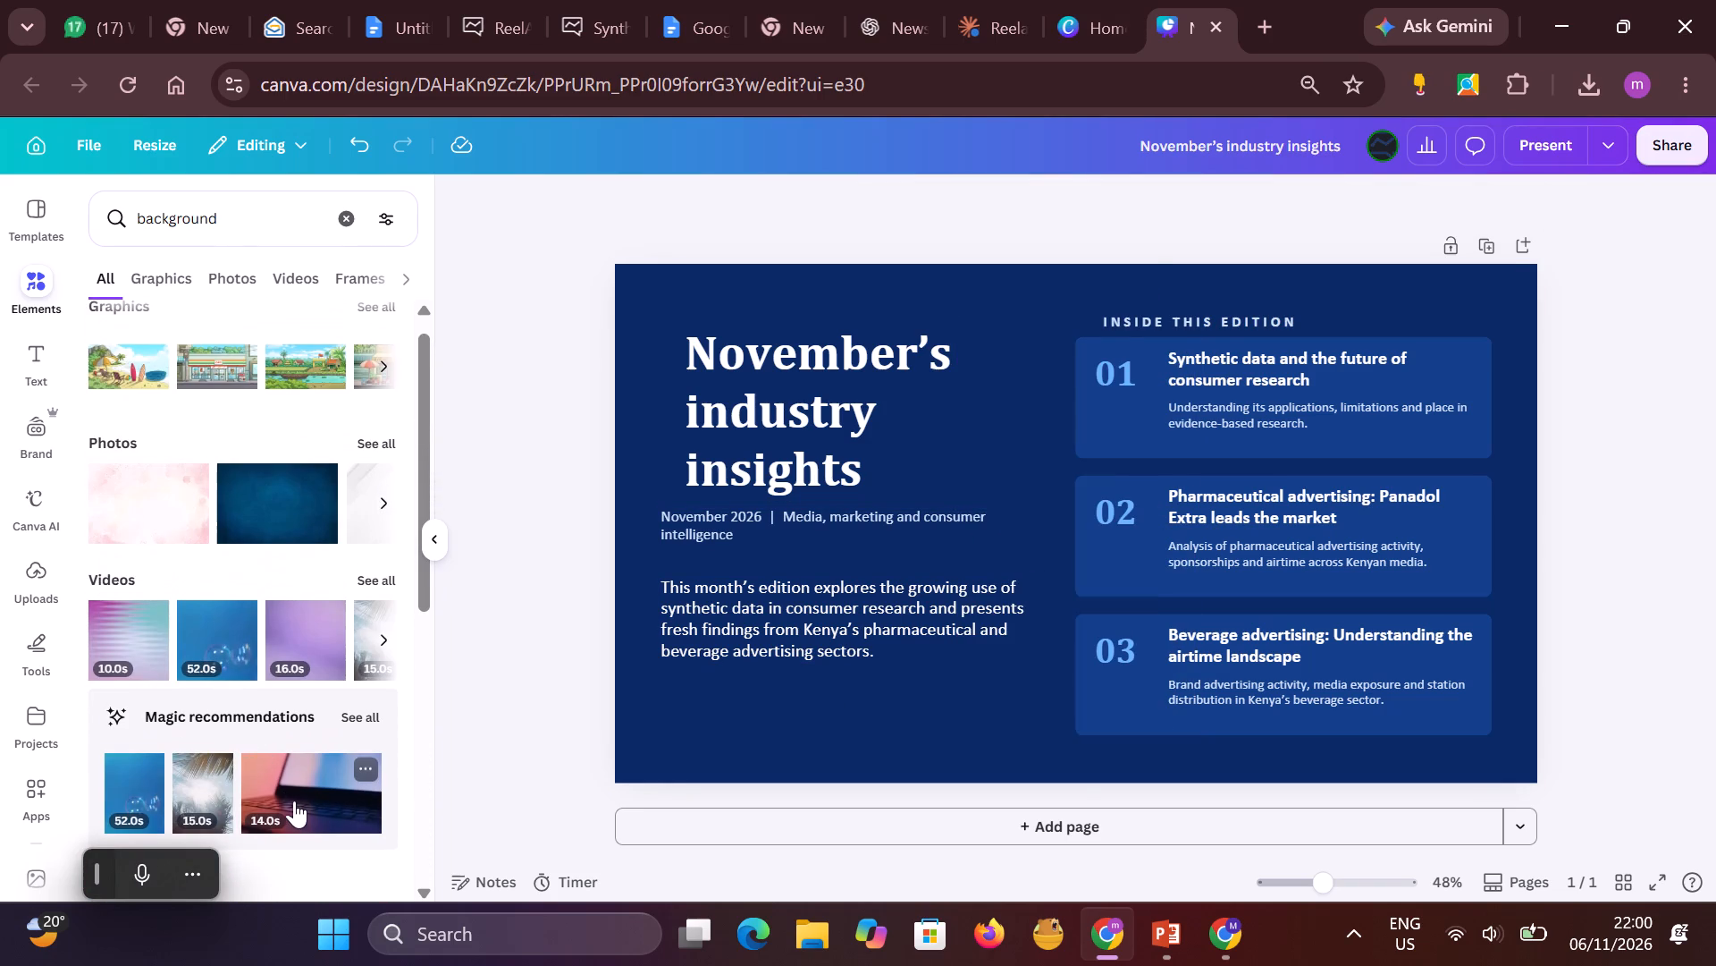
pyautogui.click(303, 803)
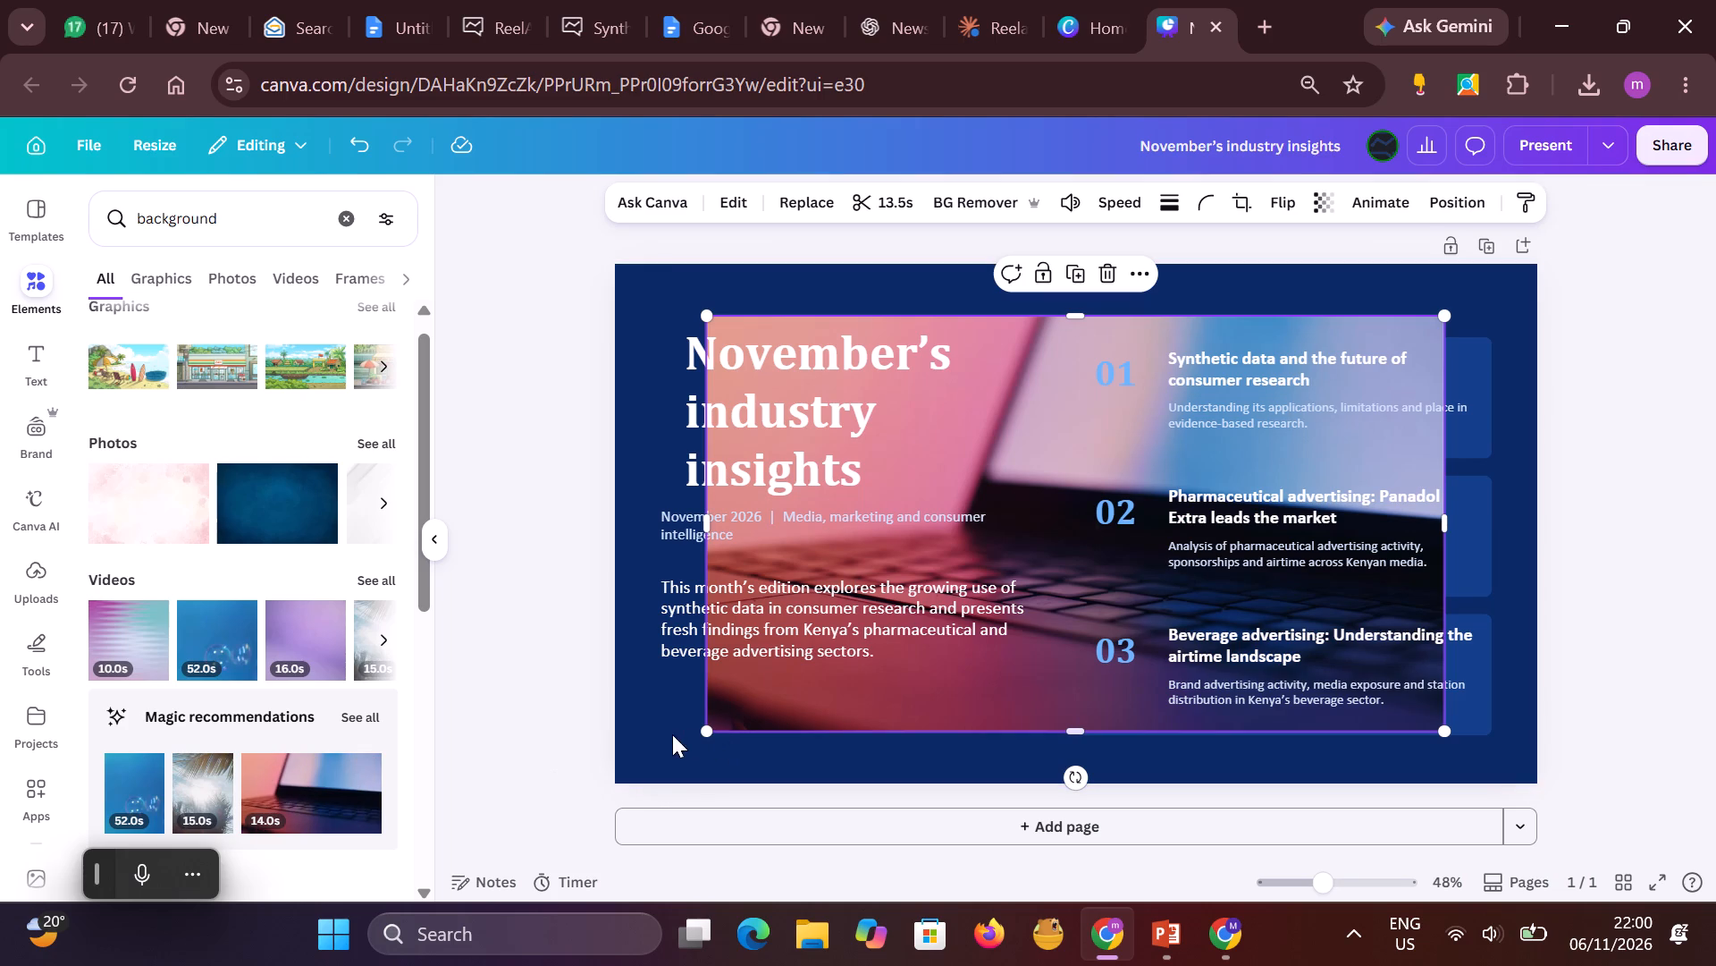
pyautogui.moveTo(707, 729); pyautogui.dragTo(652, 754)
pyautogui.moveTo(703, 731); pyautogui.dragTo(601, 773)
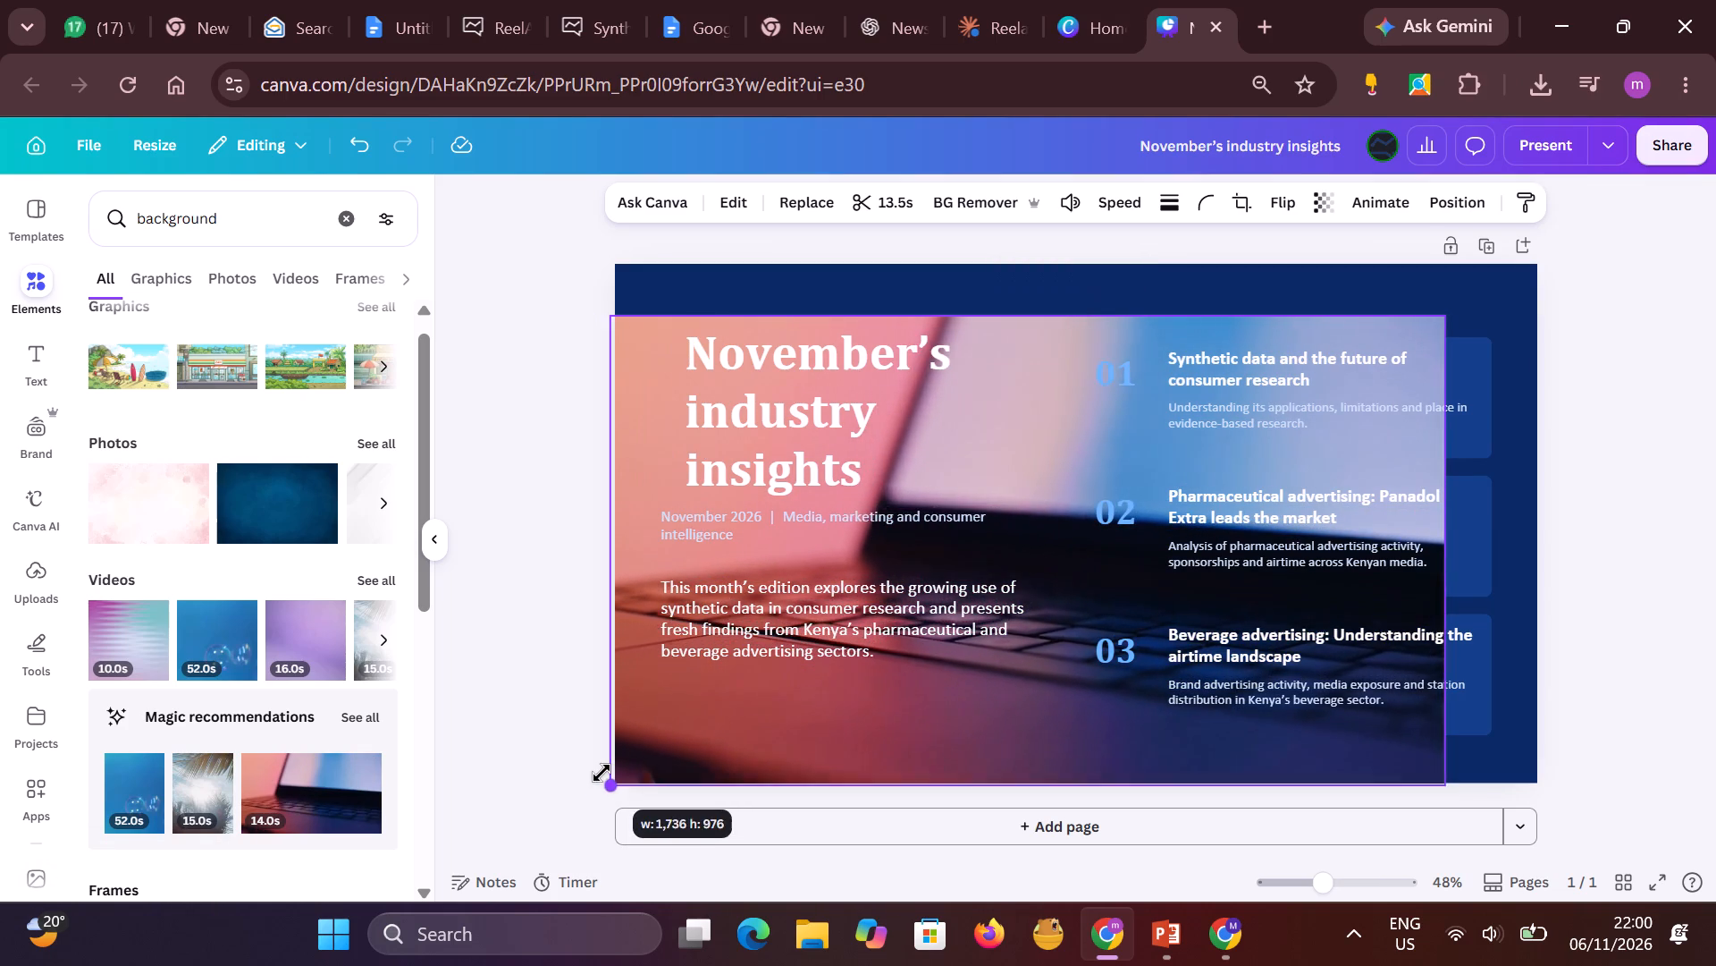
pyautogui.moveTo(601, 773); pyautogui.dragTo(601, 772)
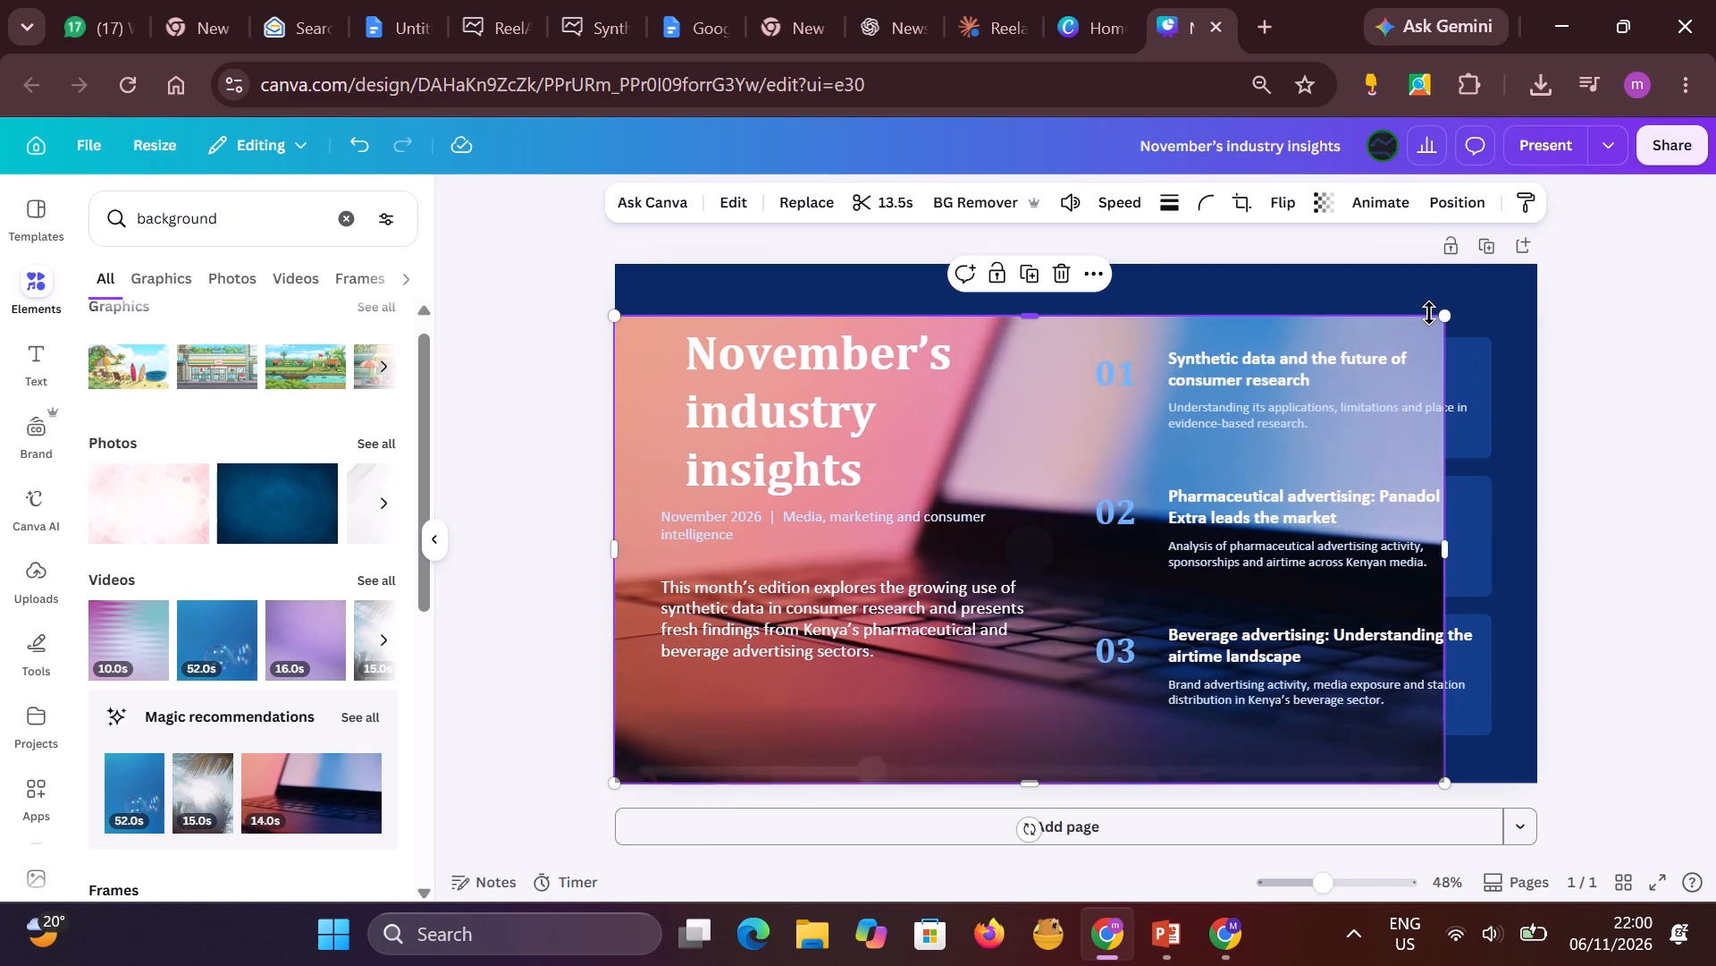
pyautogui.moveTo(1444, 317); pyautogui.dragTo(1548, 275)
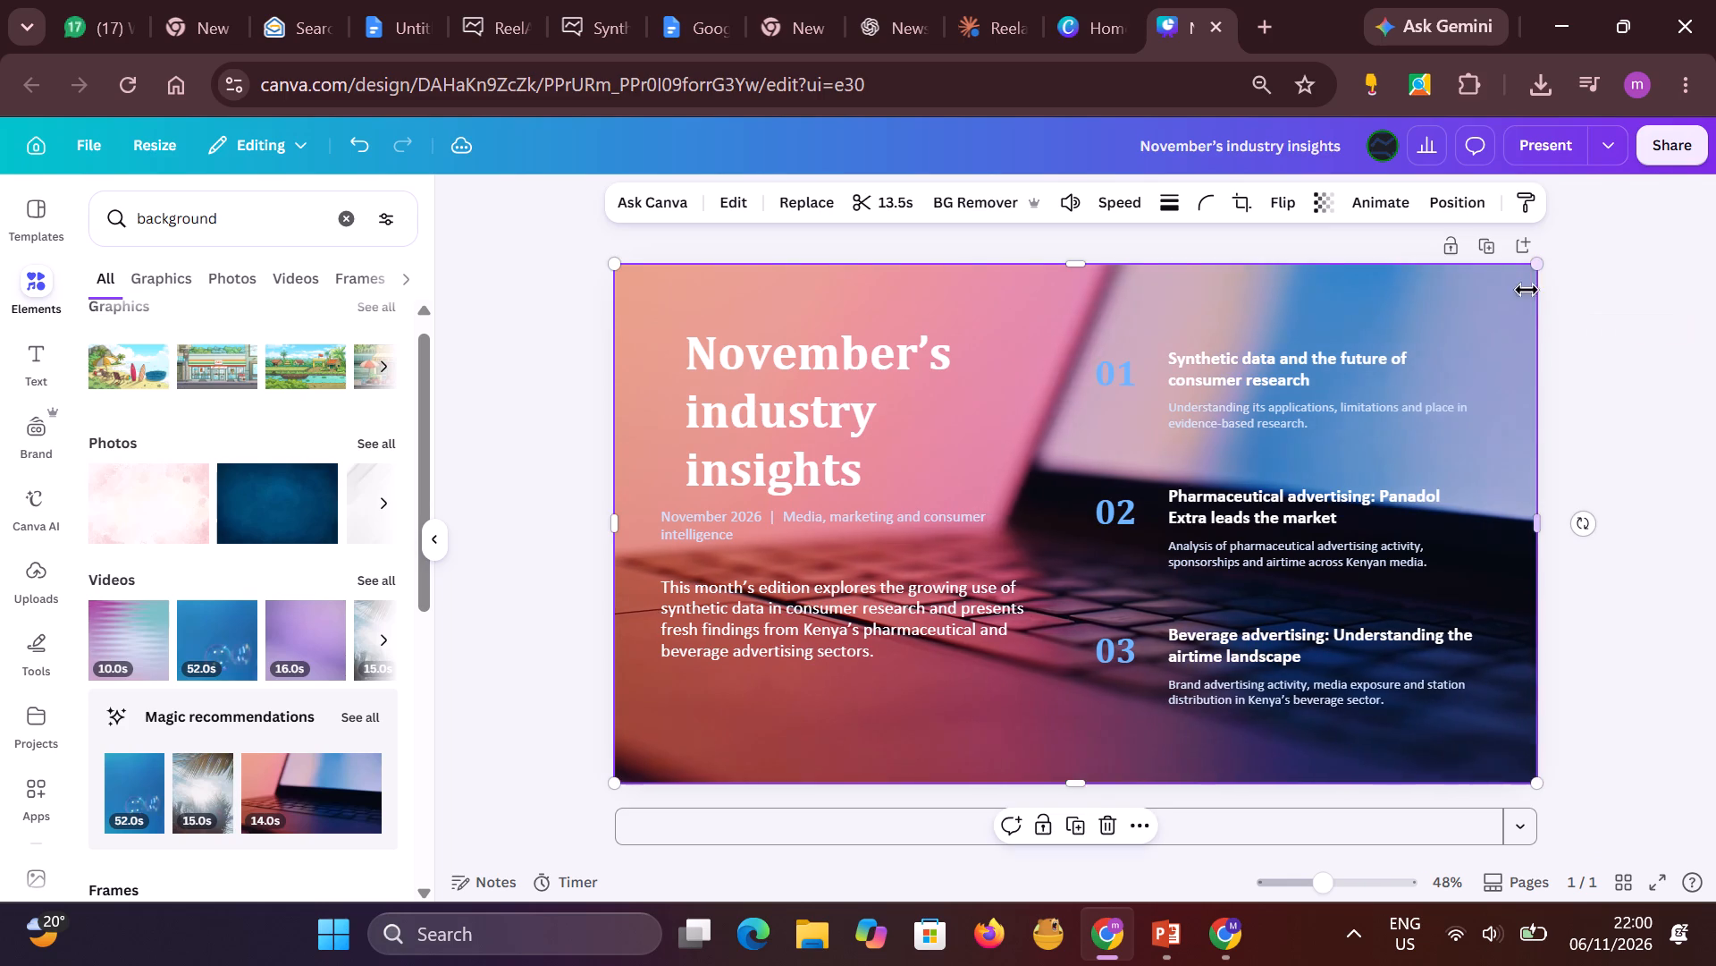
pyautogui.click(1050, 289)
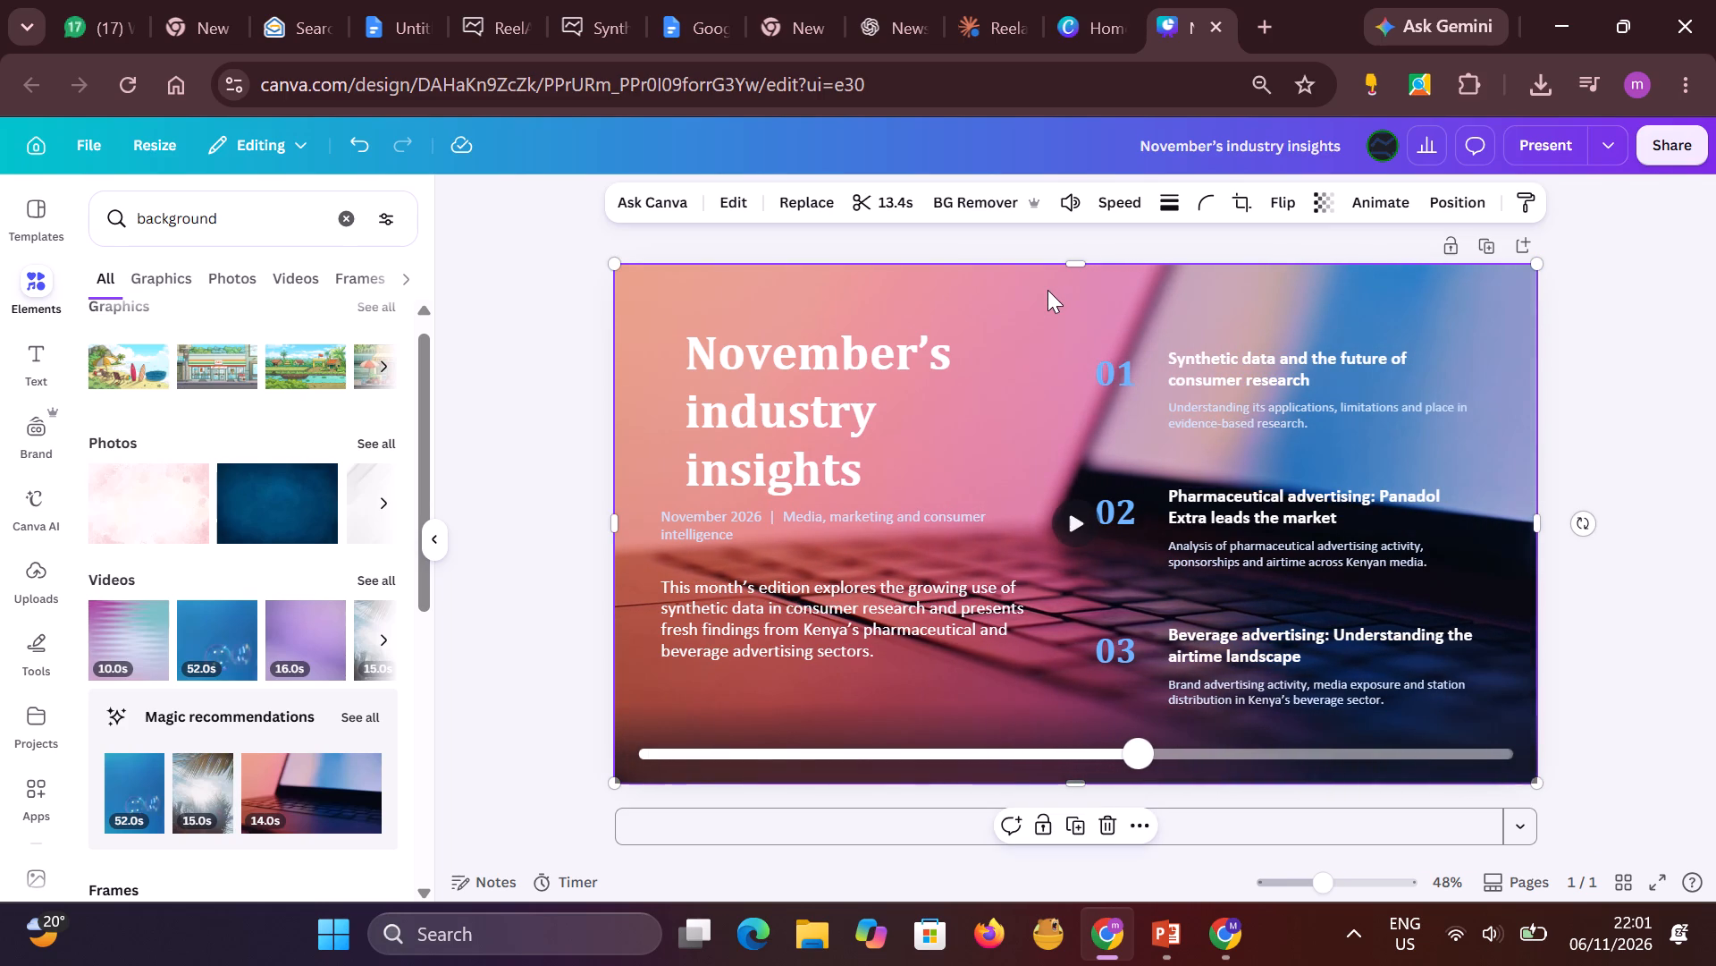
# Browse the full set of magic-recommended background videos.
pyautogui.scroll(-3, 161, 753)
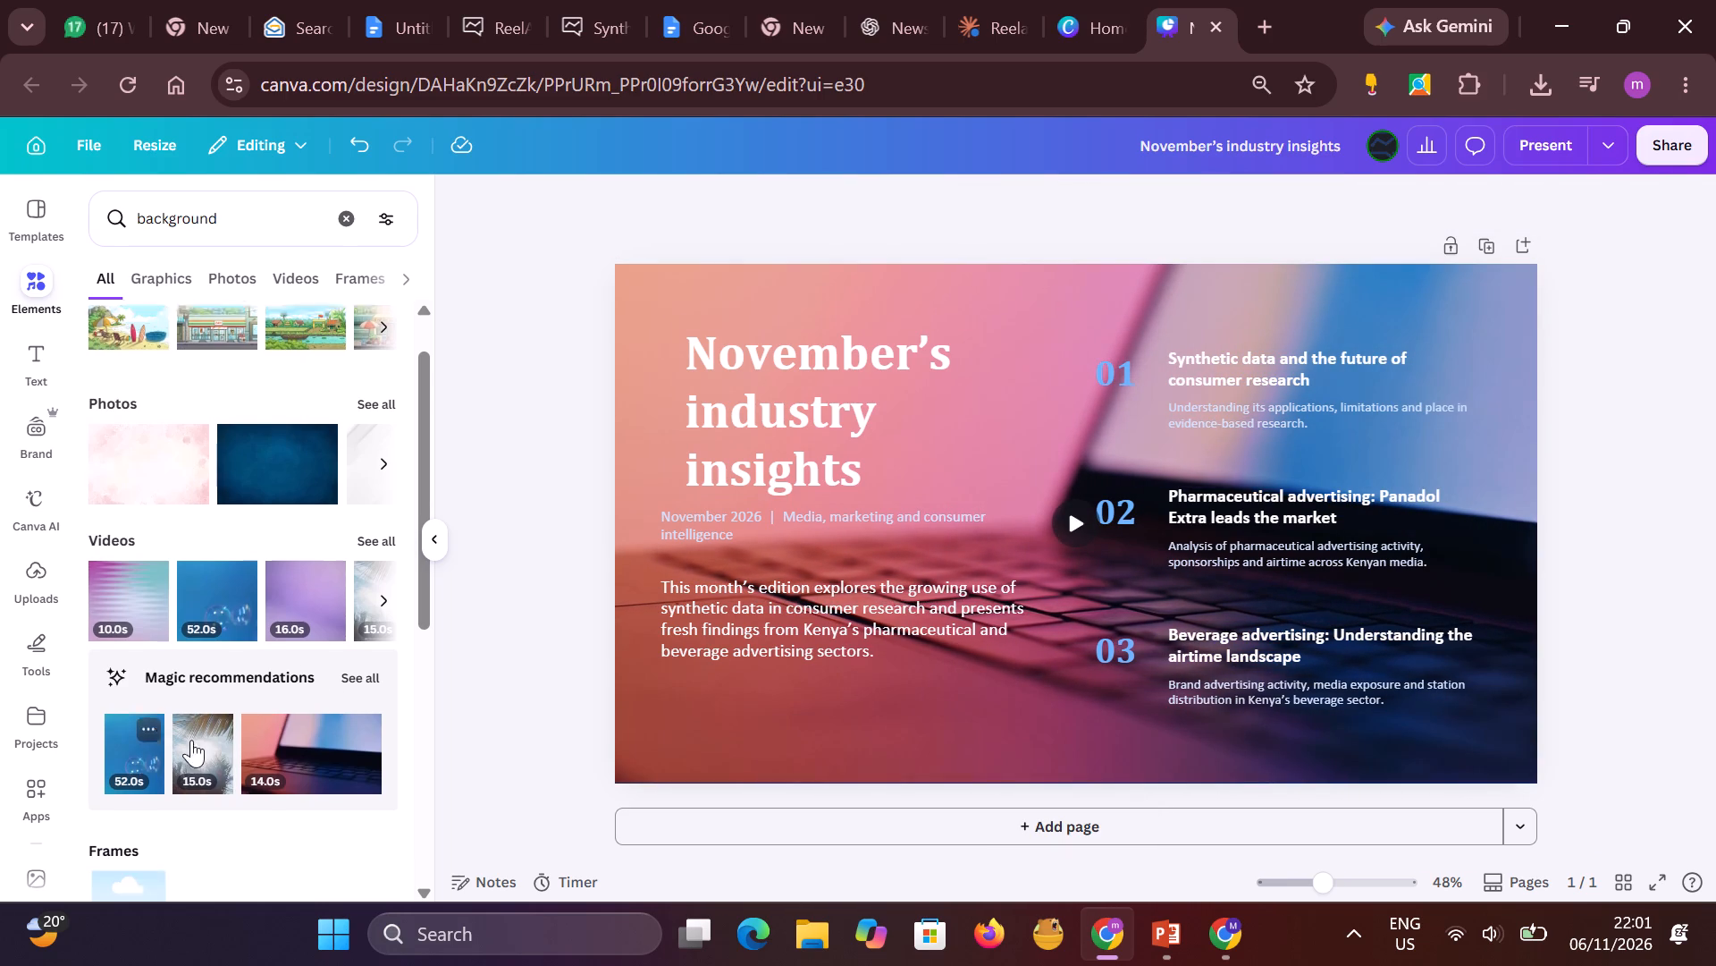
pyautogui.click(366, 584)
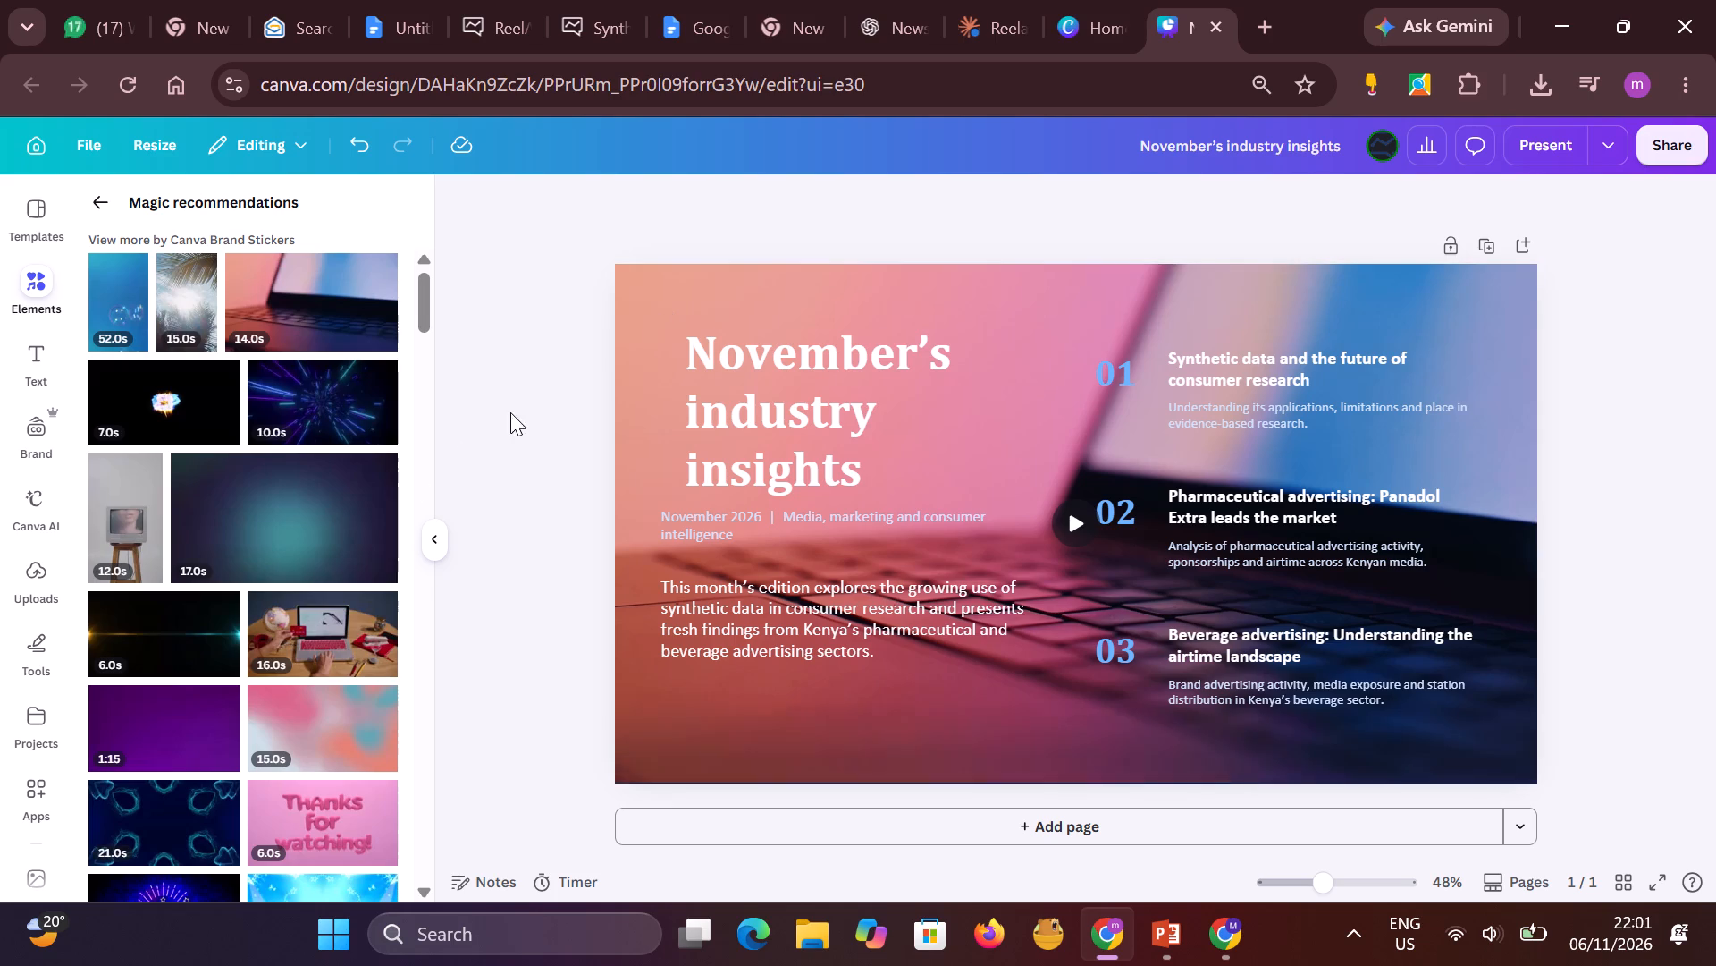
pyautogui.scroll(-1, 255, 577)
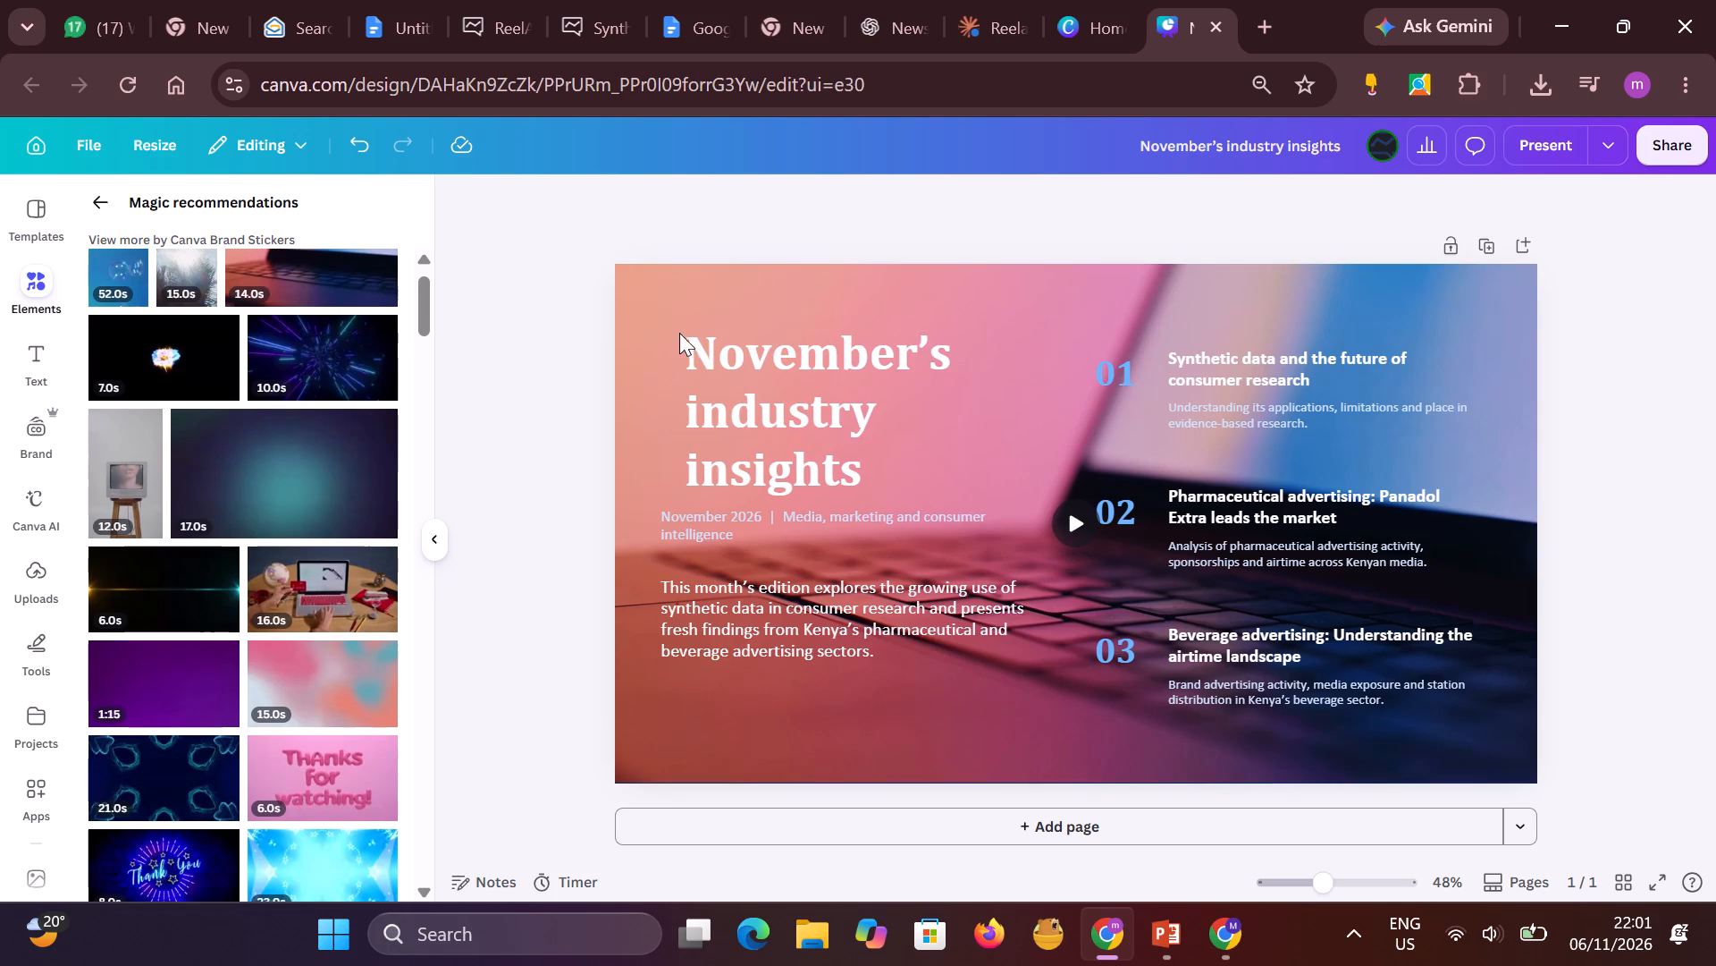
# Set the laptop background video's transparency to 67.
pyautogui.click(741, 294)
pyautogui.click(1323, 196)
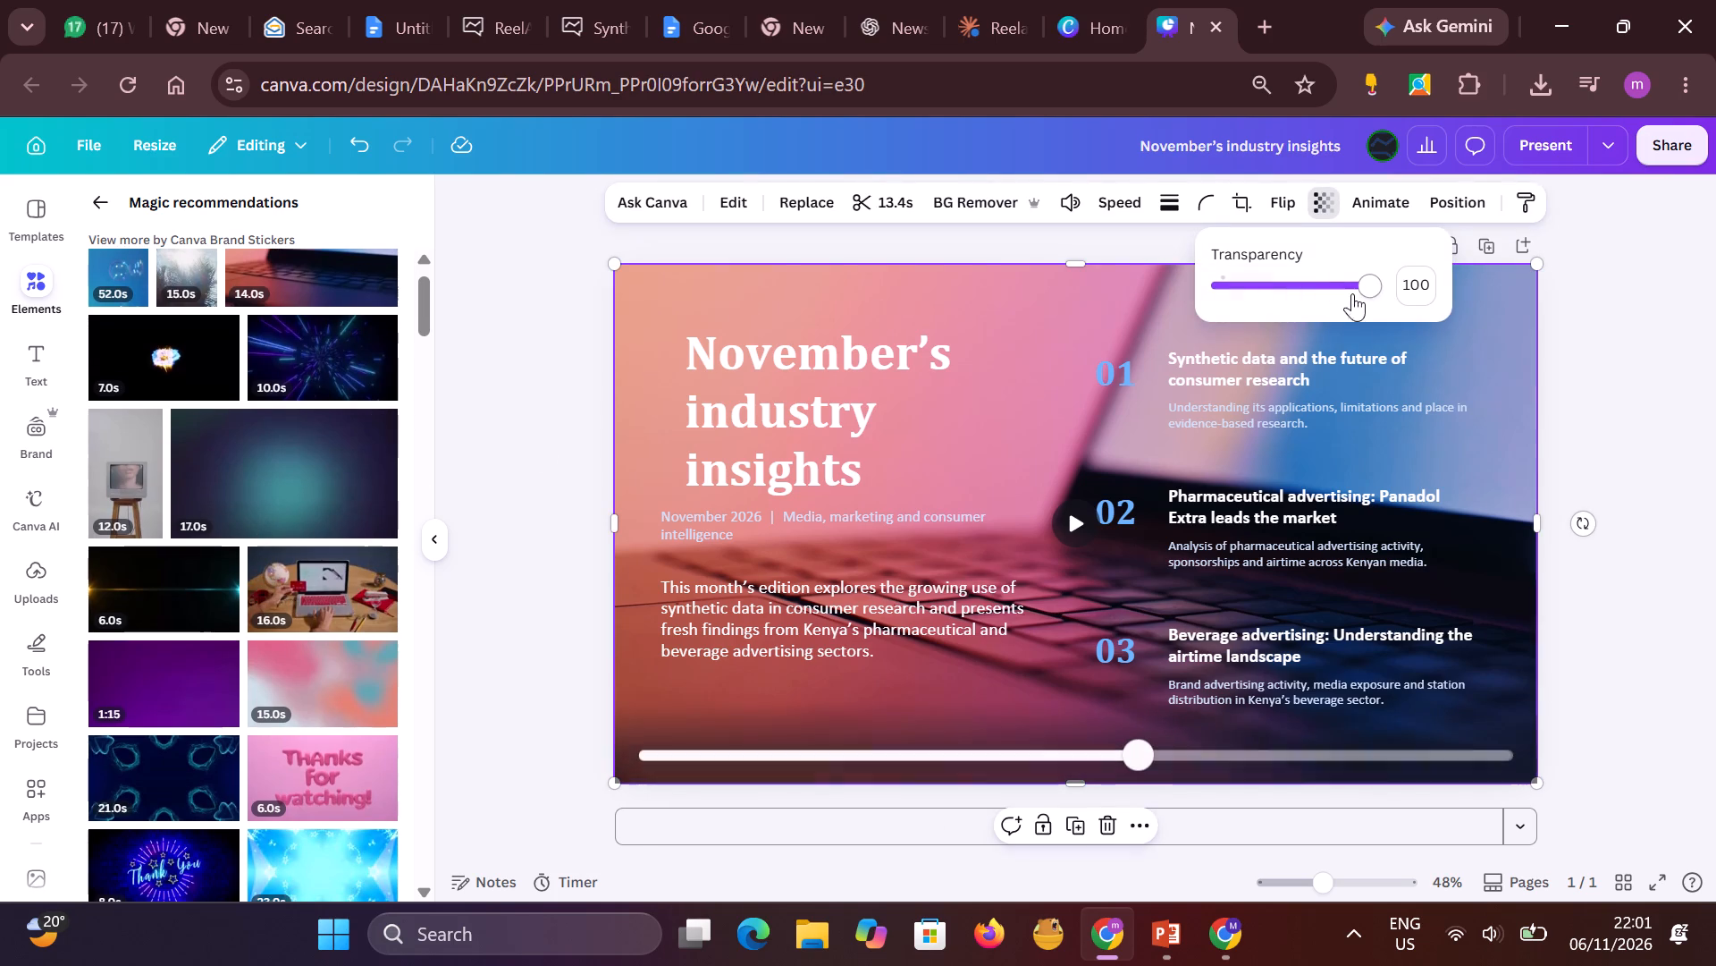
pyautogui.moveTo(1359, 284); pyautogui.dragTo(1302, 301)
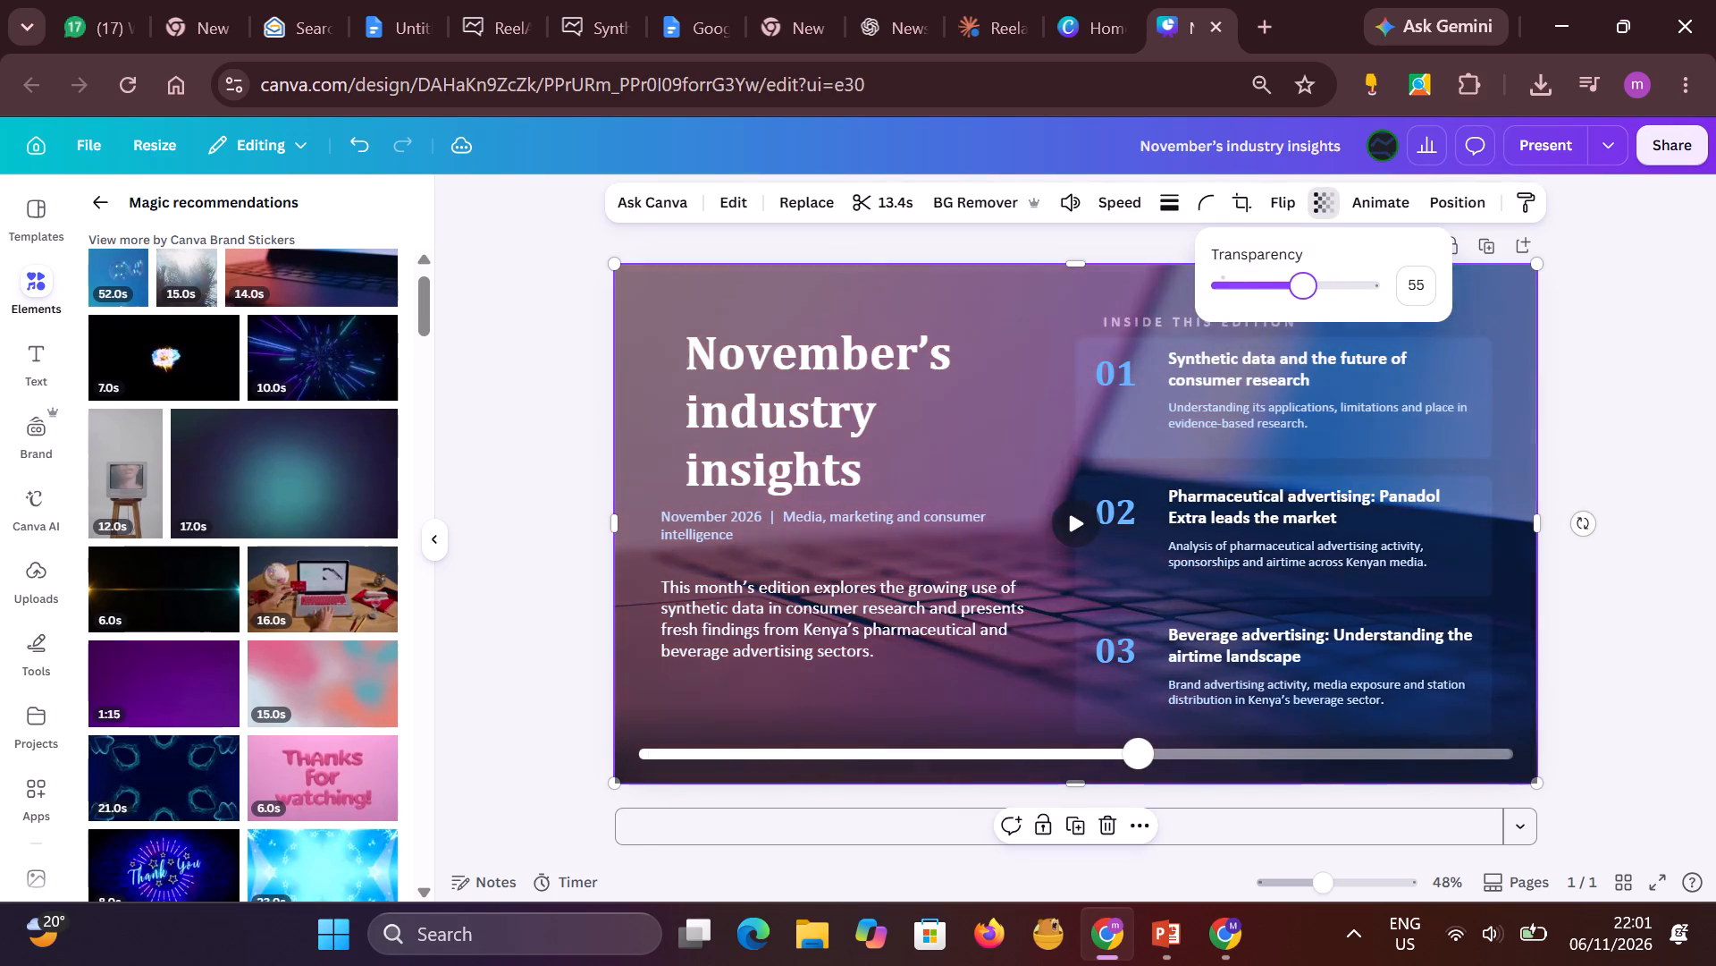
pyautogui.moveTo(1302, 301); pyautogui.dragTo(1322, 305)
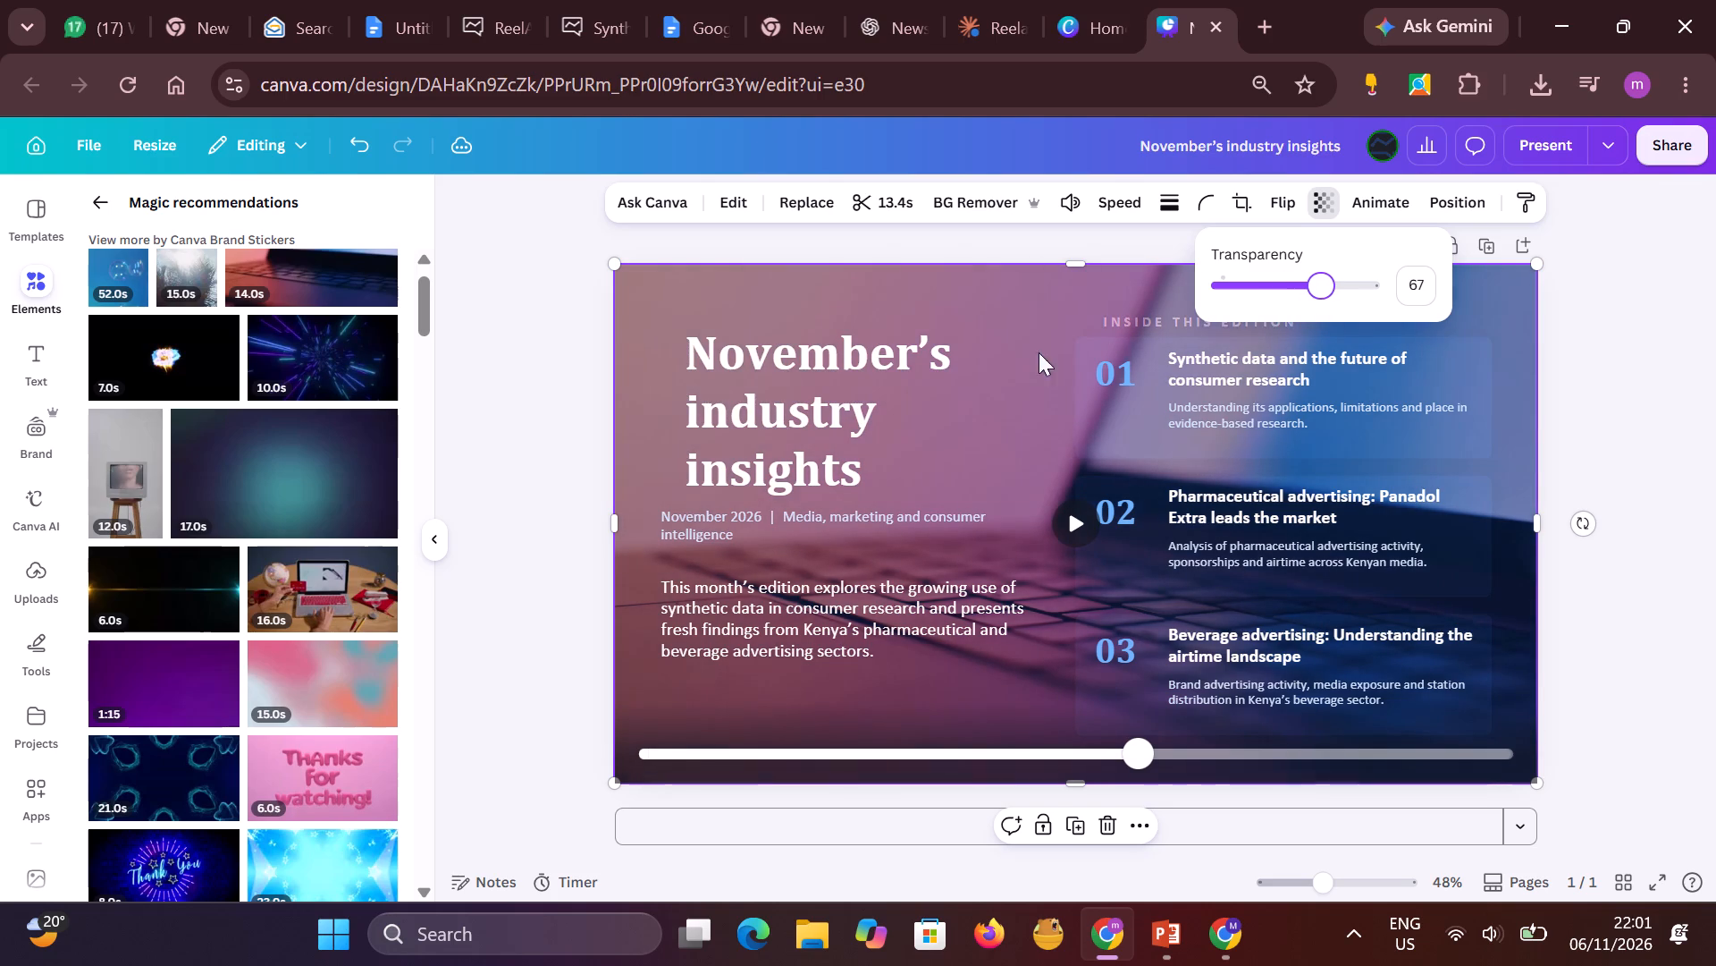
pyautogui.rightClick(967, 317)
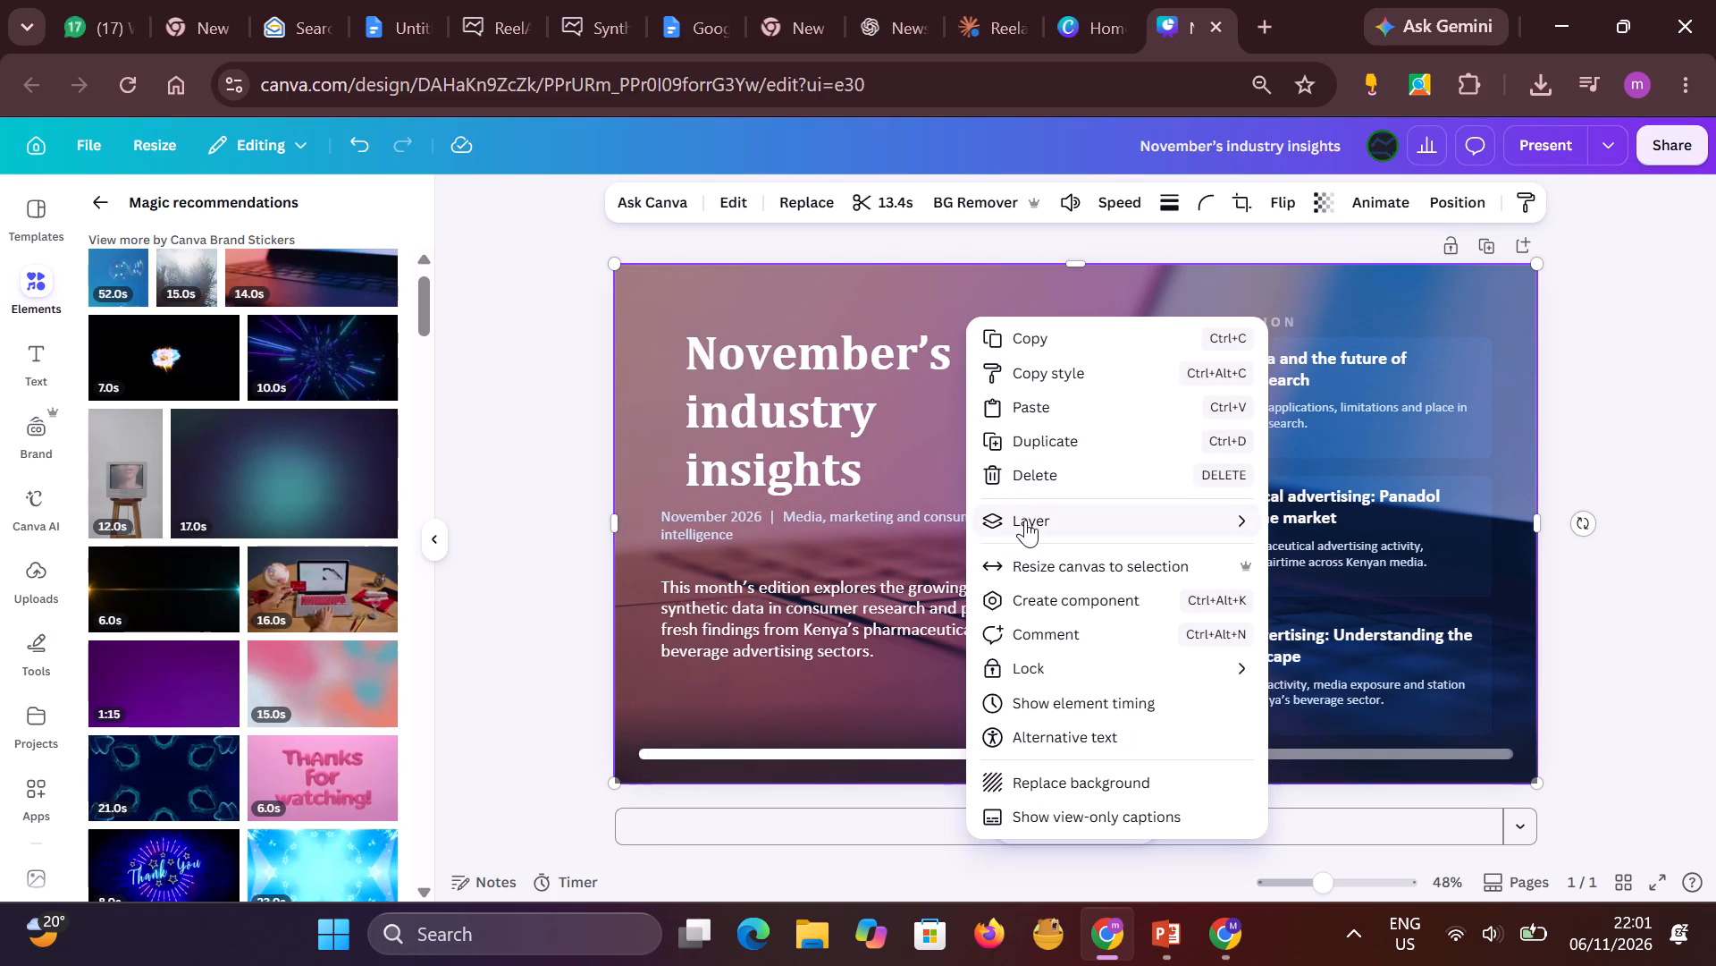
pyautogui.click(1338, 626)
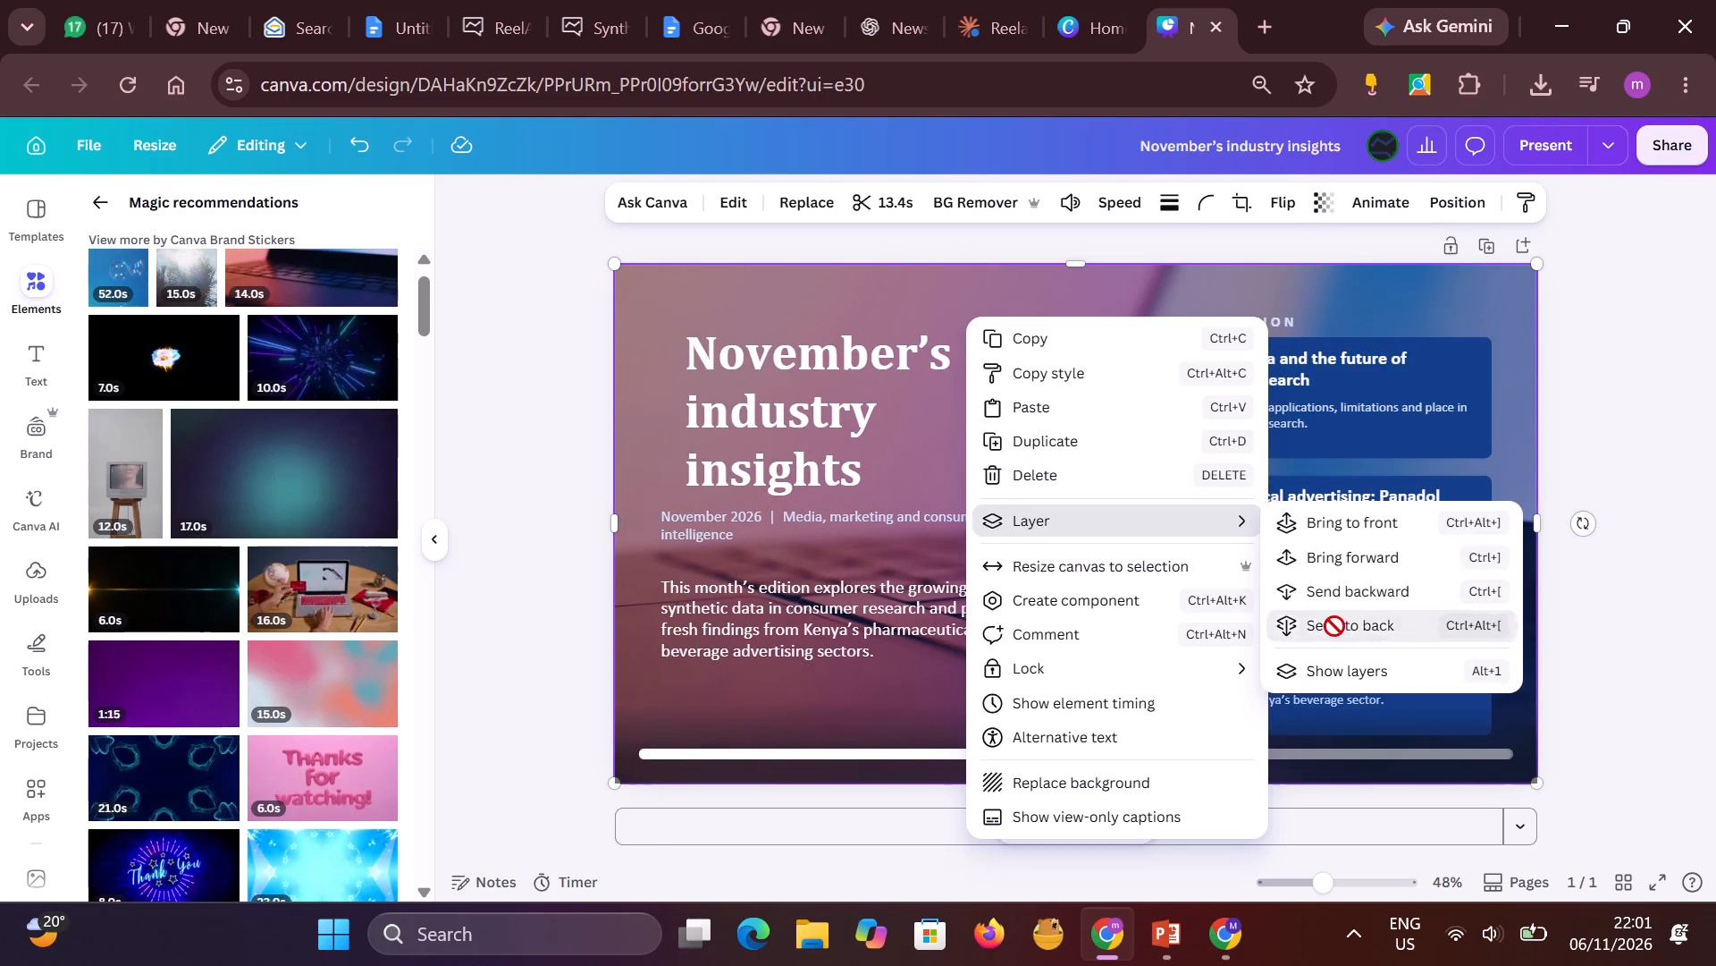
pyautogui.click(1578, 302)
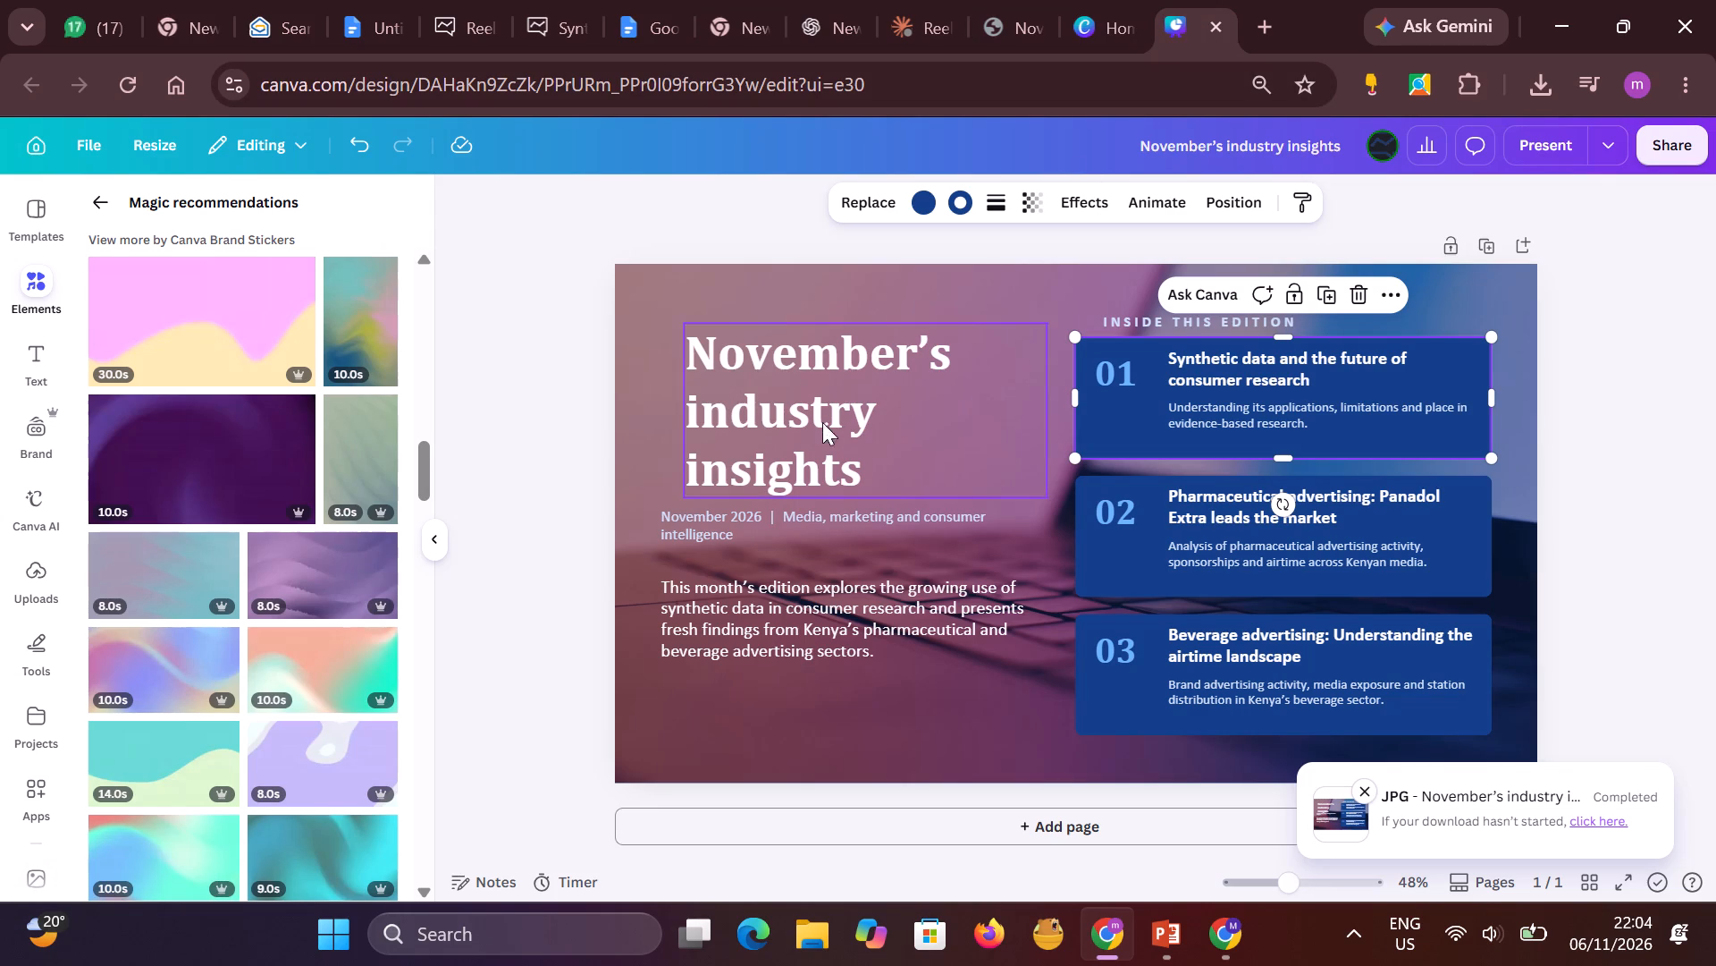
pyautogui.click(661, 282)
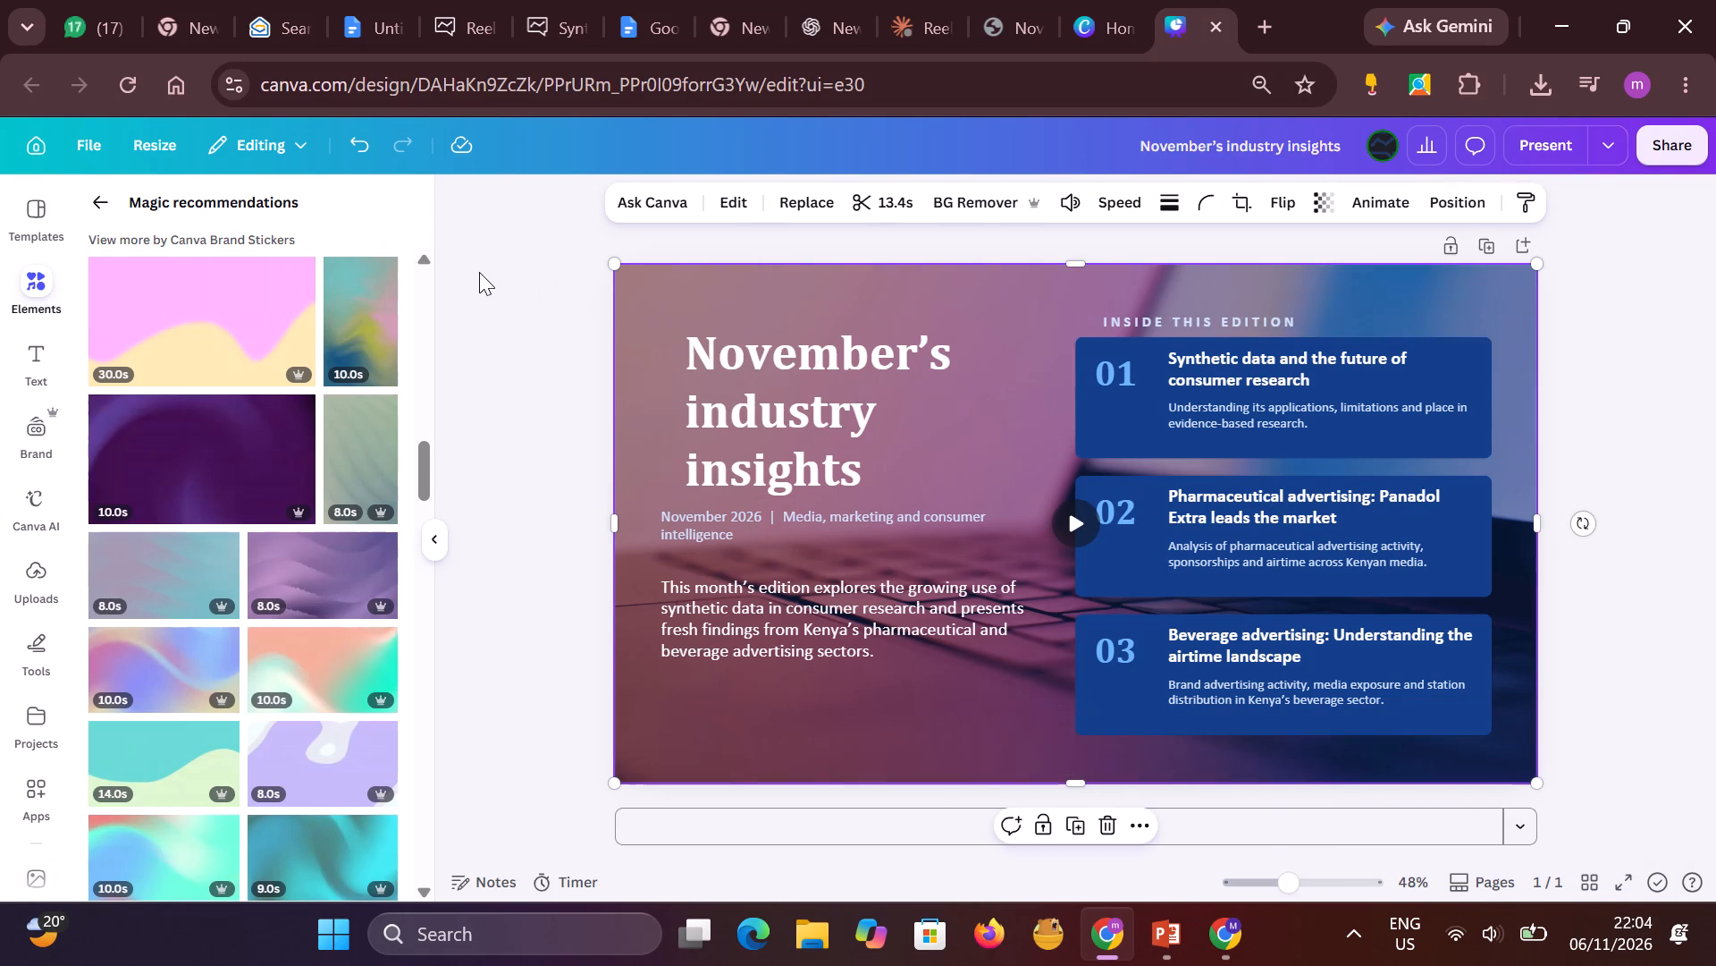
pyautogui.moveTo(484, 265); pyautogui.dragTo(1543, 792)
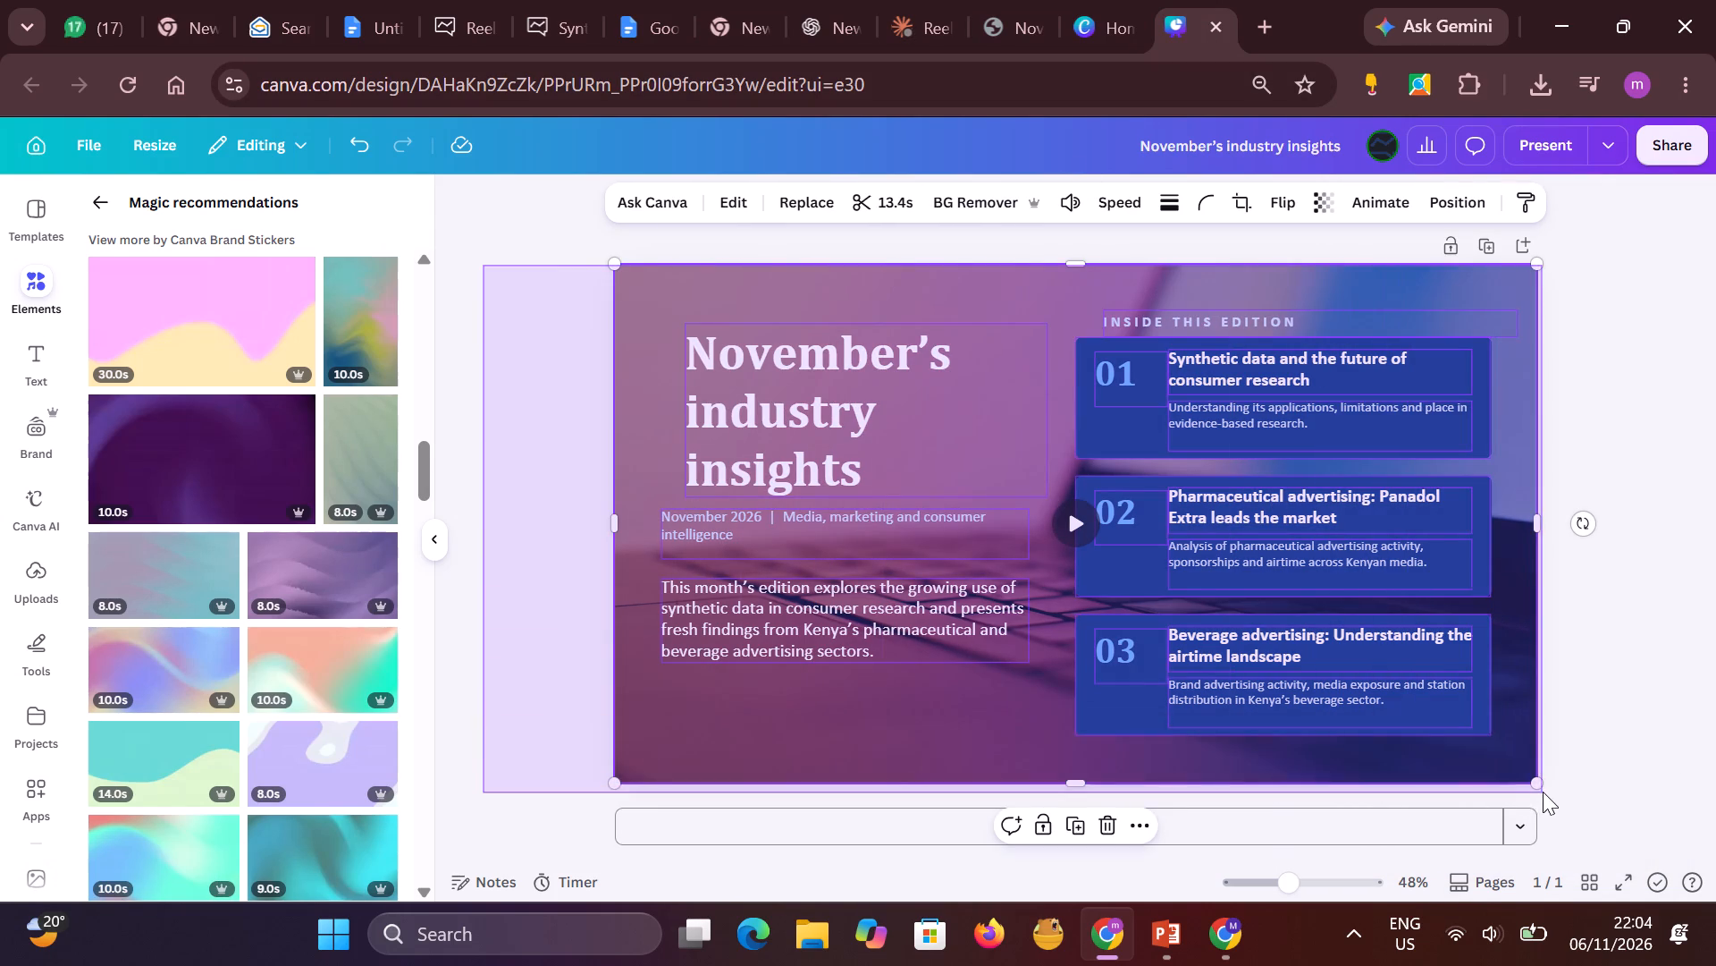
pyautogui.moveTo(1543, 792); pyautogui.dragTo(1541, 789)
pyautogui.click(842, 195)
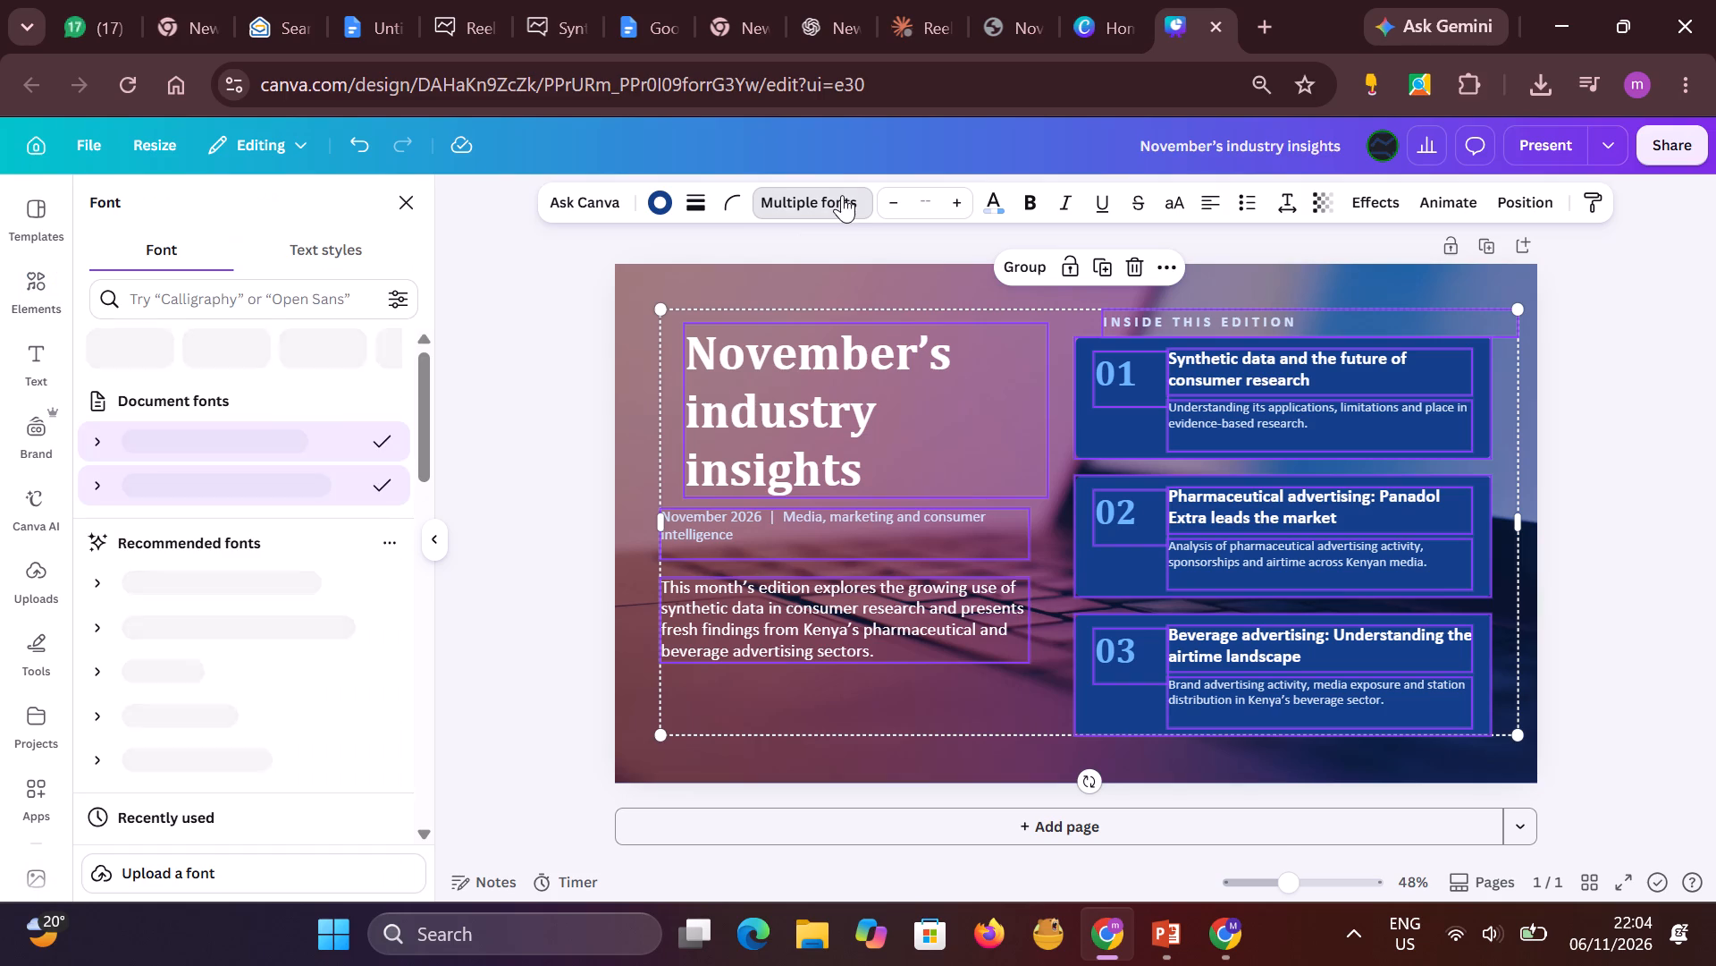
pyautogui.scroll(-2, 178, 619)
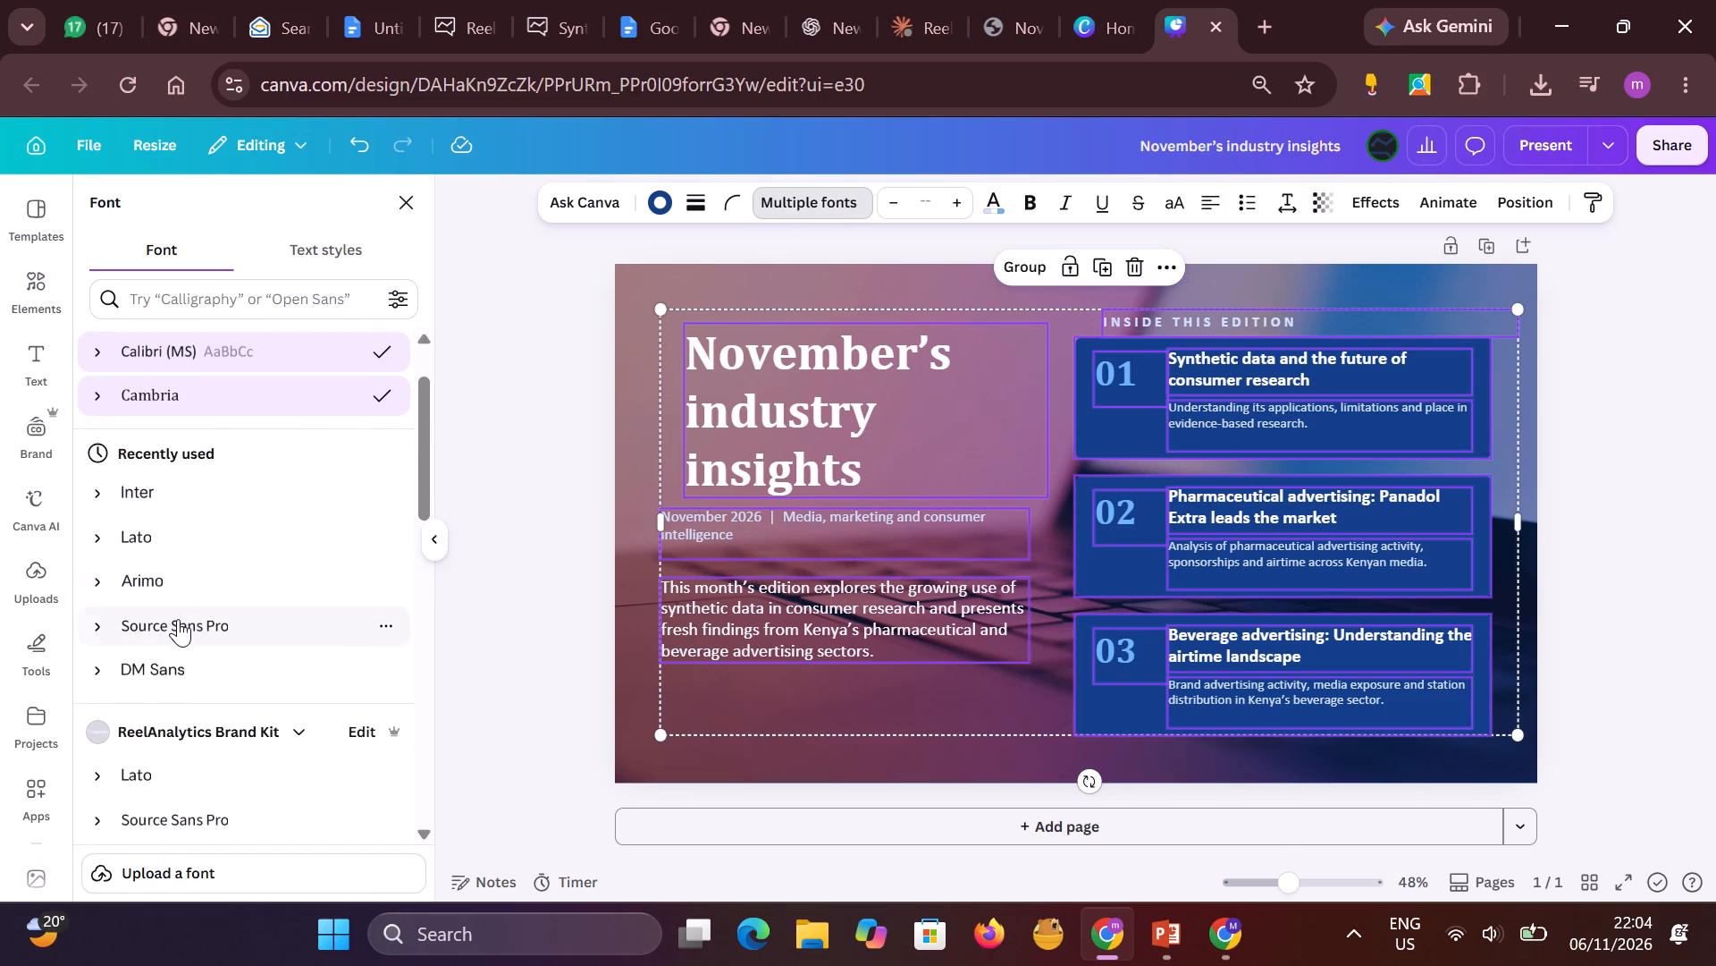
pyautogui.scroll(-2, 178, 619)
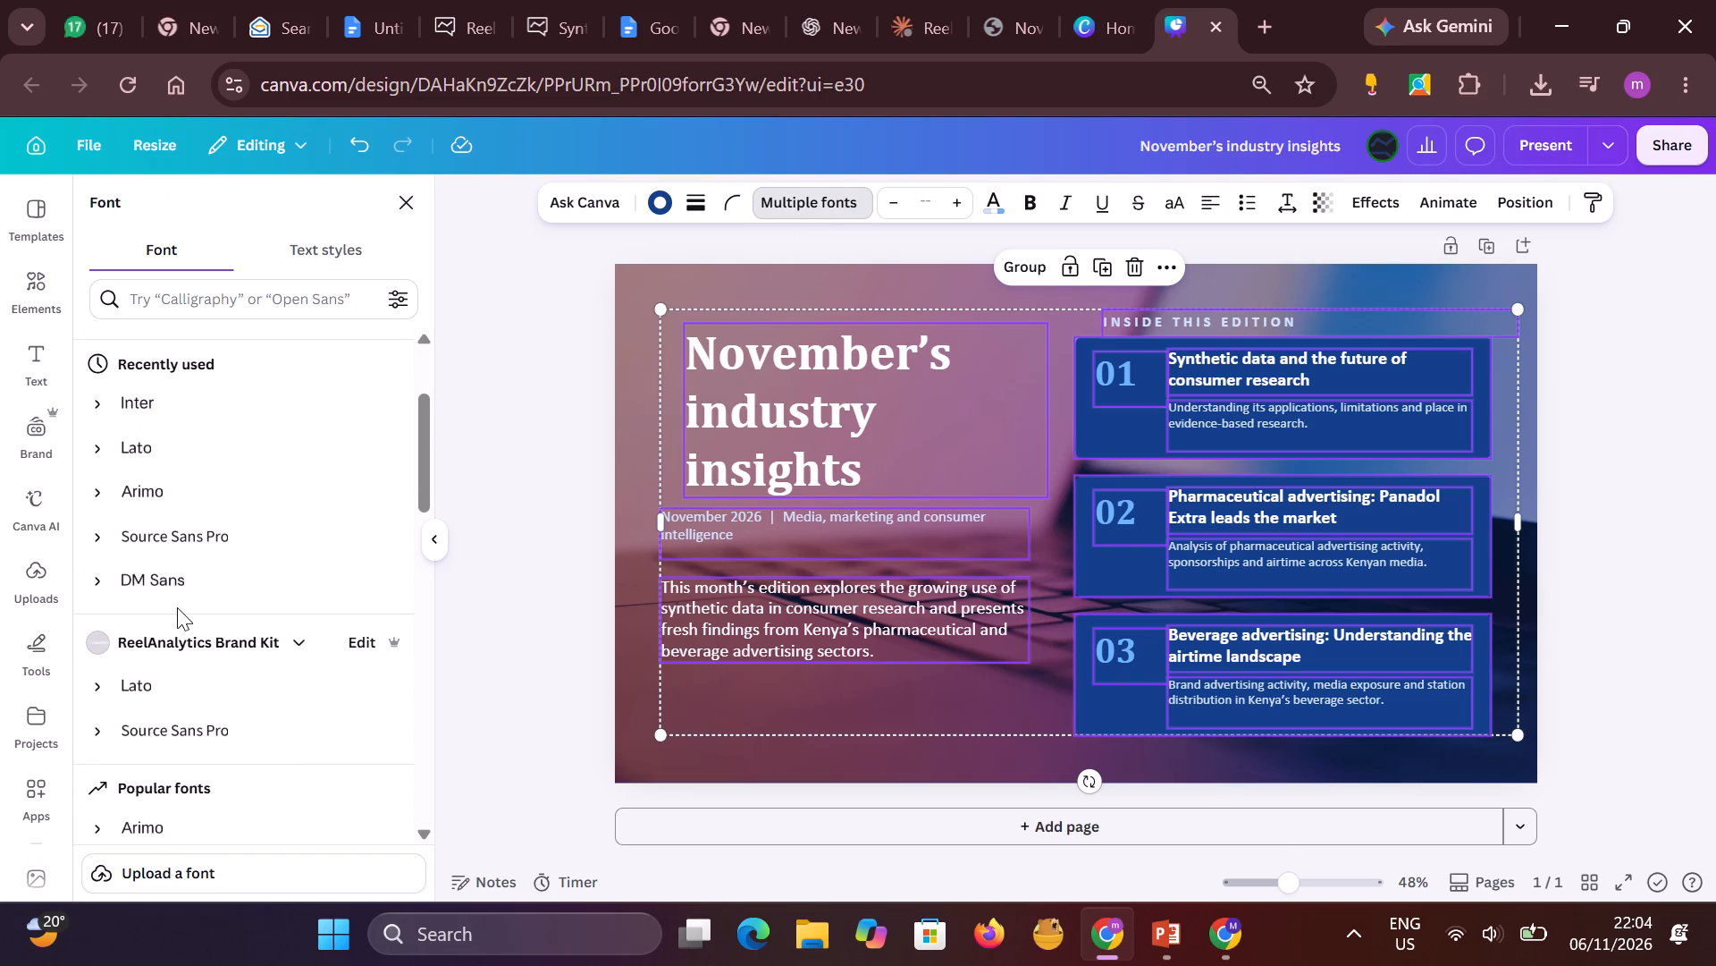
pyautogui.scroll(2, 177, 607)
pyautogui.click(145, 482)
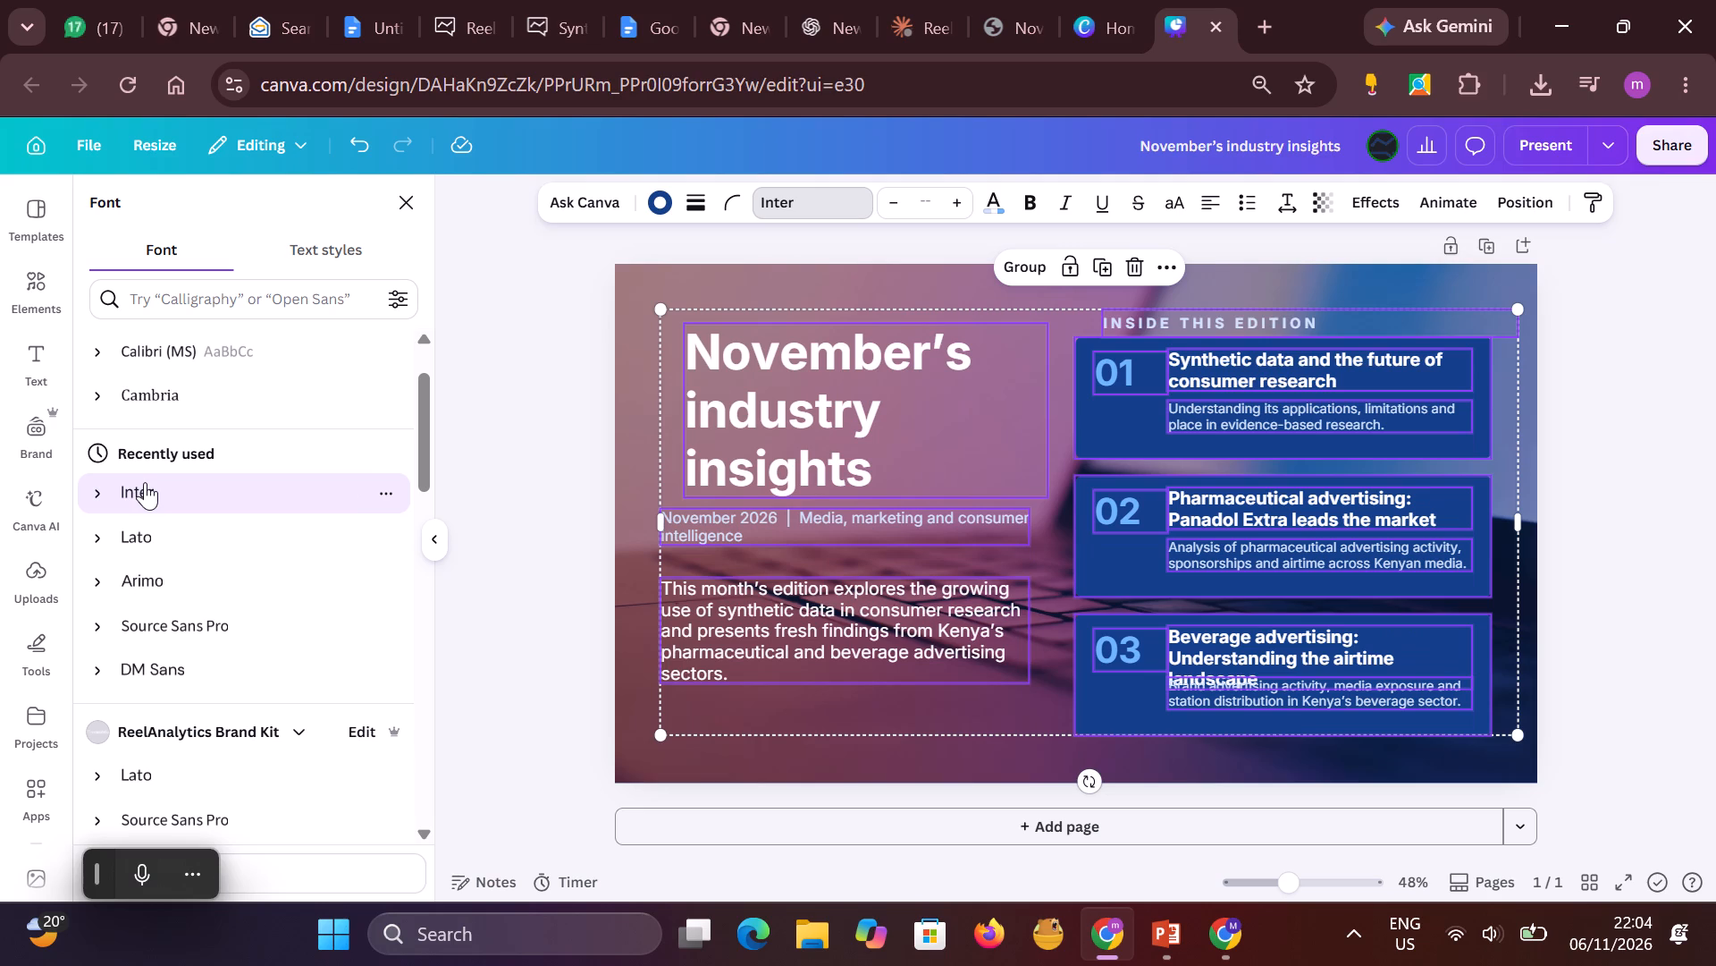
pyautogui.click(1606, 356)
pyautogui.click(1600, 366)
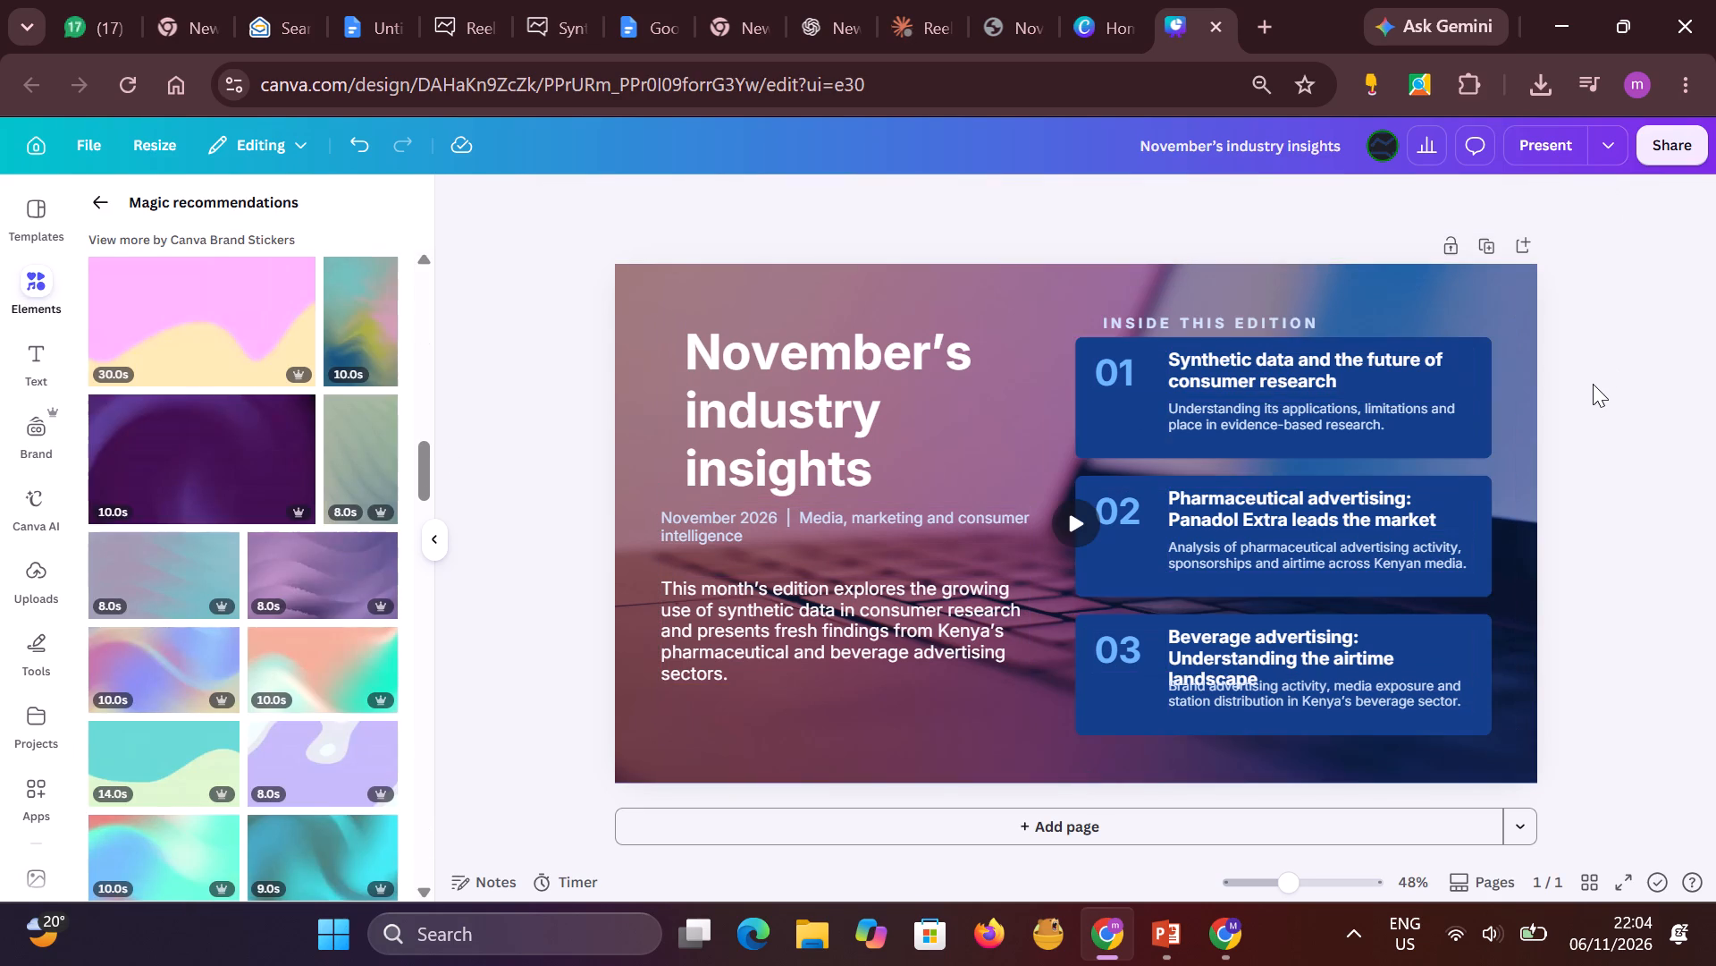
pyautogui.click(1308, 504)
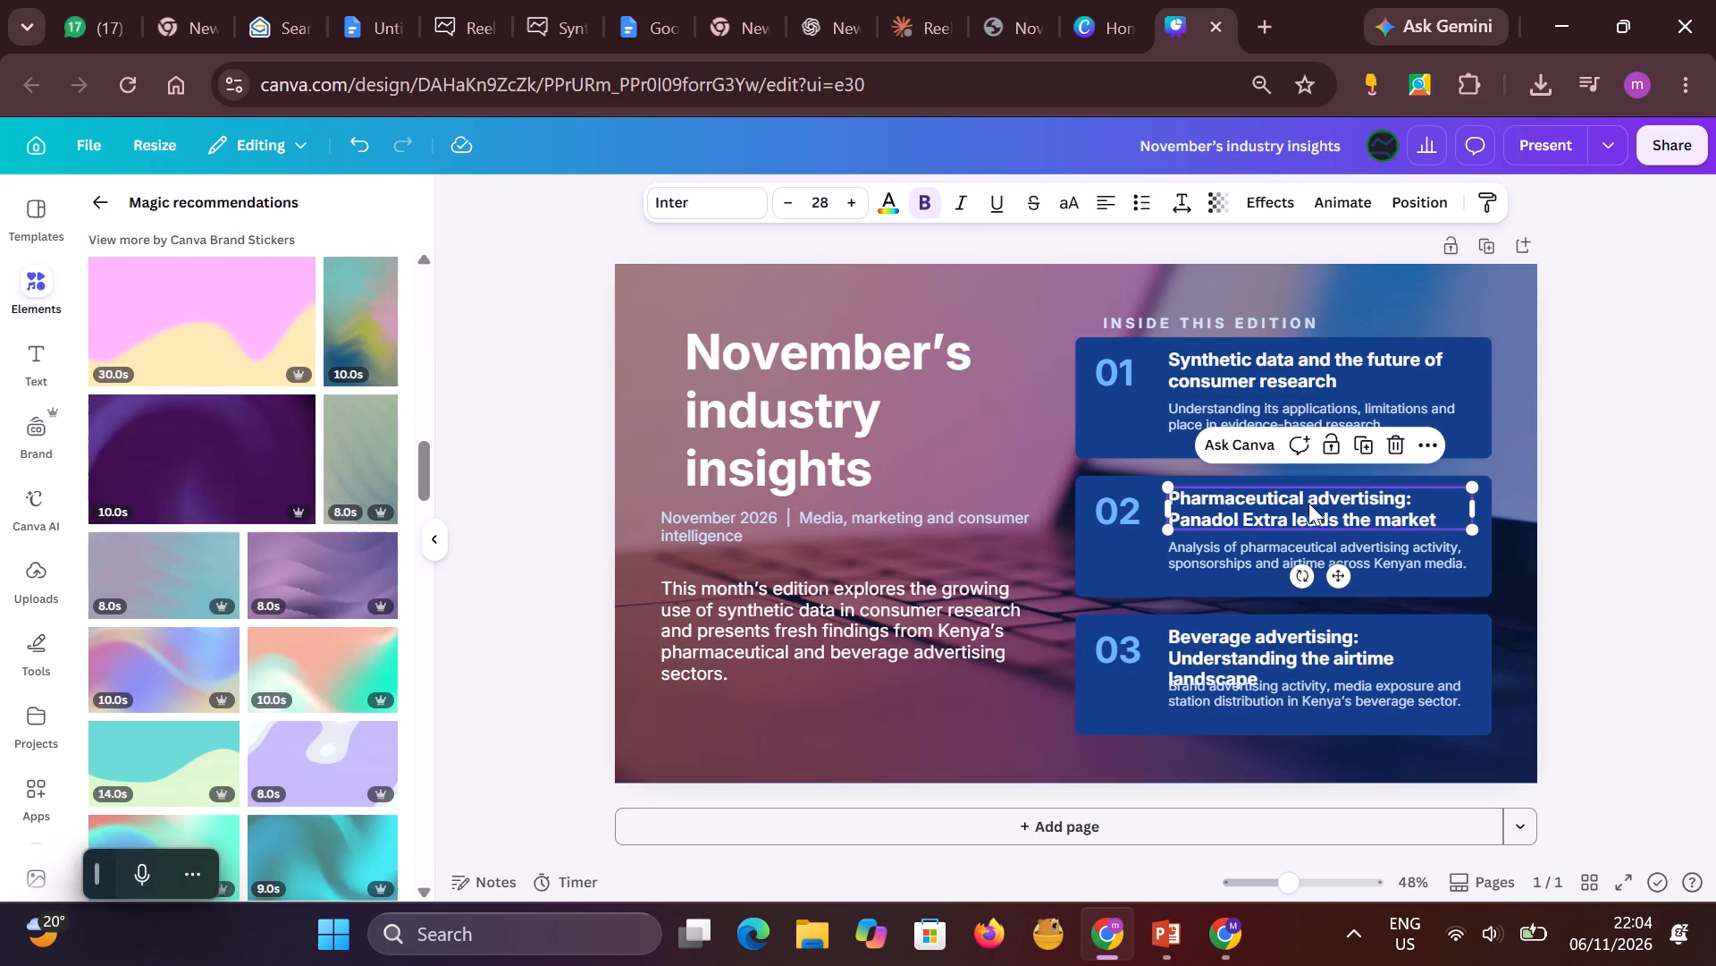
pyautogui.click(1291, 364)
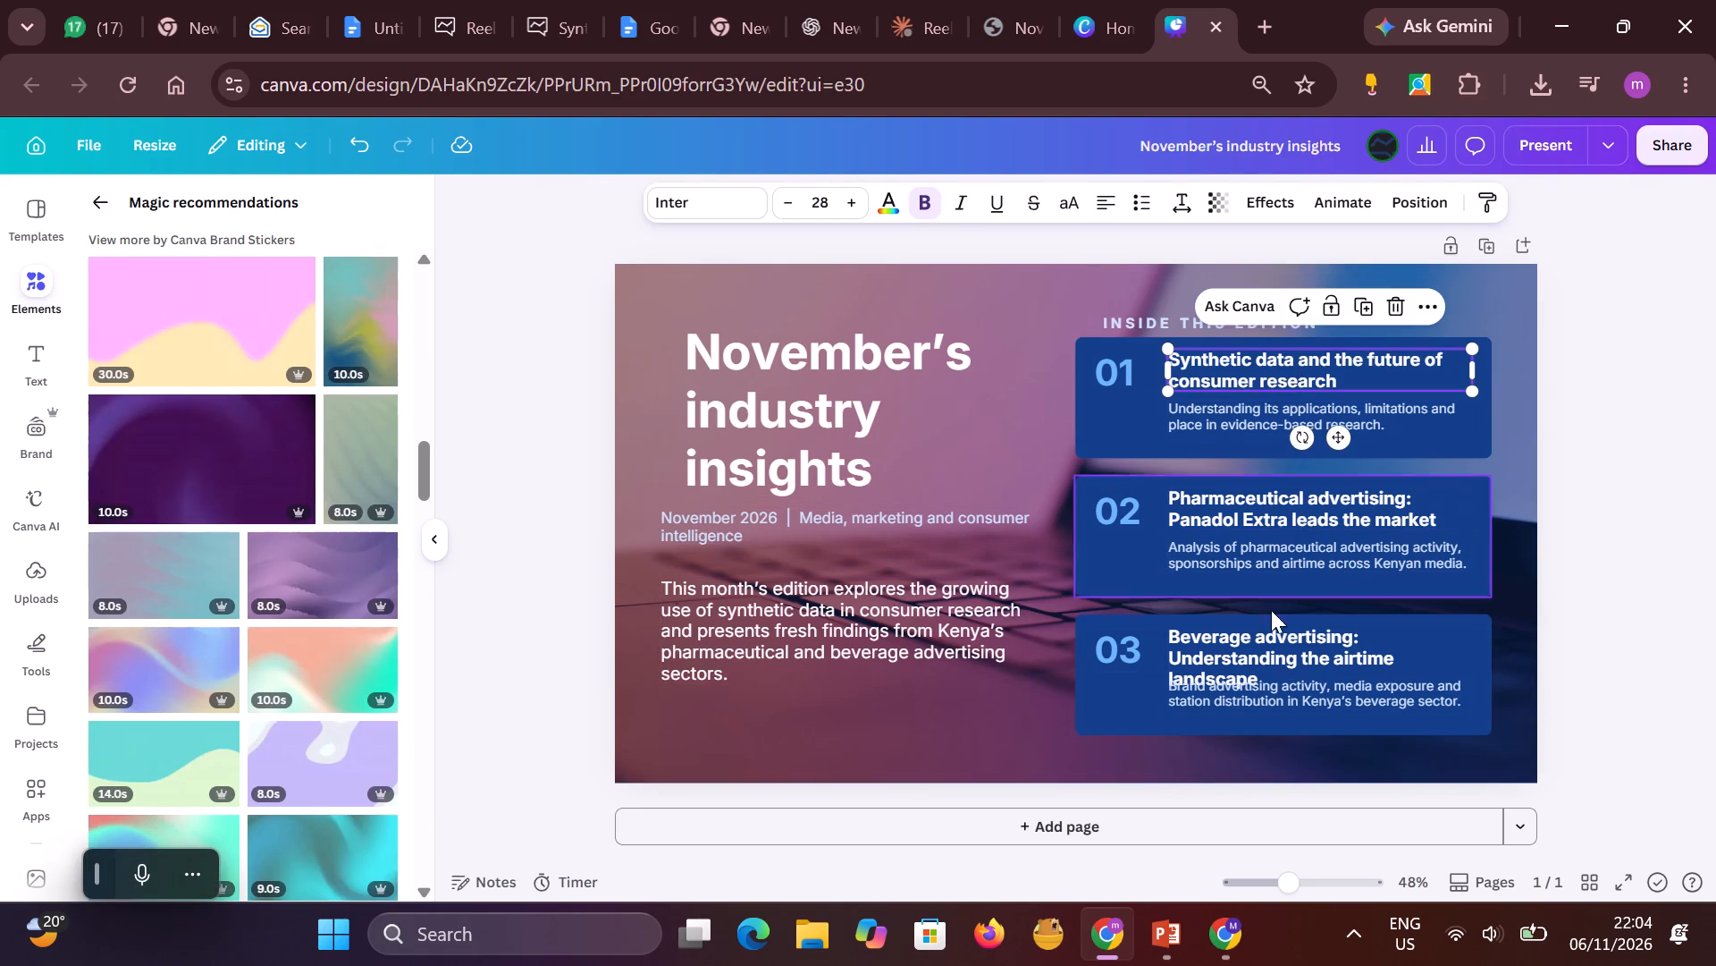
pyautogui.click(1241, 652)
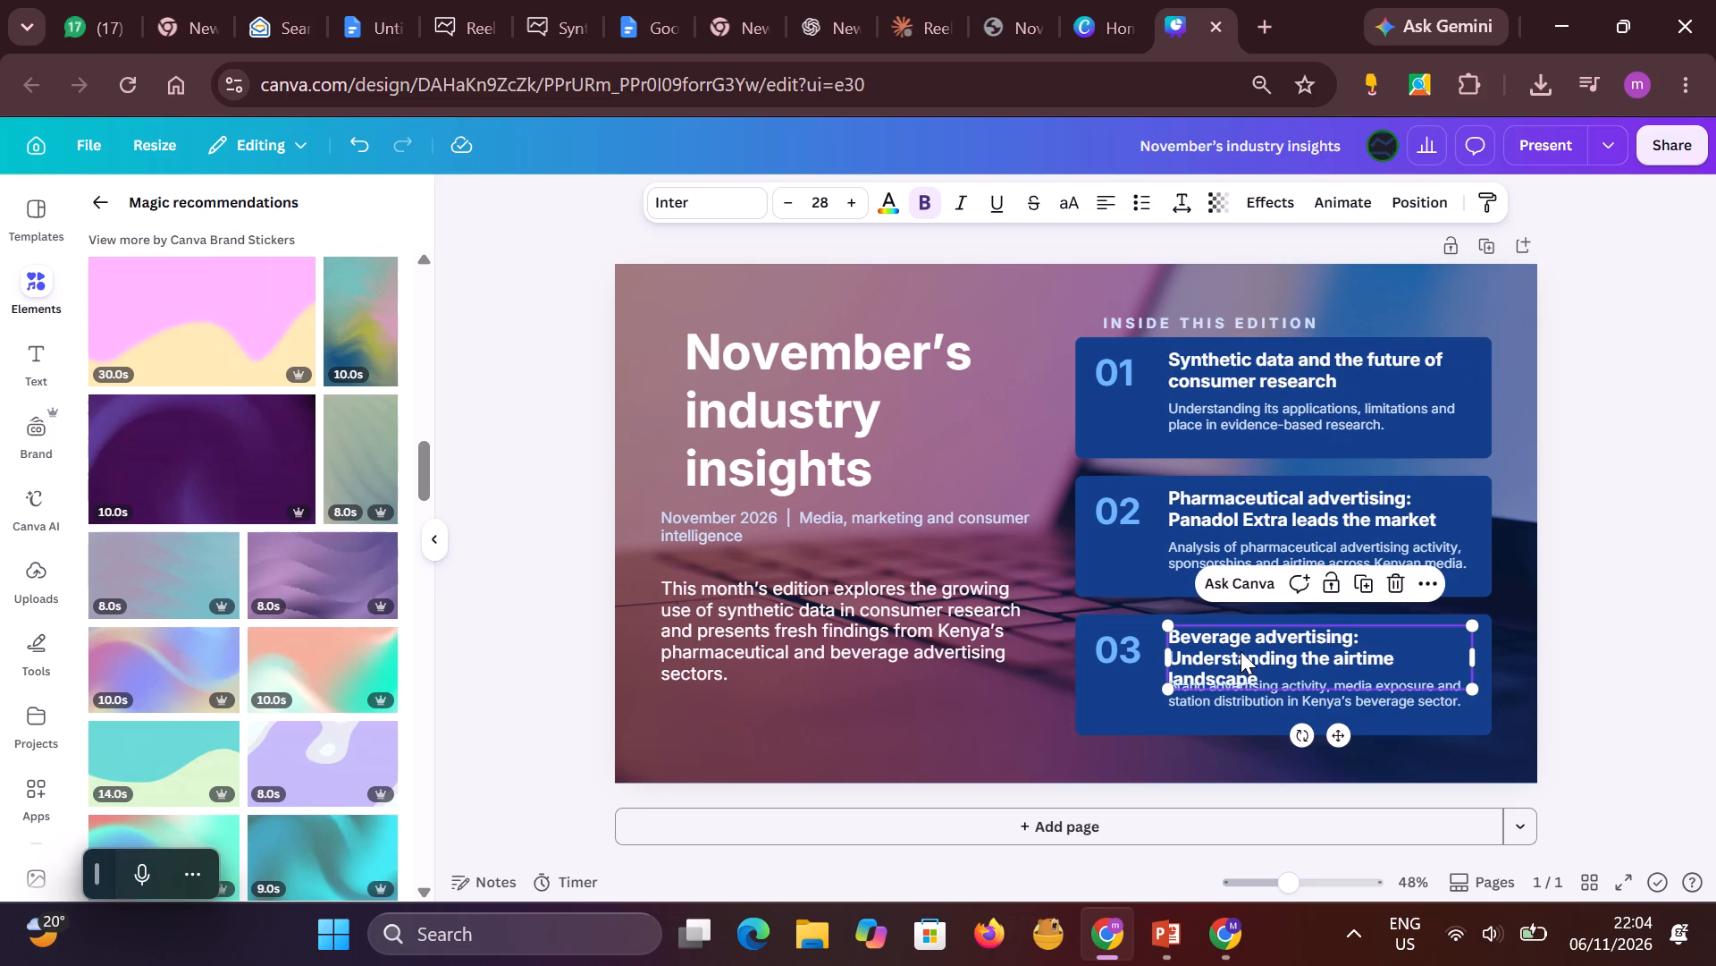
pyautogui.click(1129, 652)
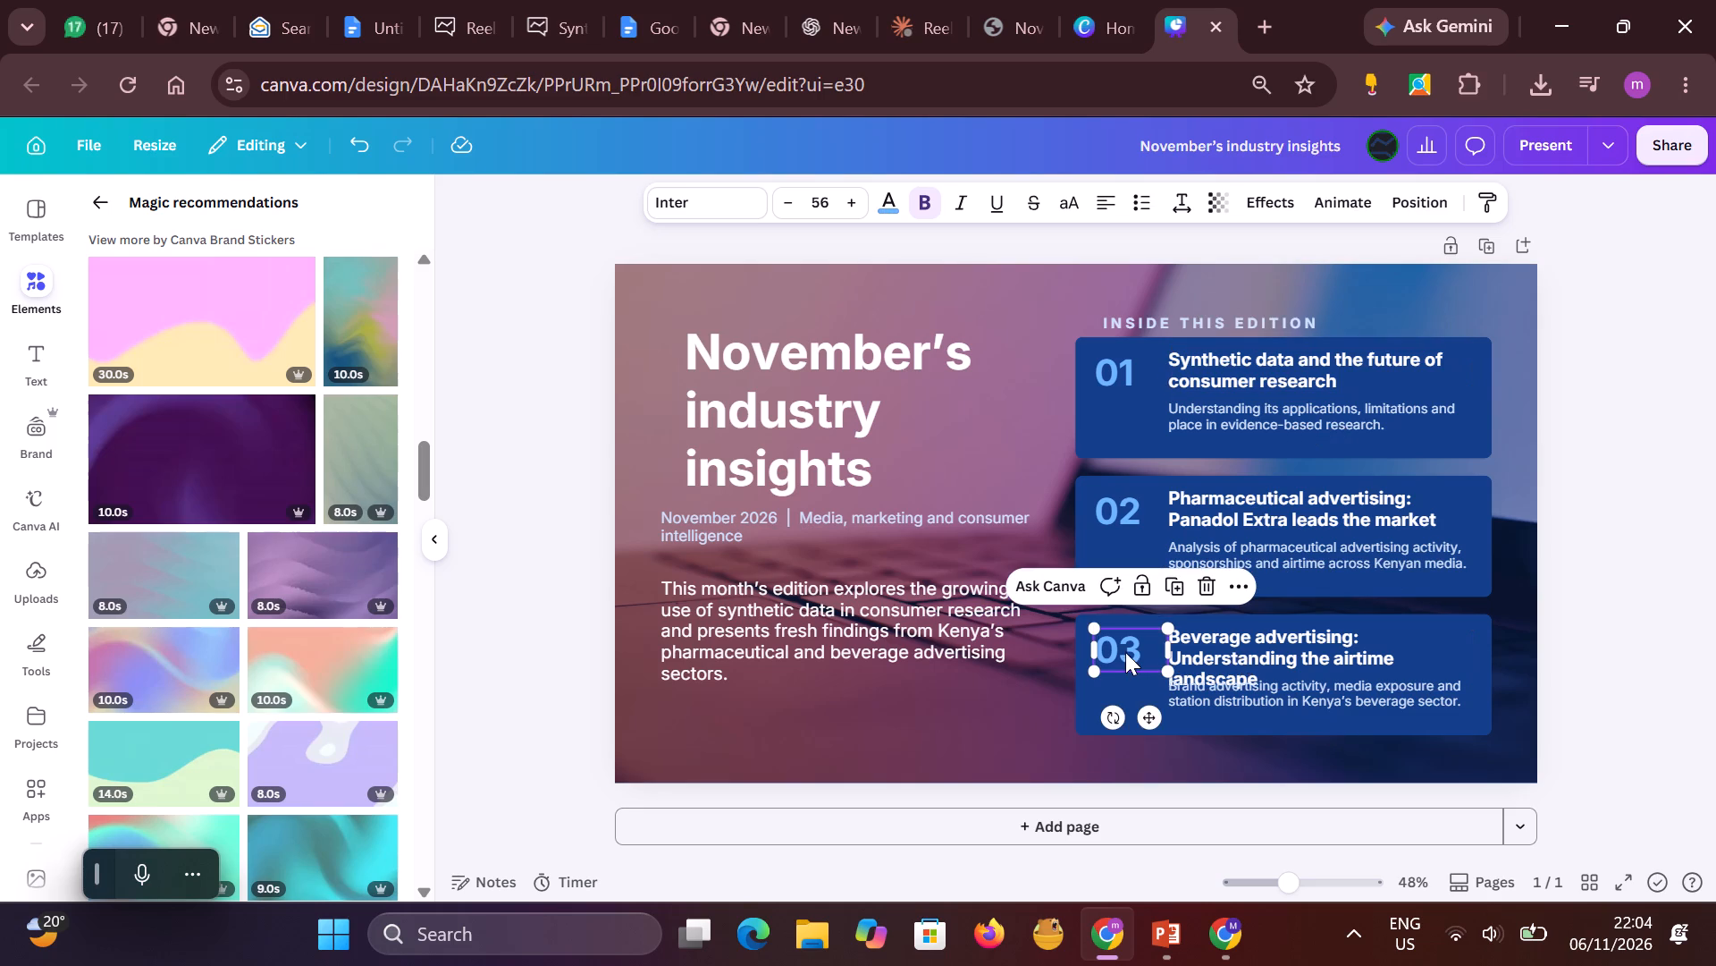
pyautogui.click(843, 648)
# Widen the "November's industry insights" title box slightly and align its edge with the date line and intro paragraph below.
pyautogui.click(753, 404)
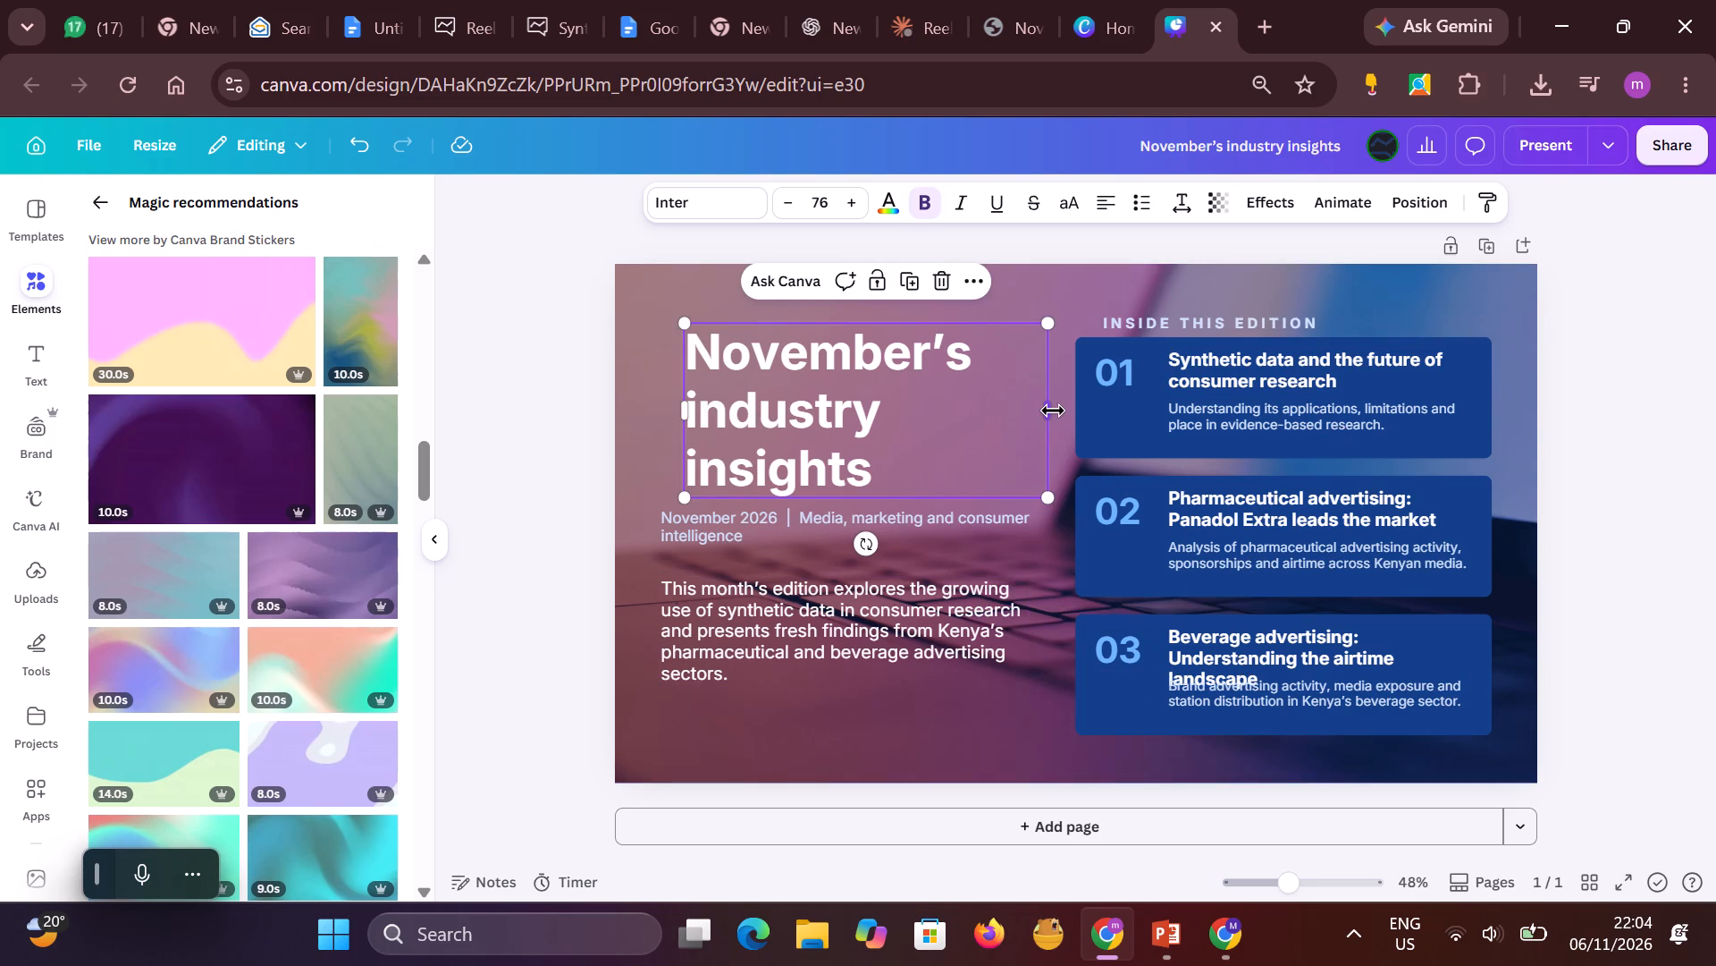
pyautogui.moveTo(1053, 411); pyautogui.dragTo(1085, 411)
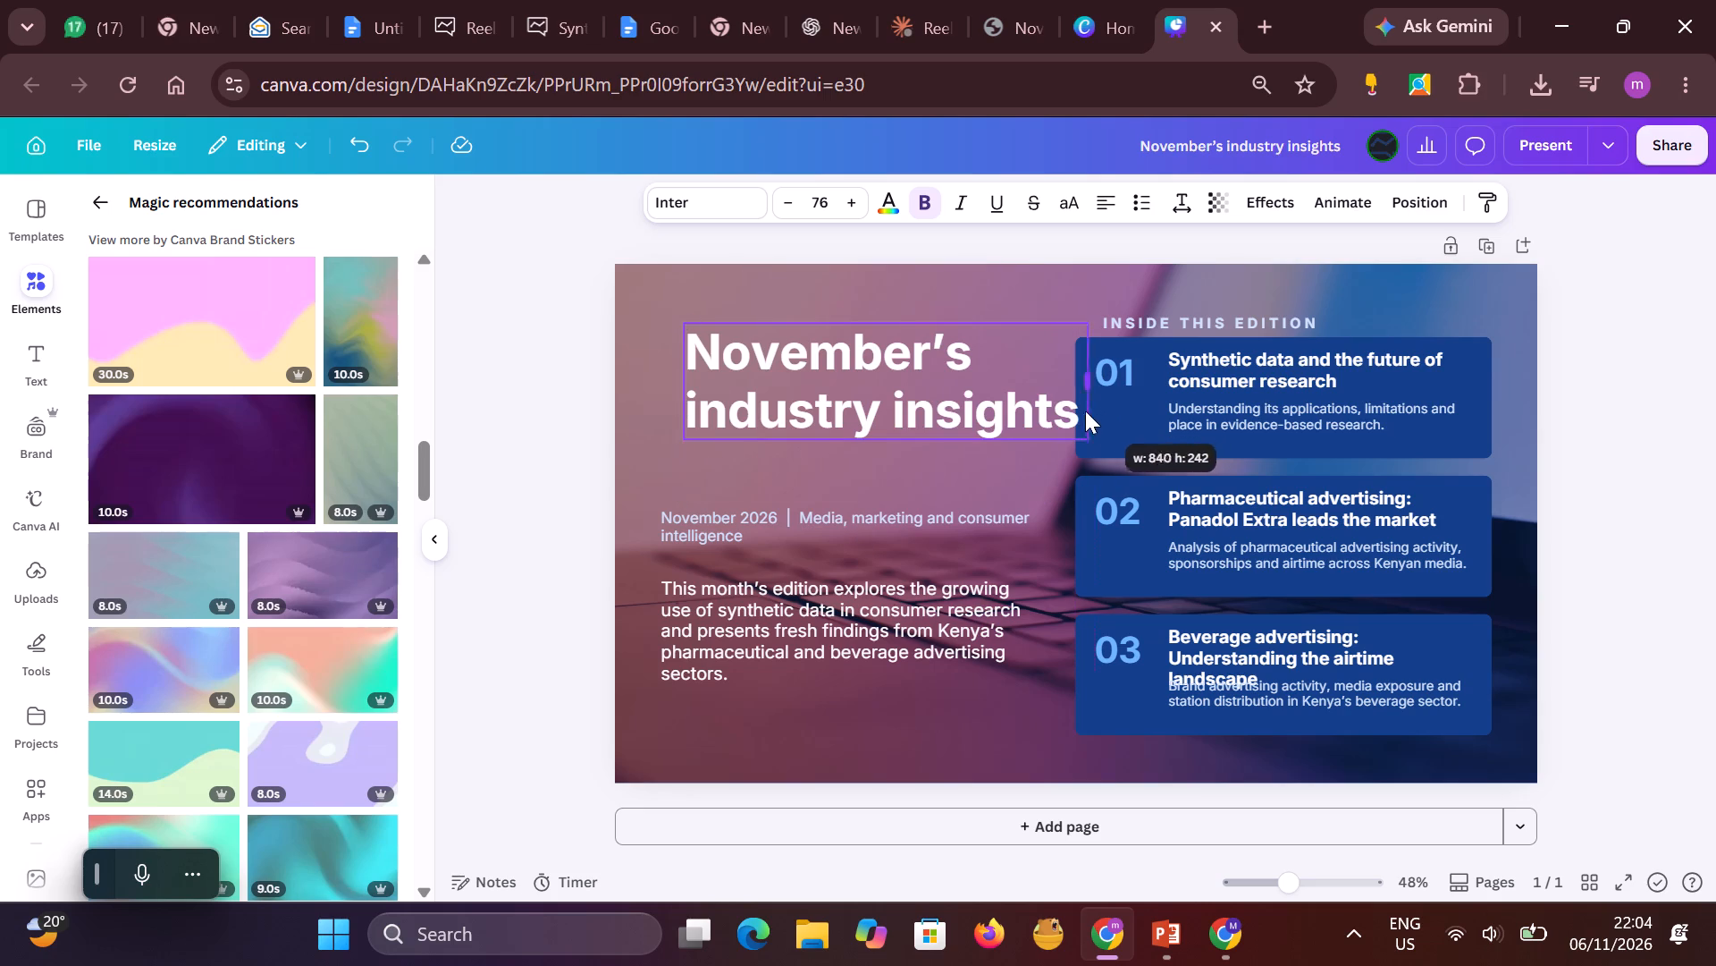
pyautogui.moveTo(1085, 411); pyautogui.dragTo(1089, 403)
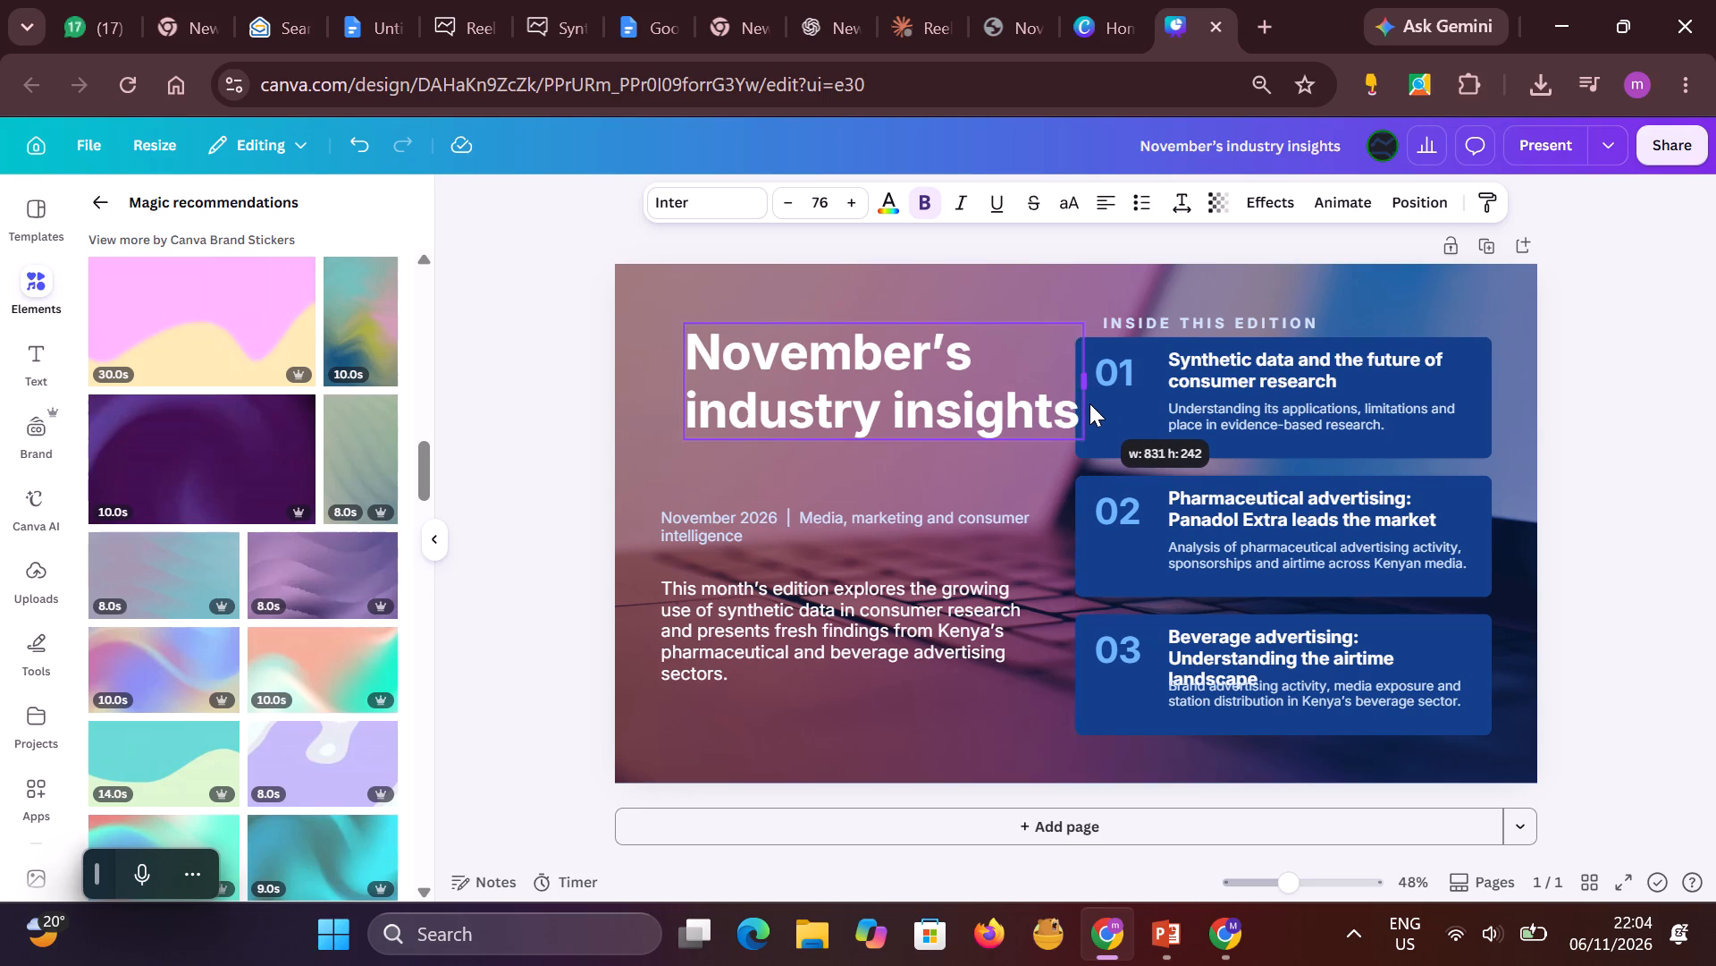
pyautogui.moveTo(1089, 403); pyautogui.dragTo(1067, 415)
pyautogui.moveTo(950, 410); pyautogui.dragTo(946, 410)
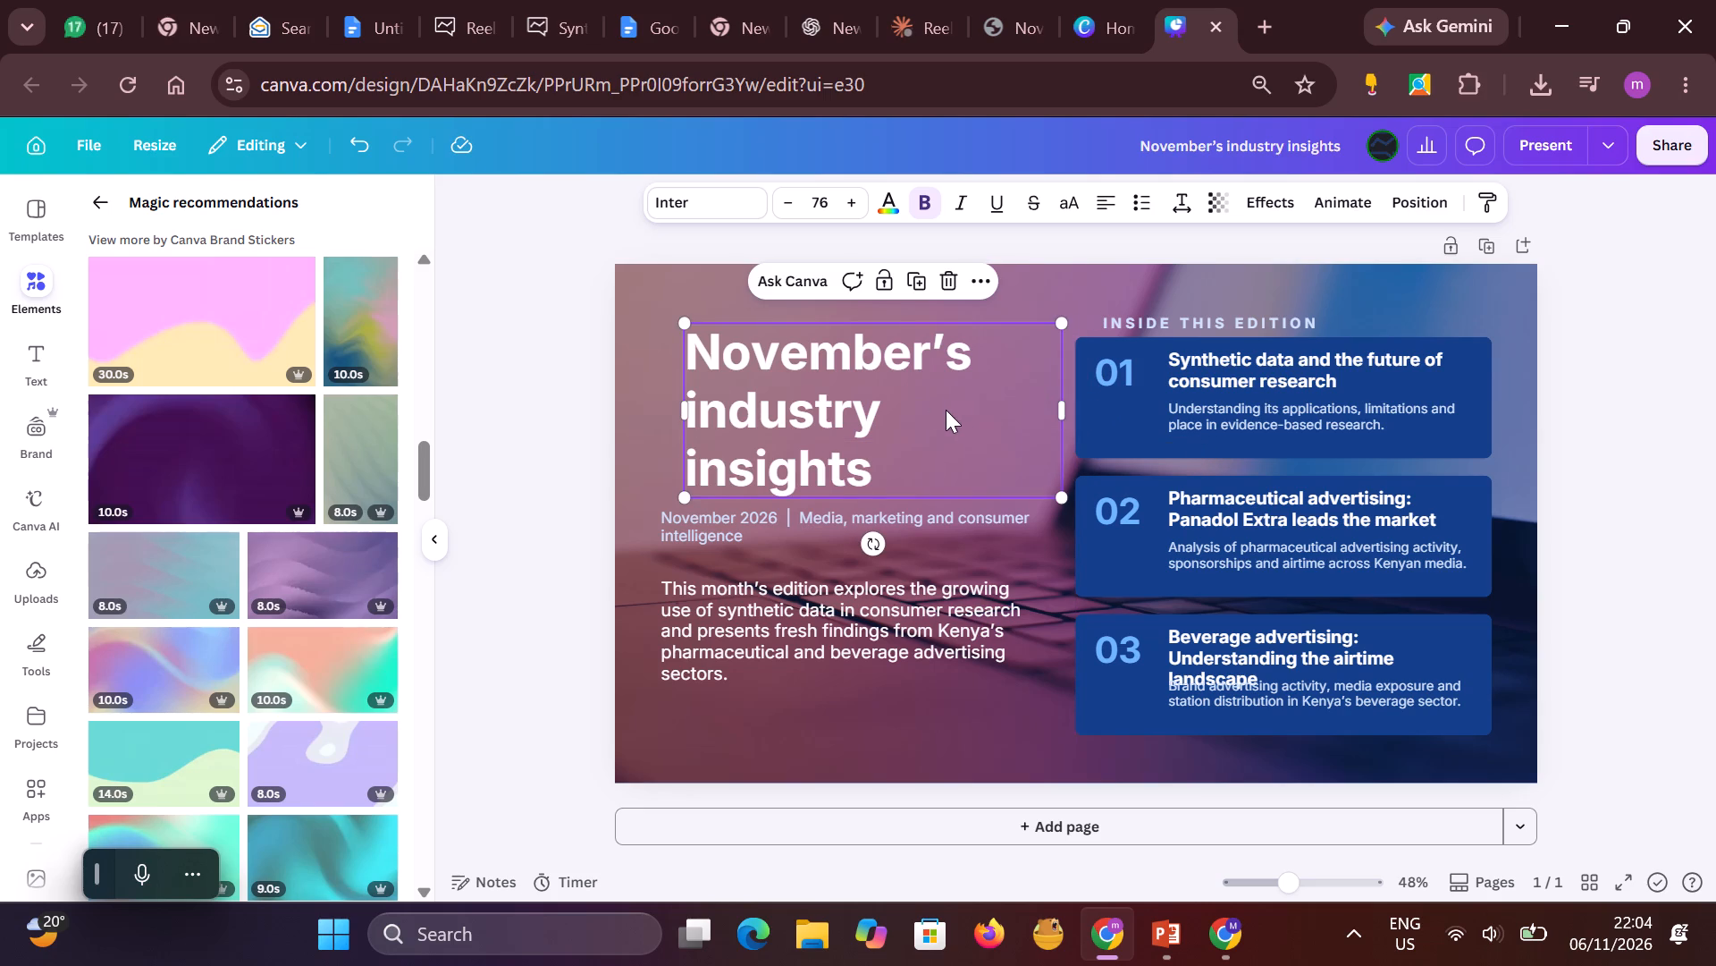
pyautogui.moveTo(946, 410); pyautogui.dragTo(925, 406)
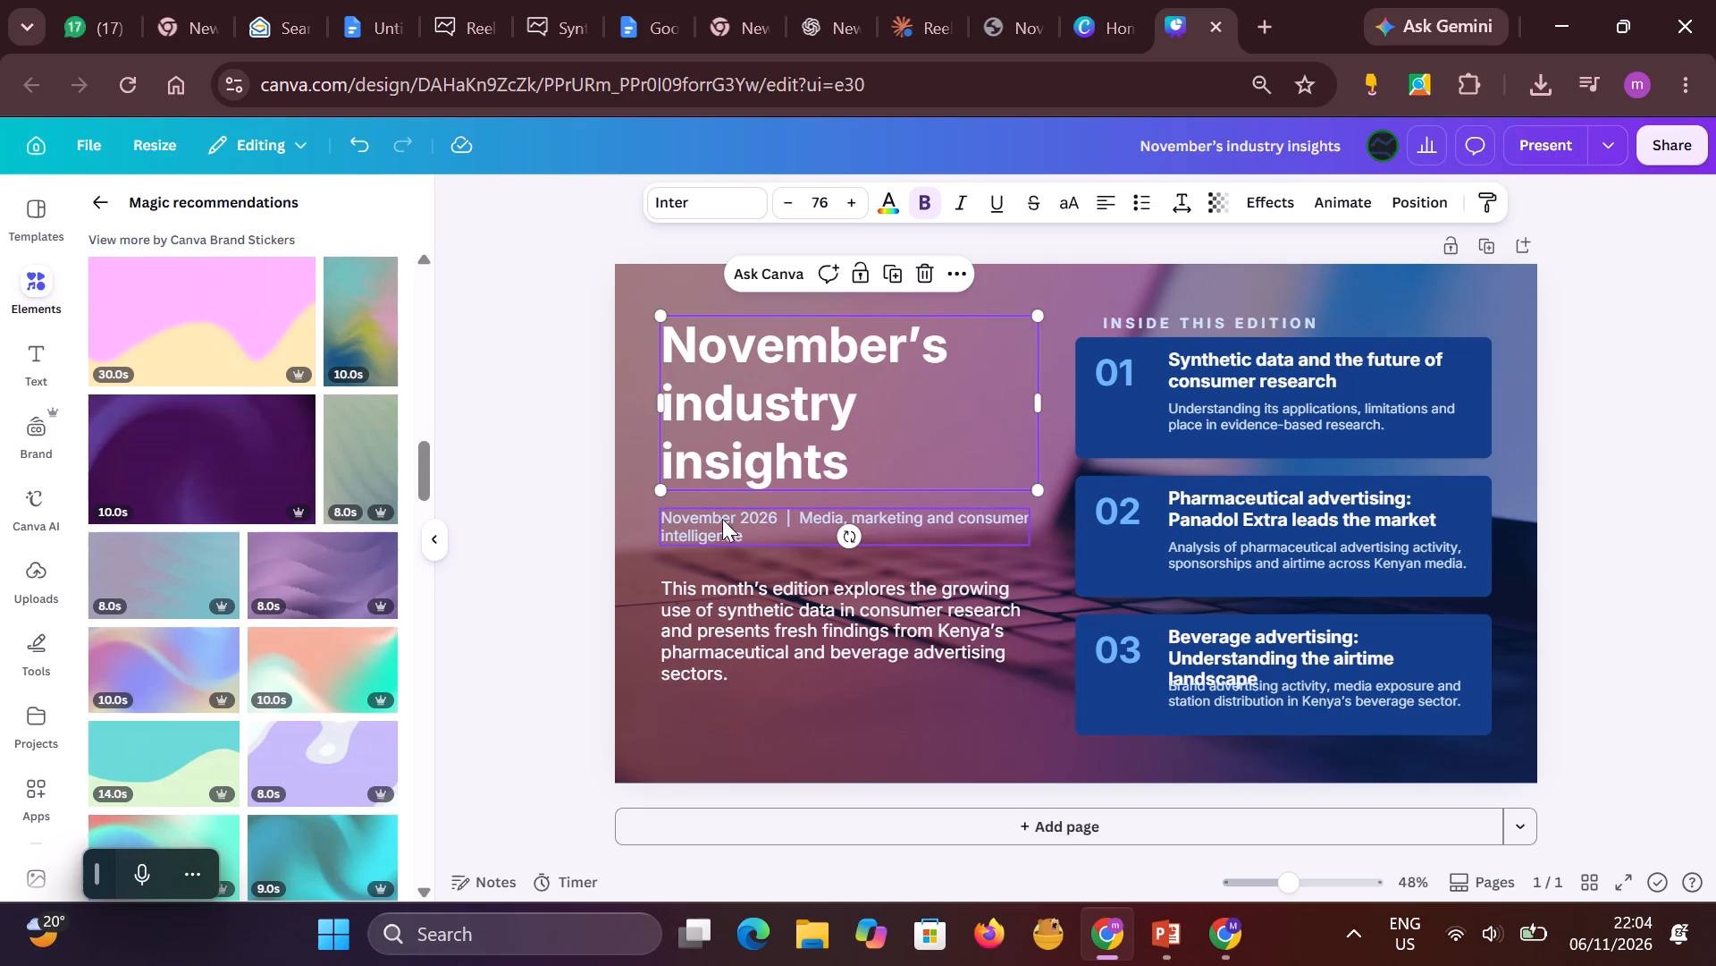
# Space out the cover's text block by nudging the intro paragraph, the "November 2026" date line and the title slightly down.
pyautogui.click(722, 520)
pyautogui.click(722, 520)
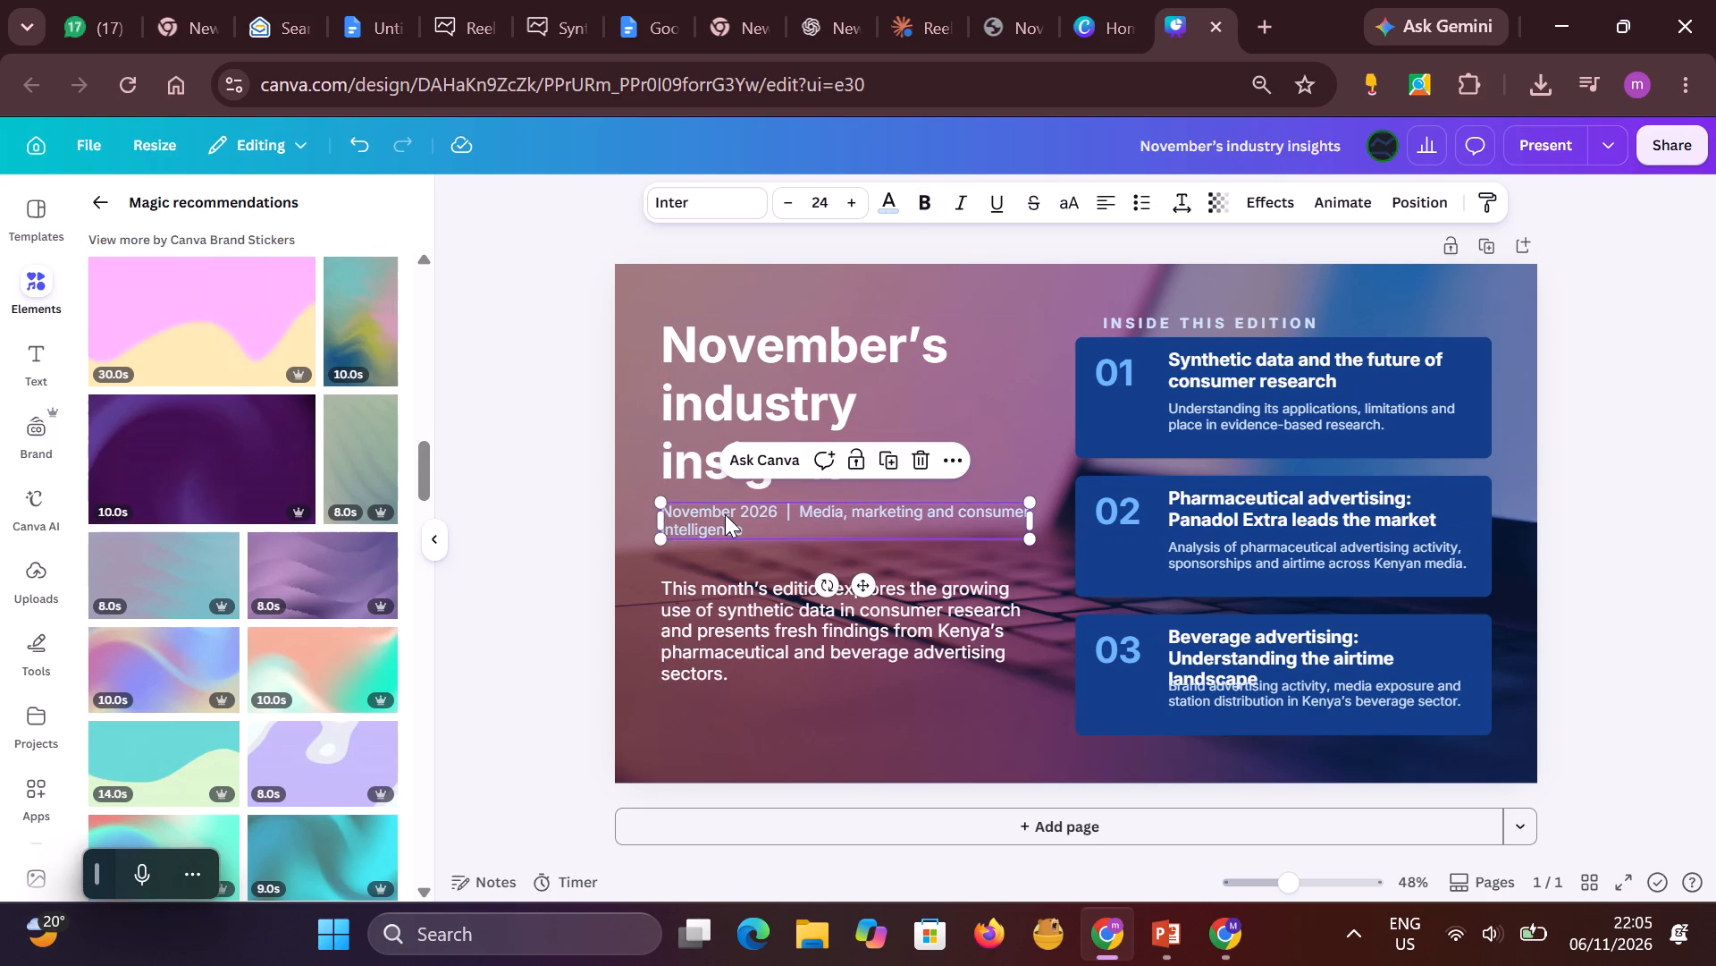
pyautogui.click(725, 514)
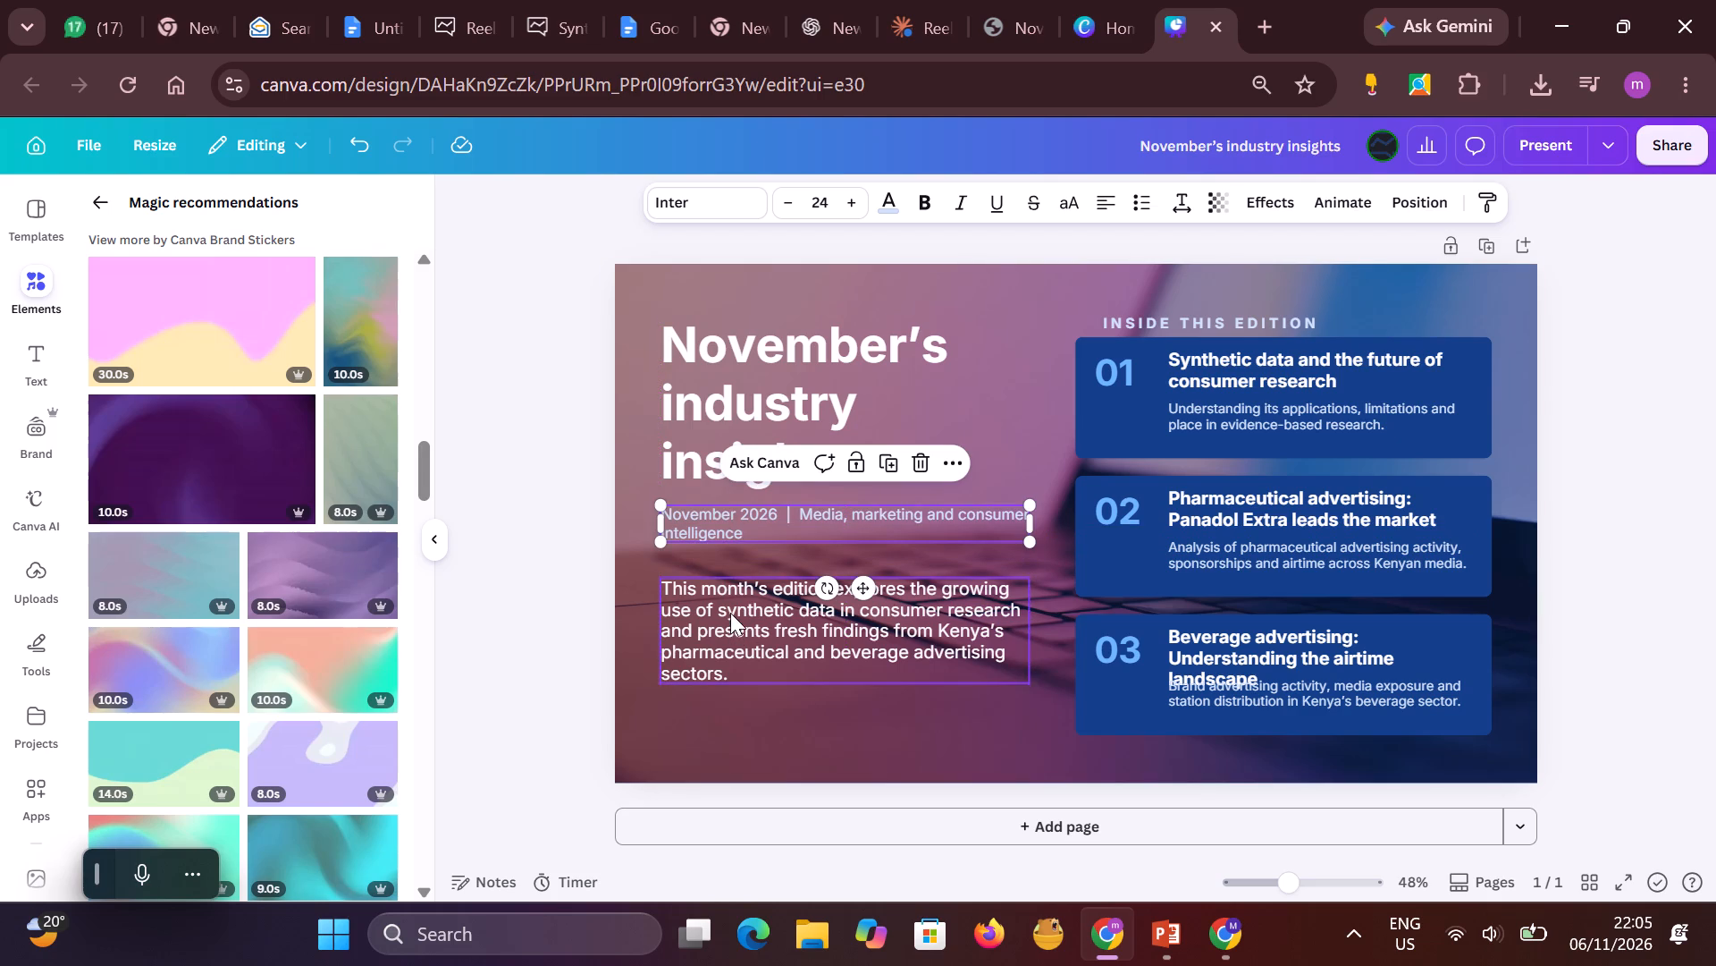
pyautogui.moveTo(730, 613); pyautogui.dragTo(725, 623)
pyautogui.moveTo(737, 514); pyautogui.dragTo(731, 530)
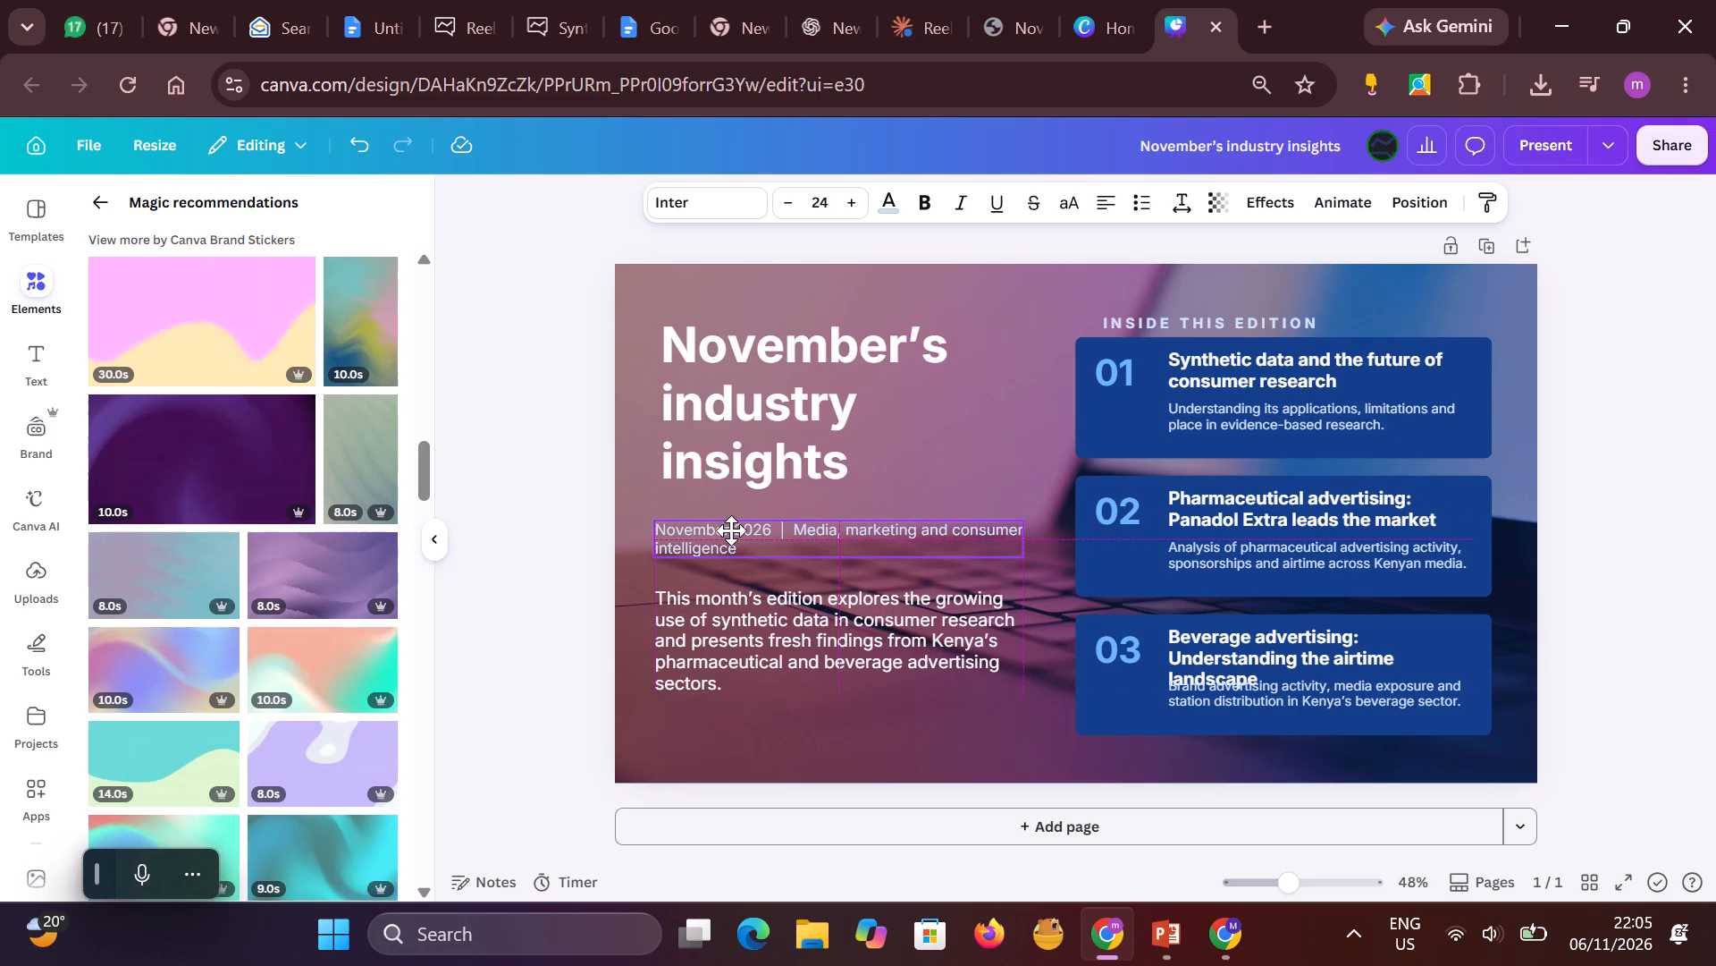
pyautogui.moveTo(731, 530); pyautogui.dragTo(735, 526)
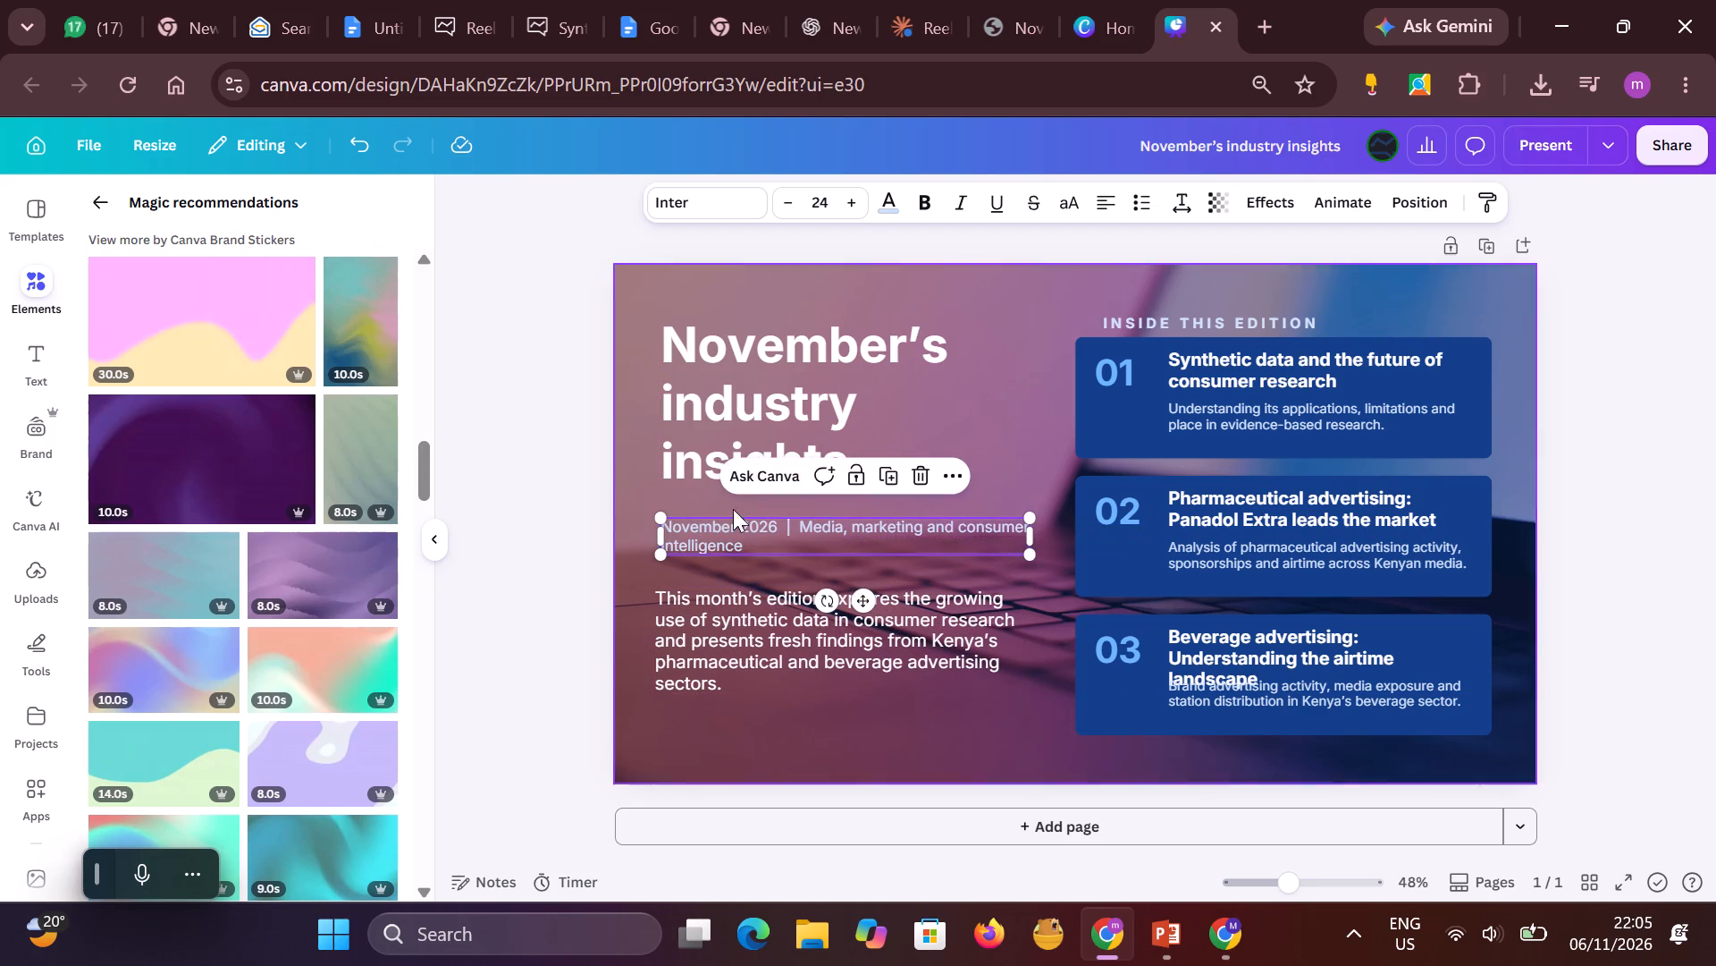
pyautogui.moveTo(723, 428); pyautogui.dragTo(719, 437)
pyautogui.click(664, 305)
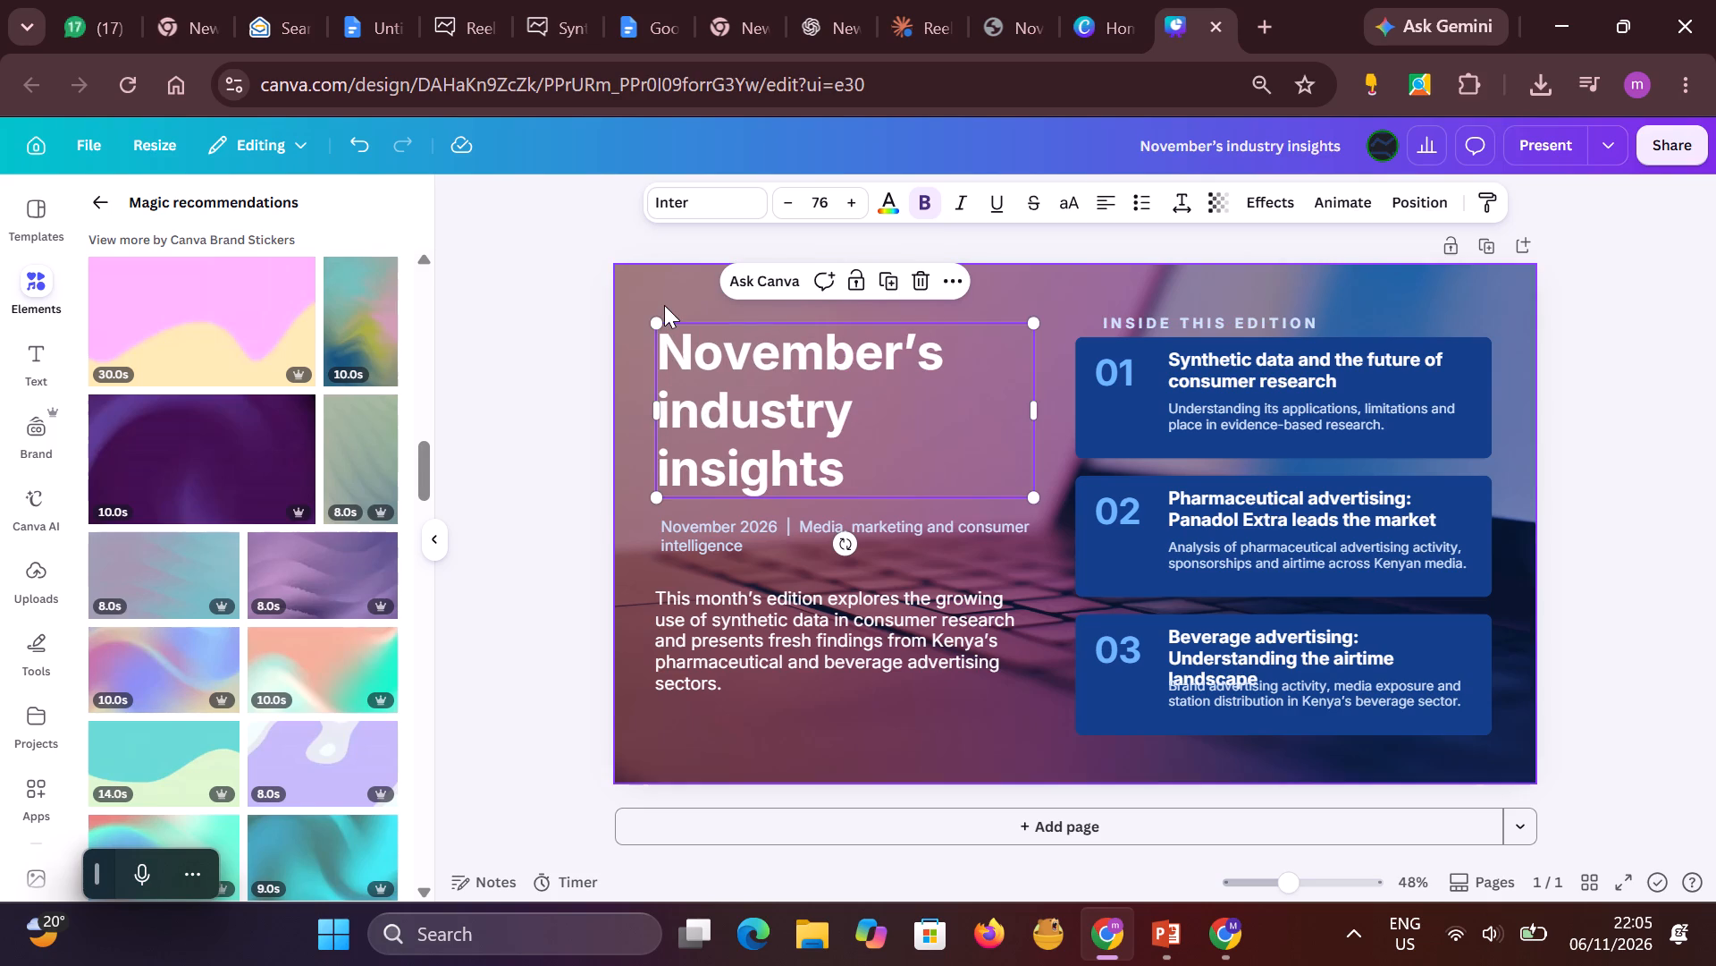
# Duplicate the cover page.
pyautogui.click(1488, 245)
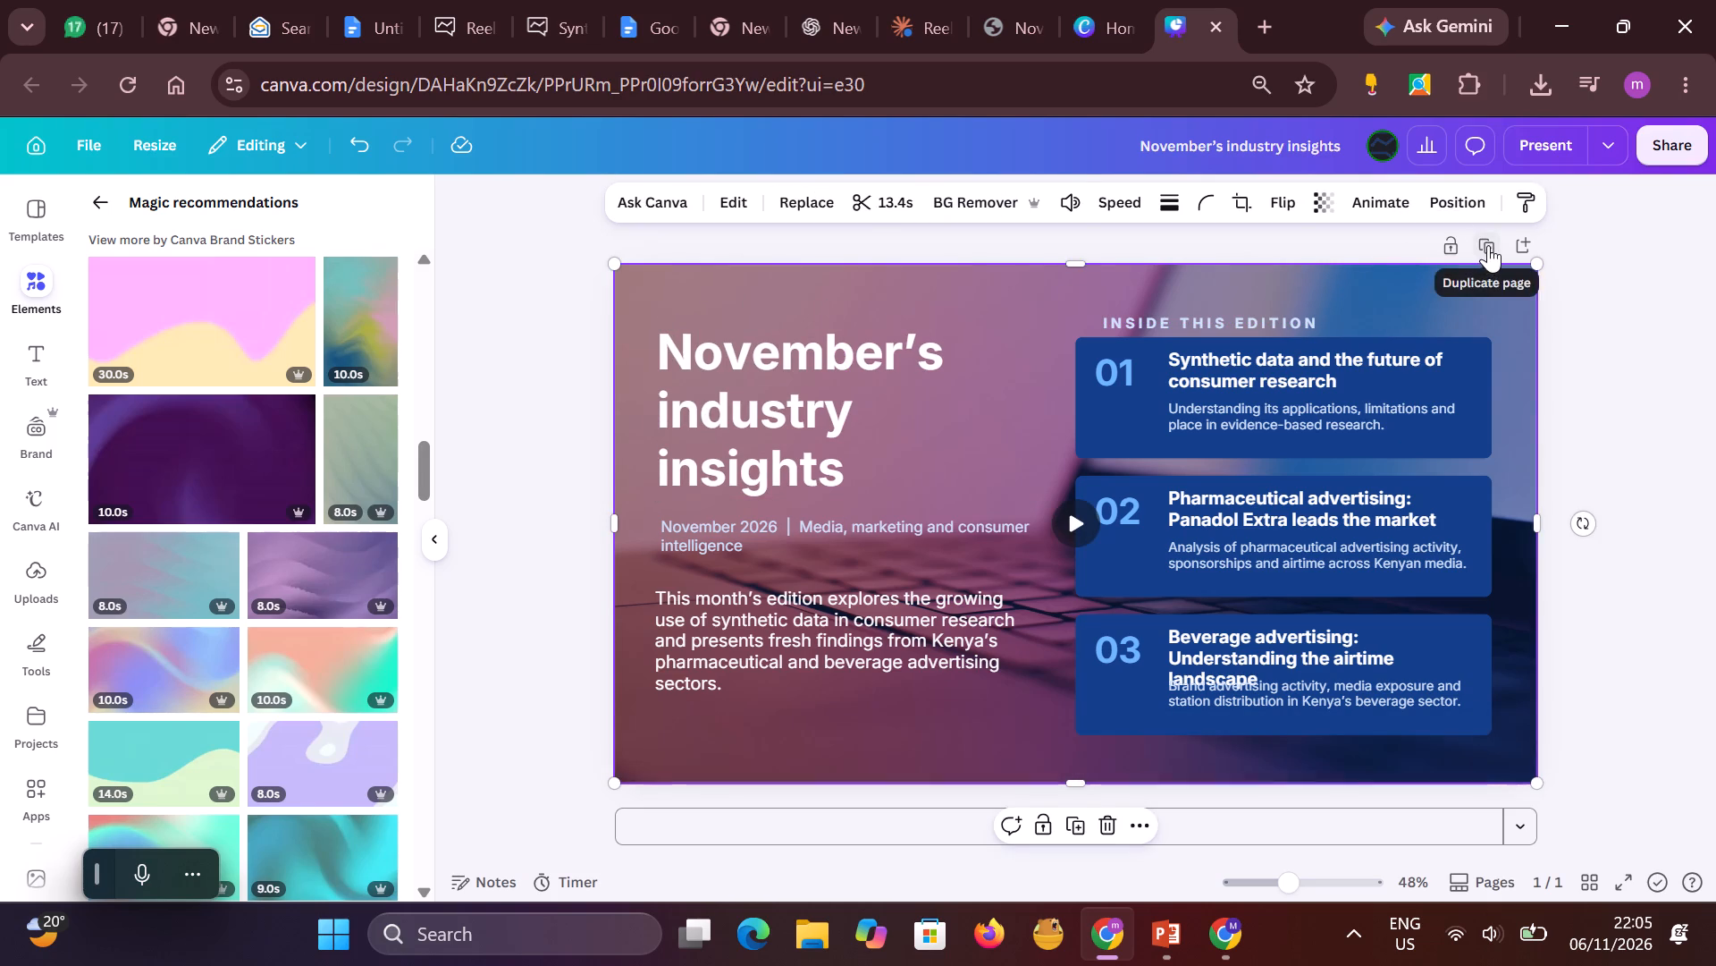
# Search the background library for "elements".
pyautogui.scroll(-17, 169, 617)
pyautogui.scroll(1, 177, 654)
pyautogui.scroll(-4, 178, 654)
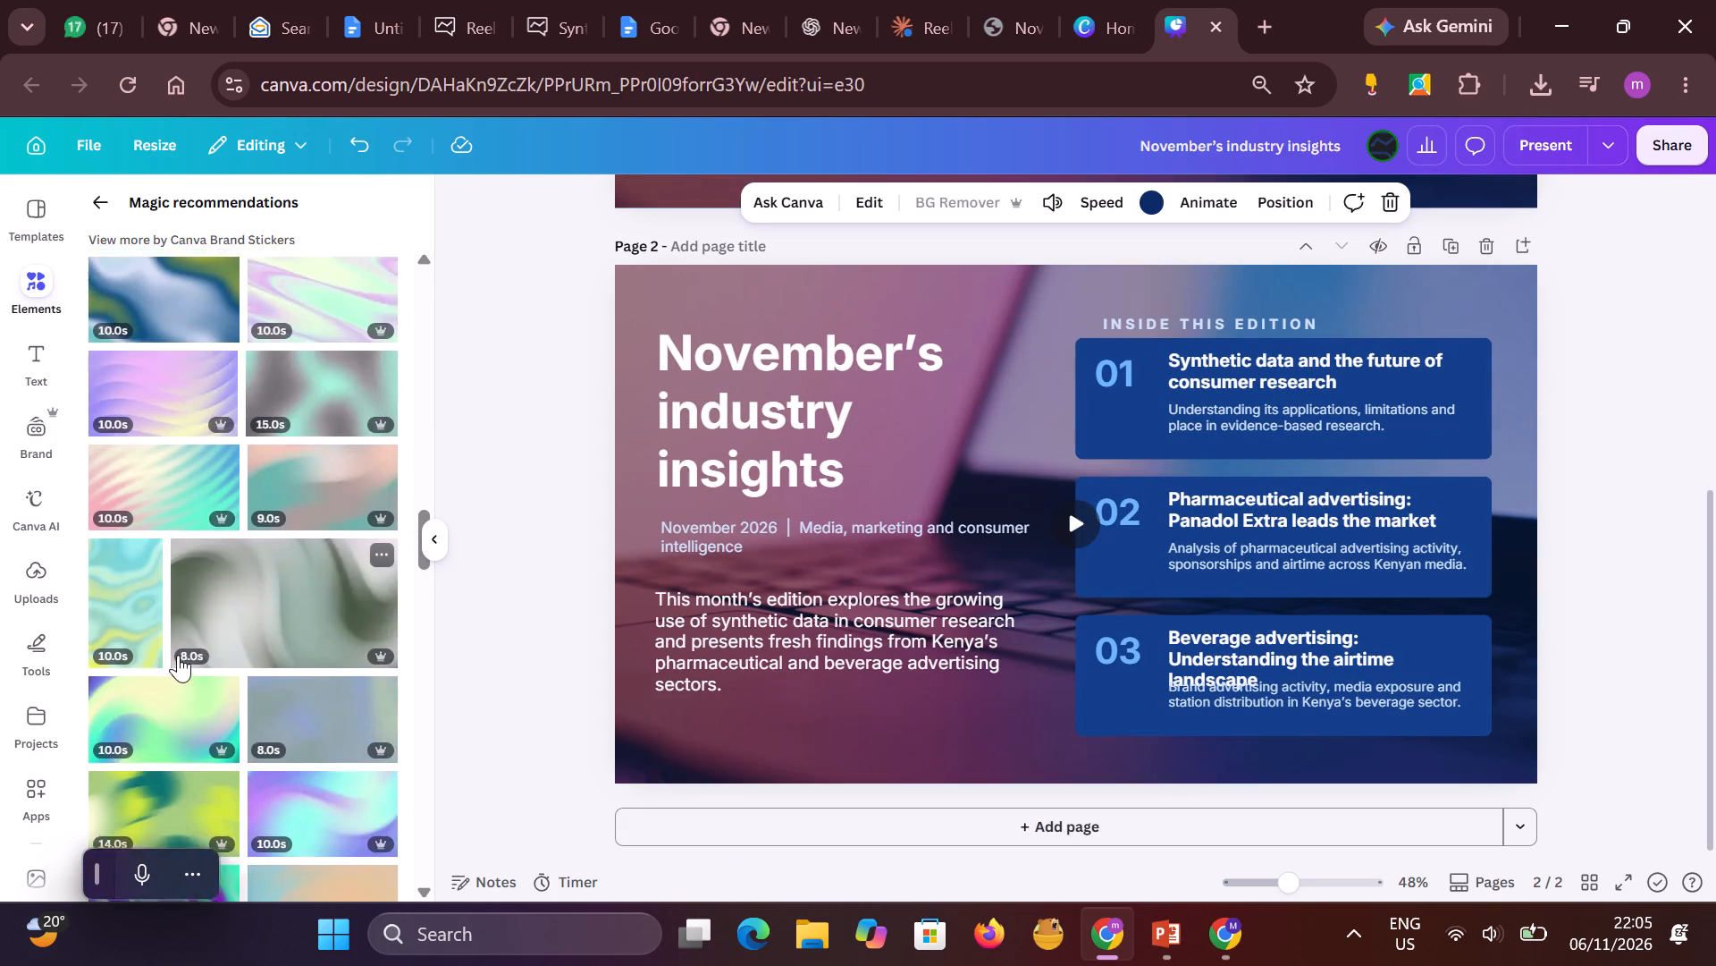
pyautogui.scroll(-10, 178, 655)
pyautogui.scroll(-8, 55, 730)
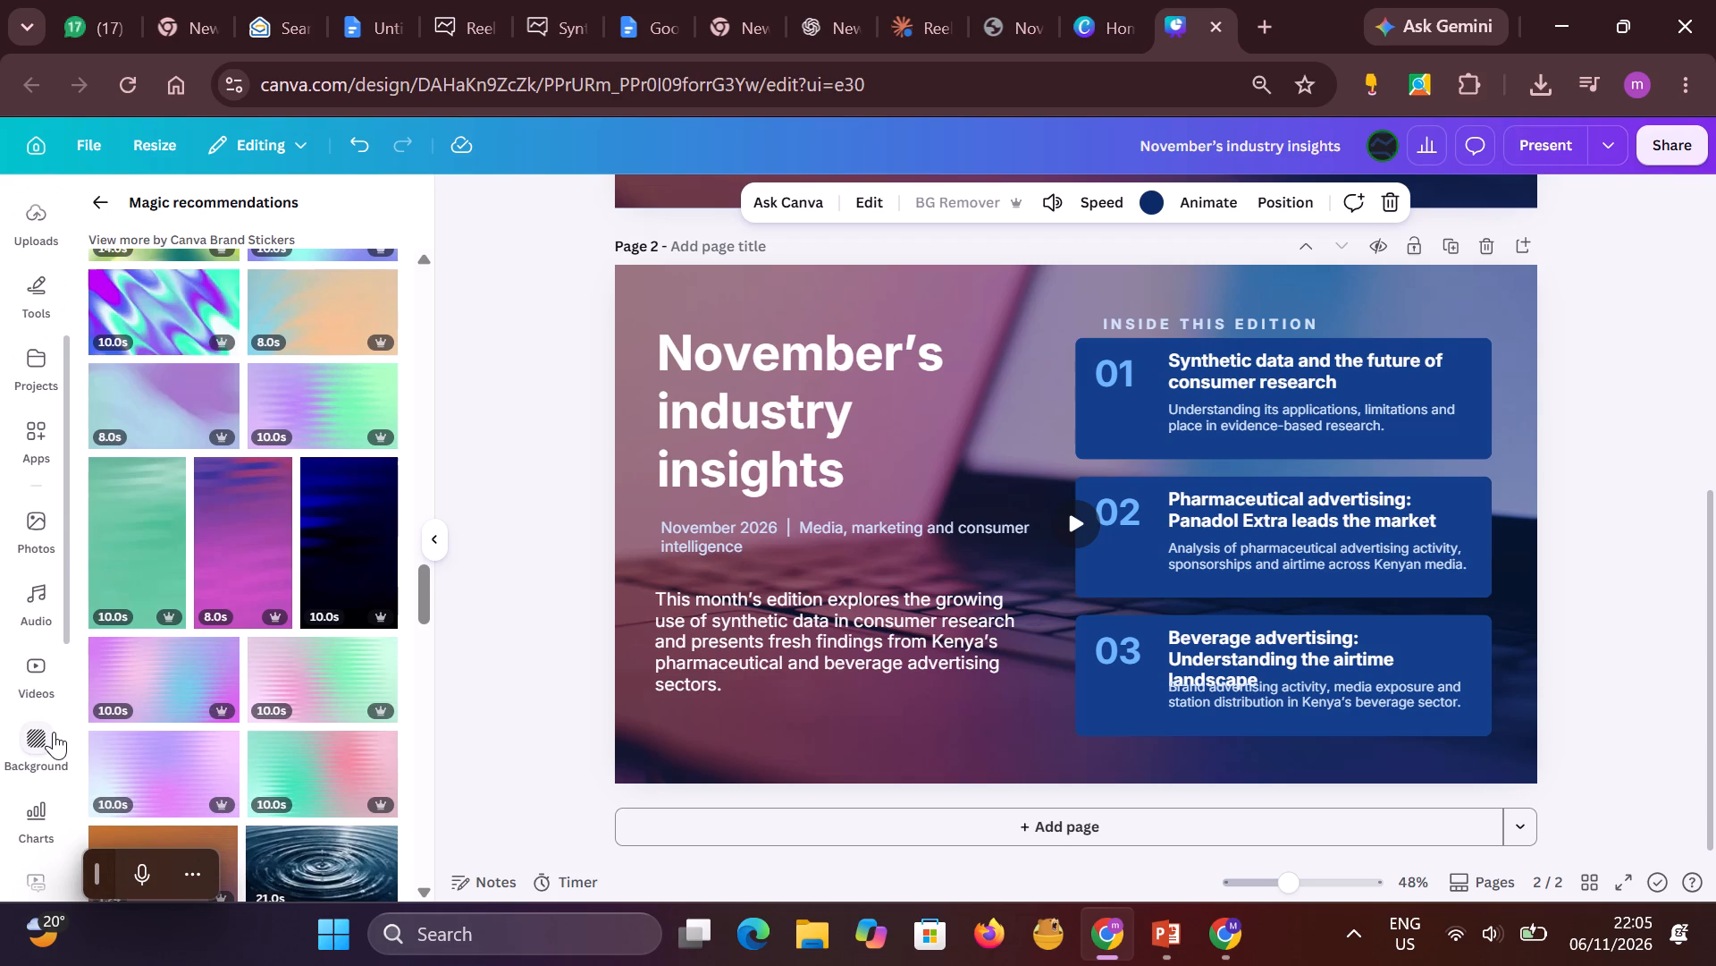
pyautogui.scroll(-5, 54, 732)
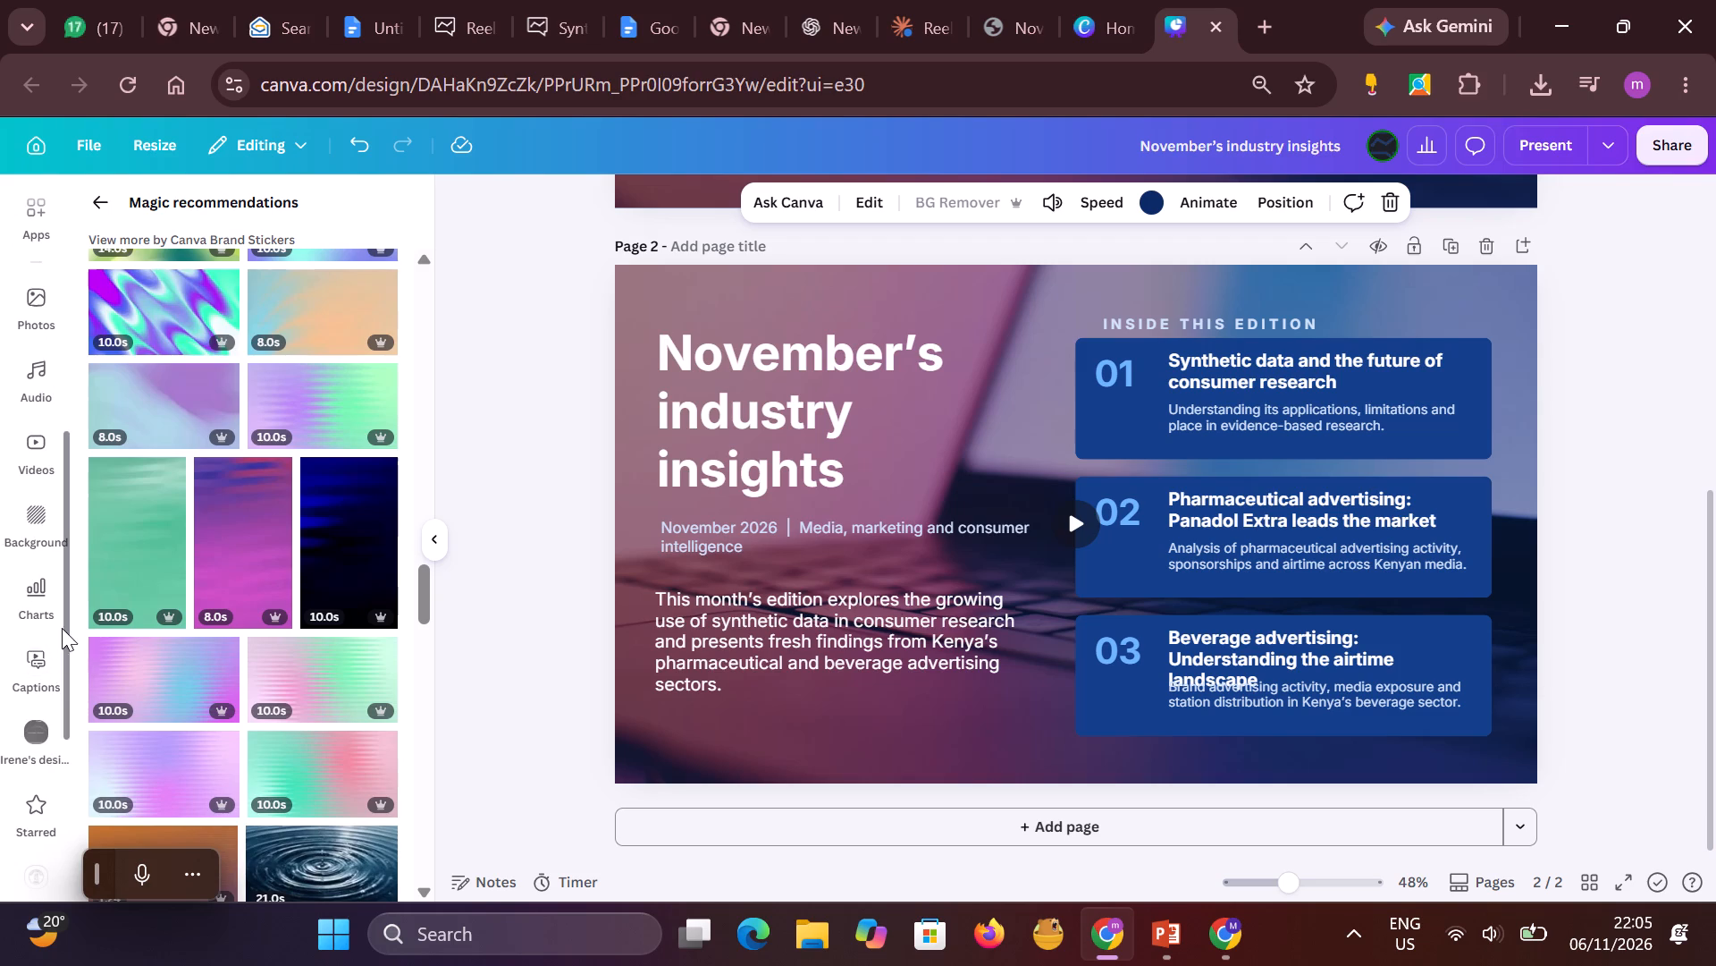
pyautogui.click(38, 538)
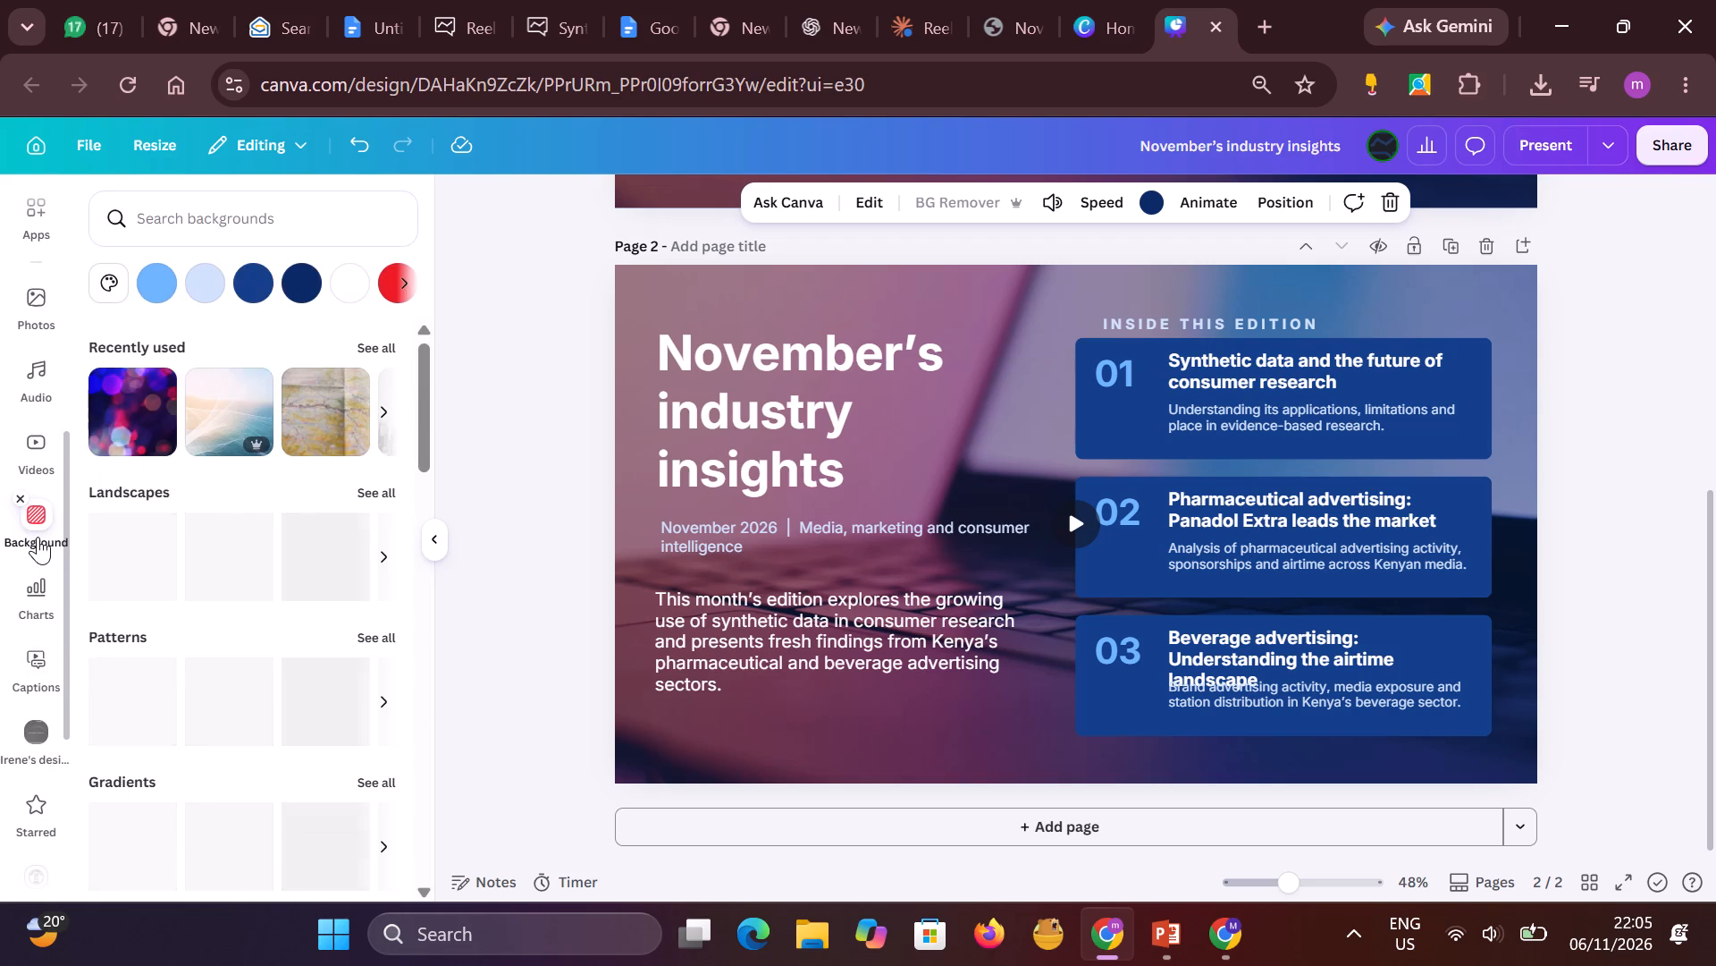
pyautogui.click(214, 233)
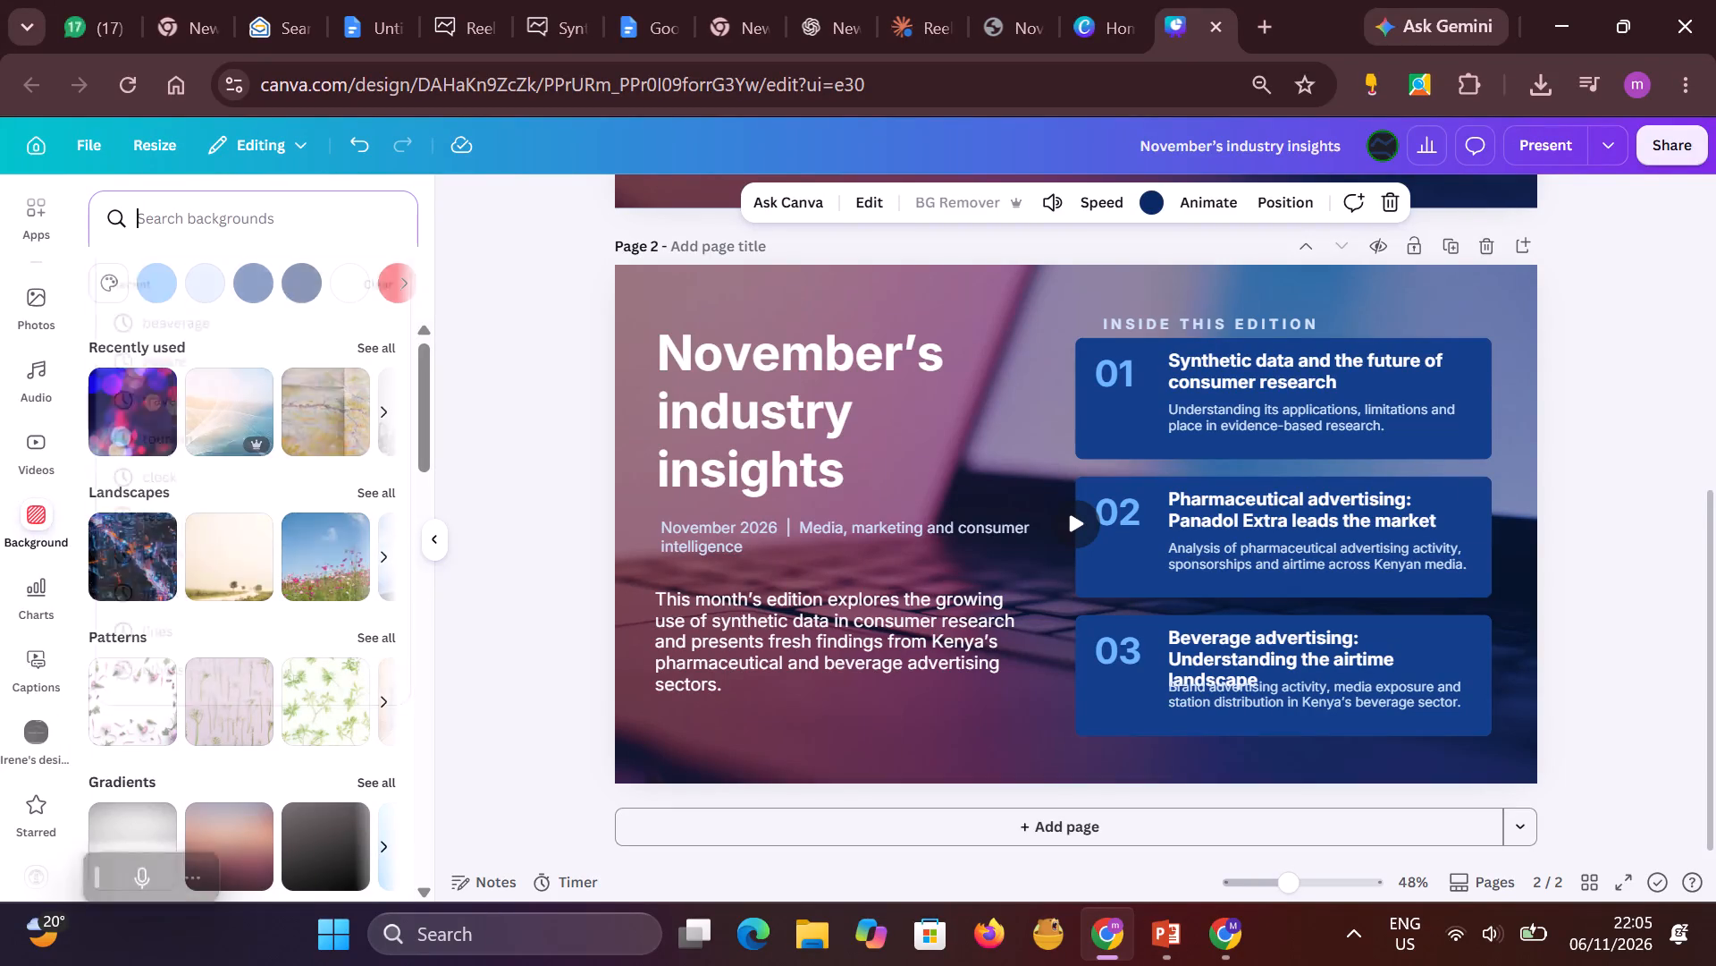
pyautogui.write('elements')
pyautogui.press('space')
pyautogui.press('Return')
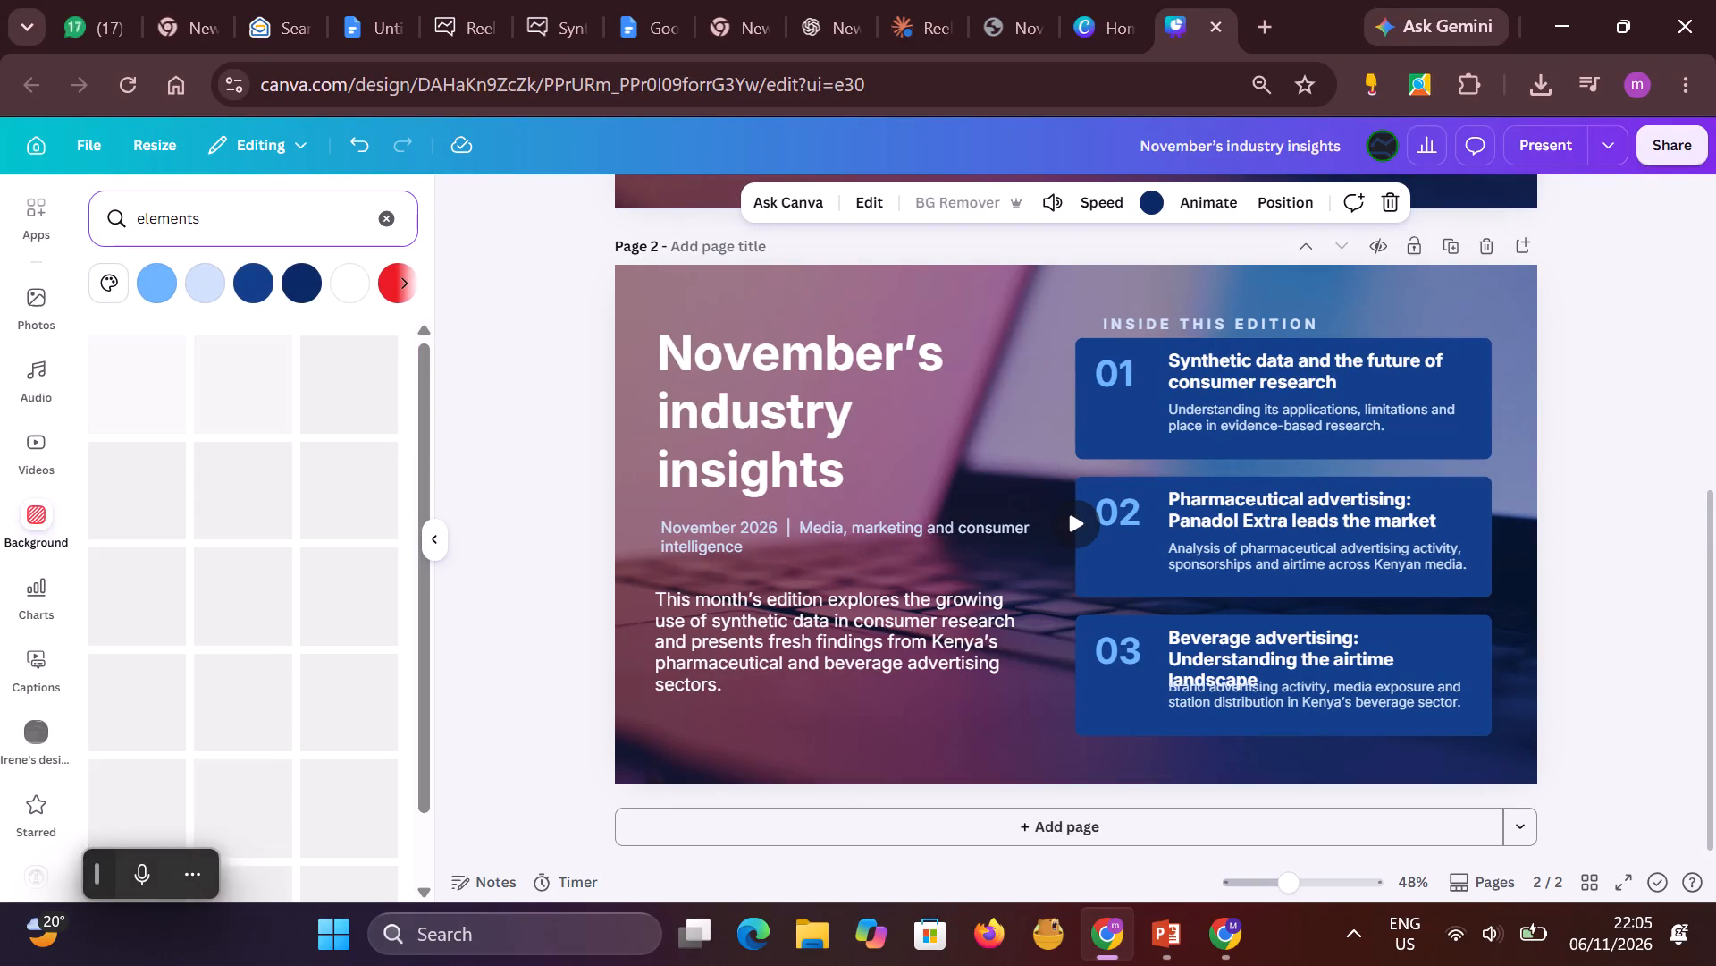
# Clear the background search to return to the full set of background categories.
pyautogui.moveTo(224, 218); pyautogui.dragTo(106, 221)
pyautogui.press('BackSpace')
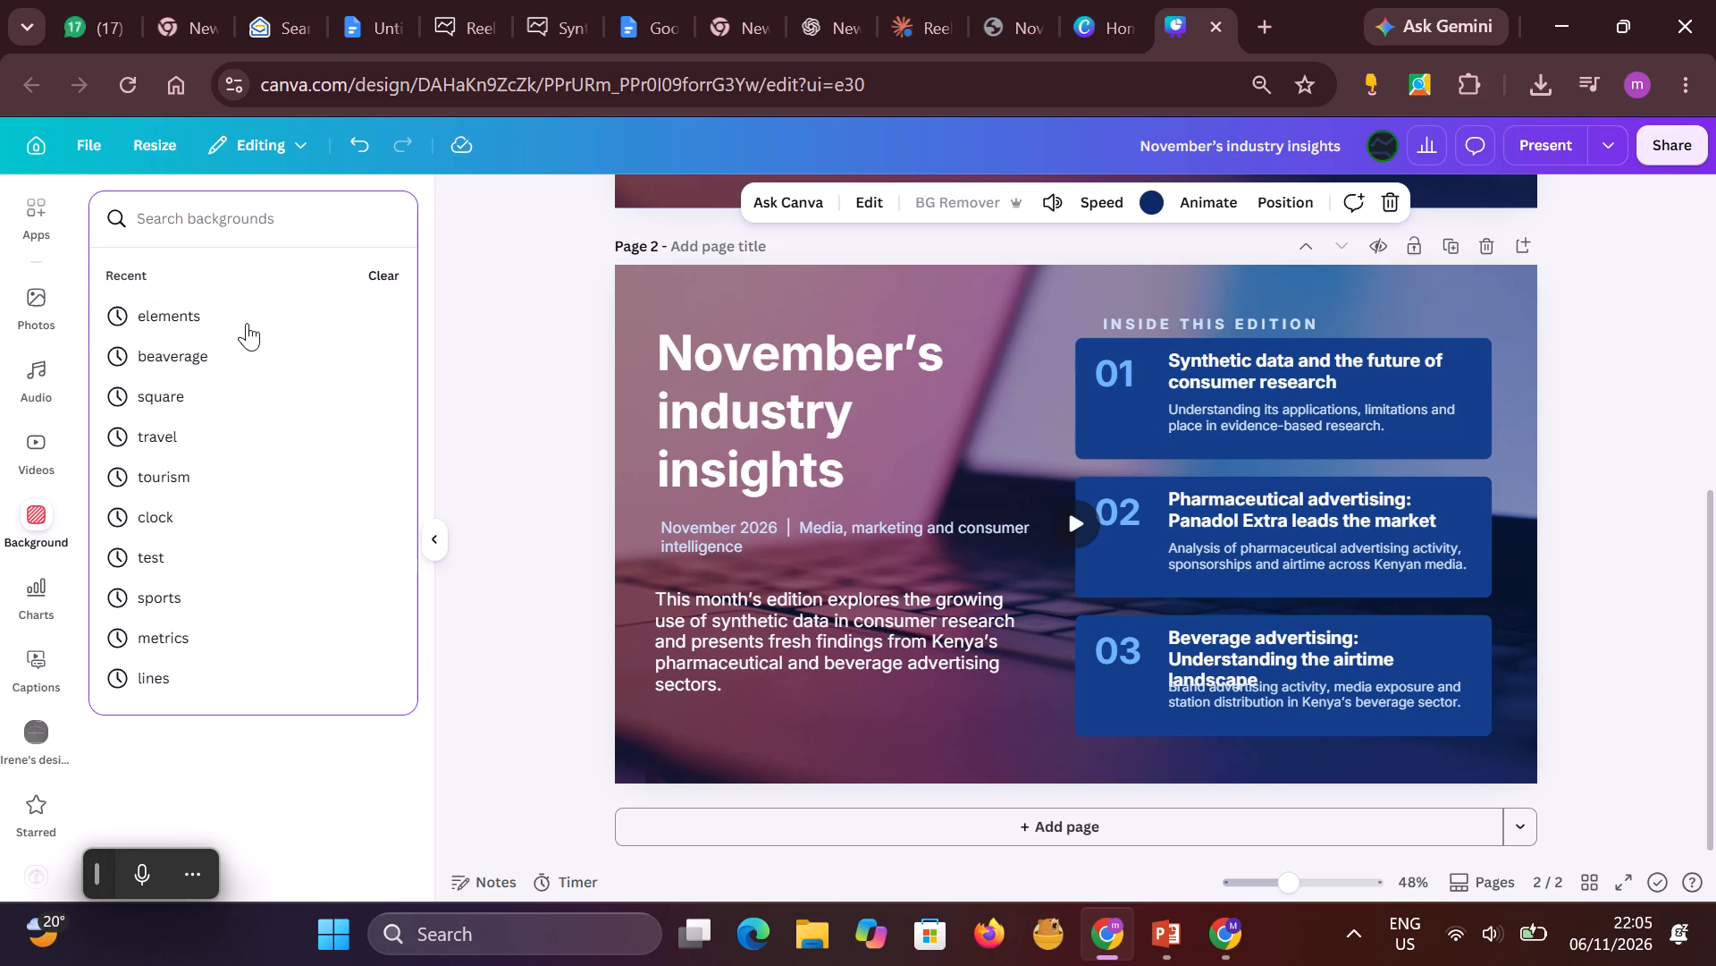
pyautogui.click(454, 292)
pyautogui.scroll(-4, 213, 460)
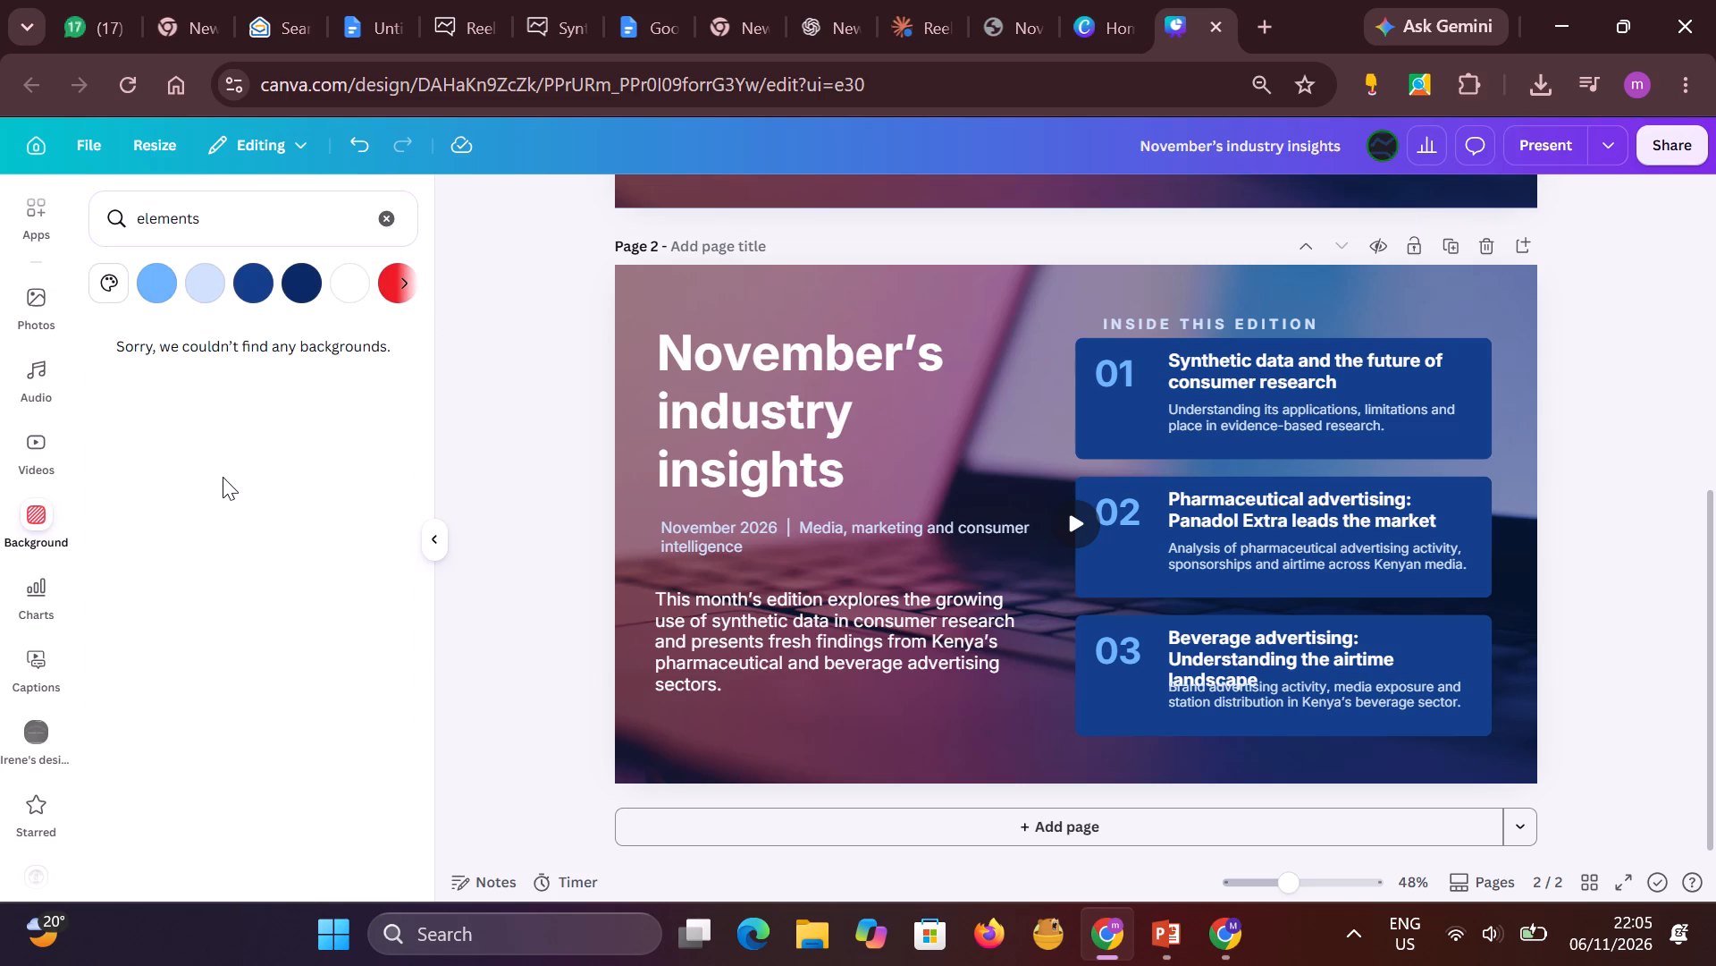
pyautogui.click(315, 506)
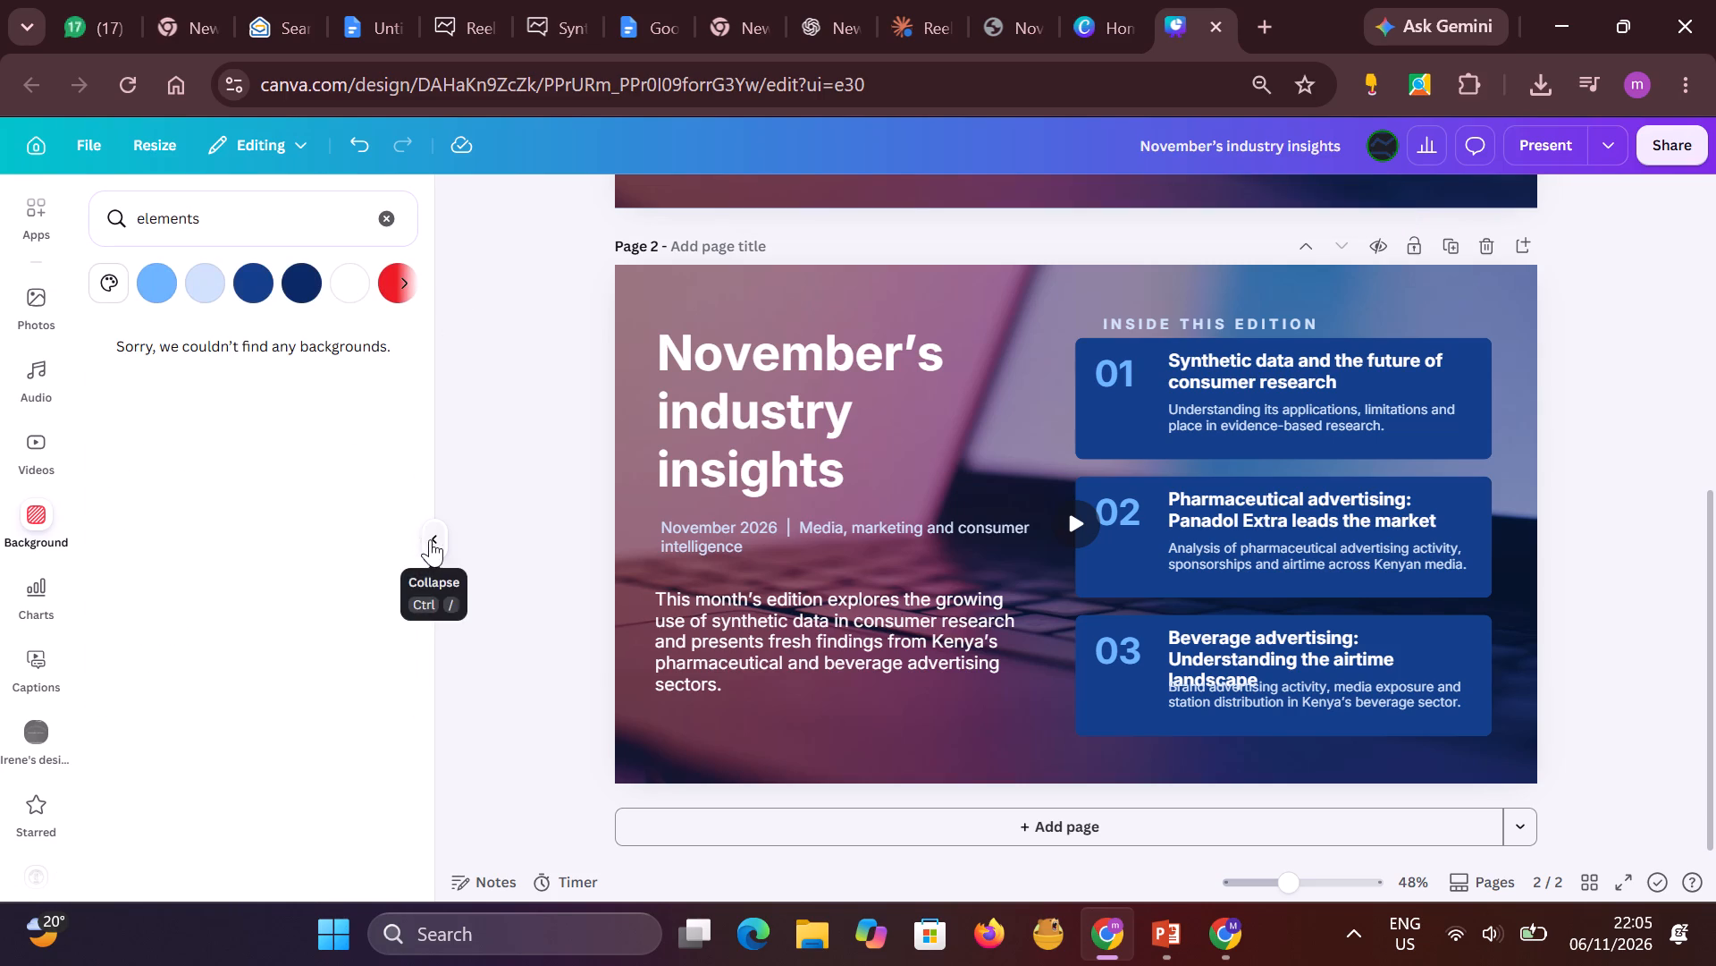
pyautogui.click(432, 541)
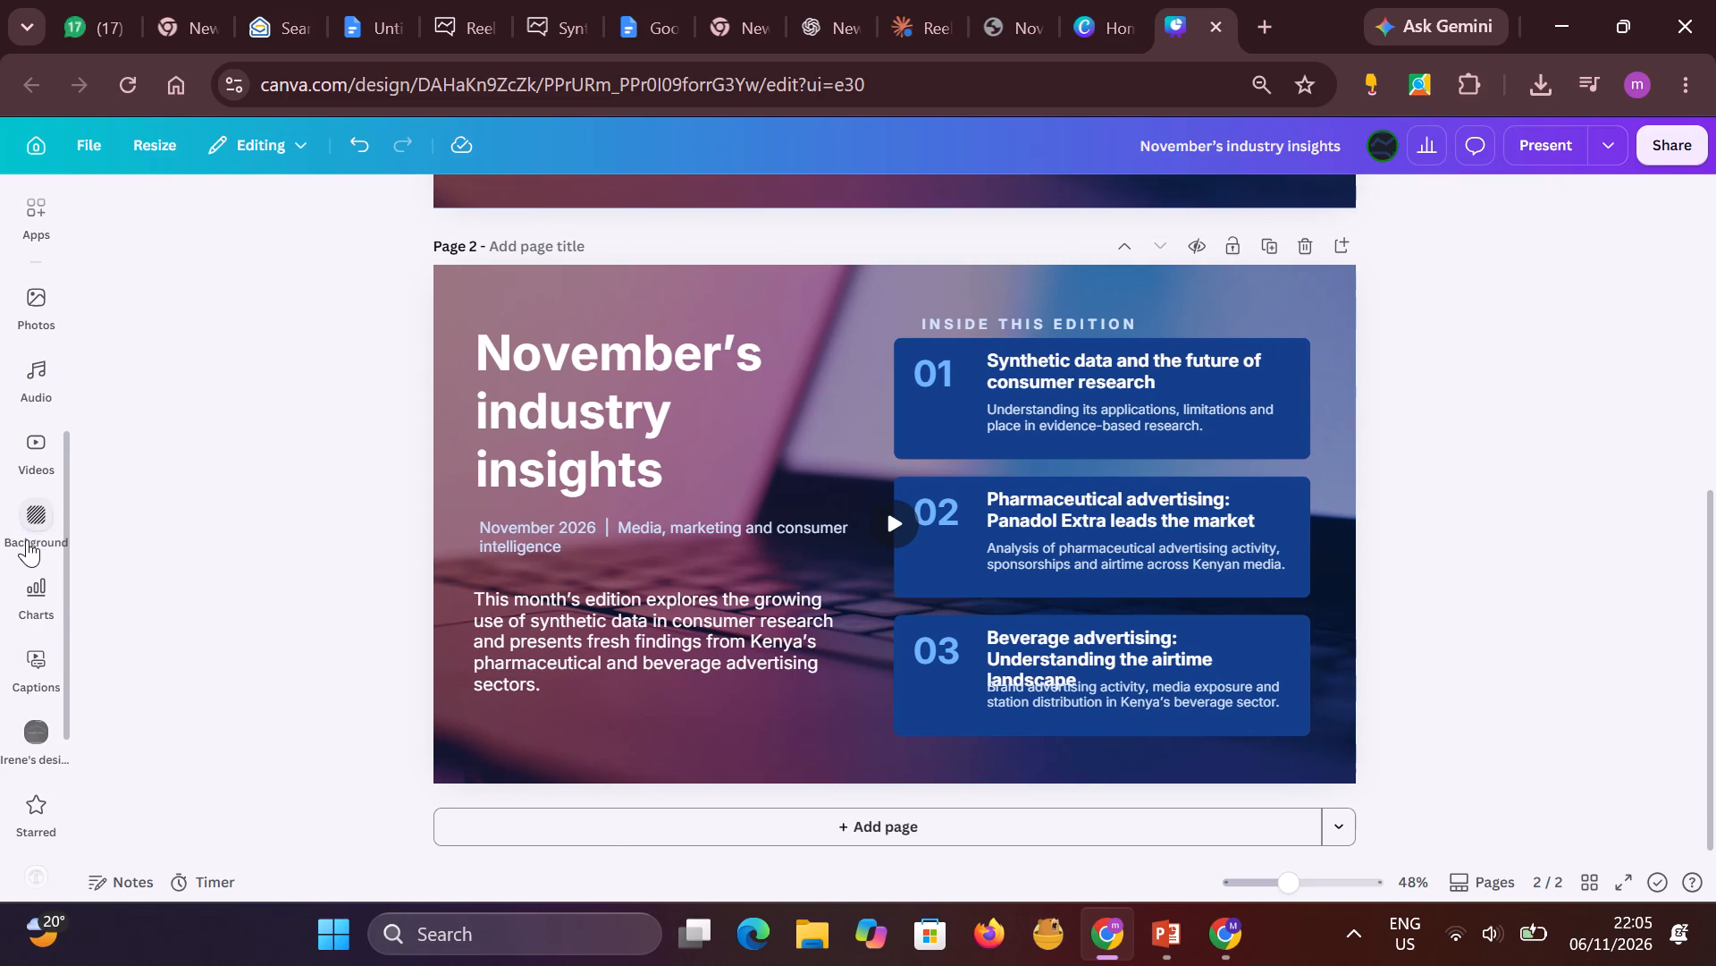
pyautogui.click(27, 539)
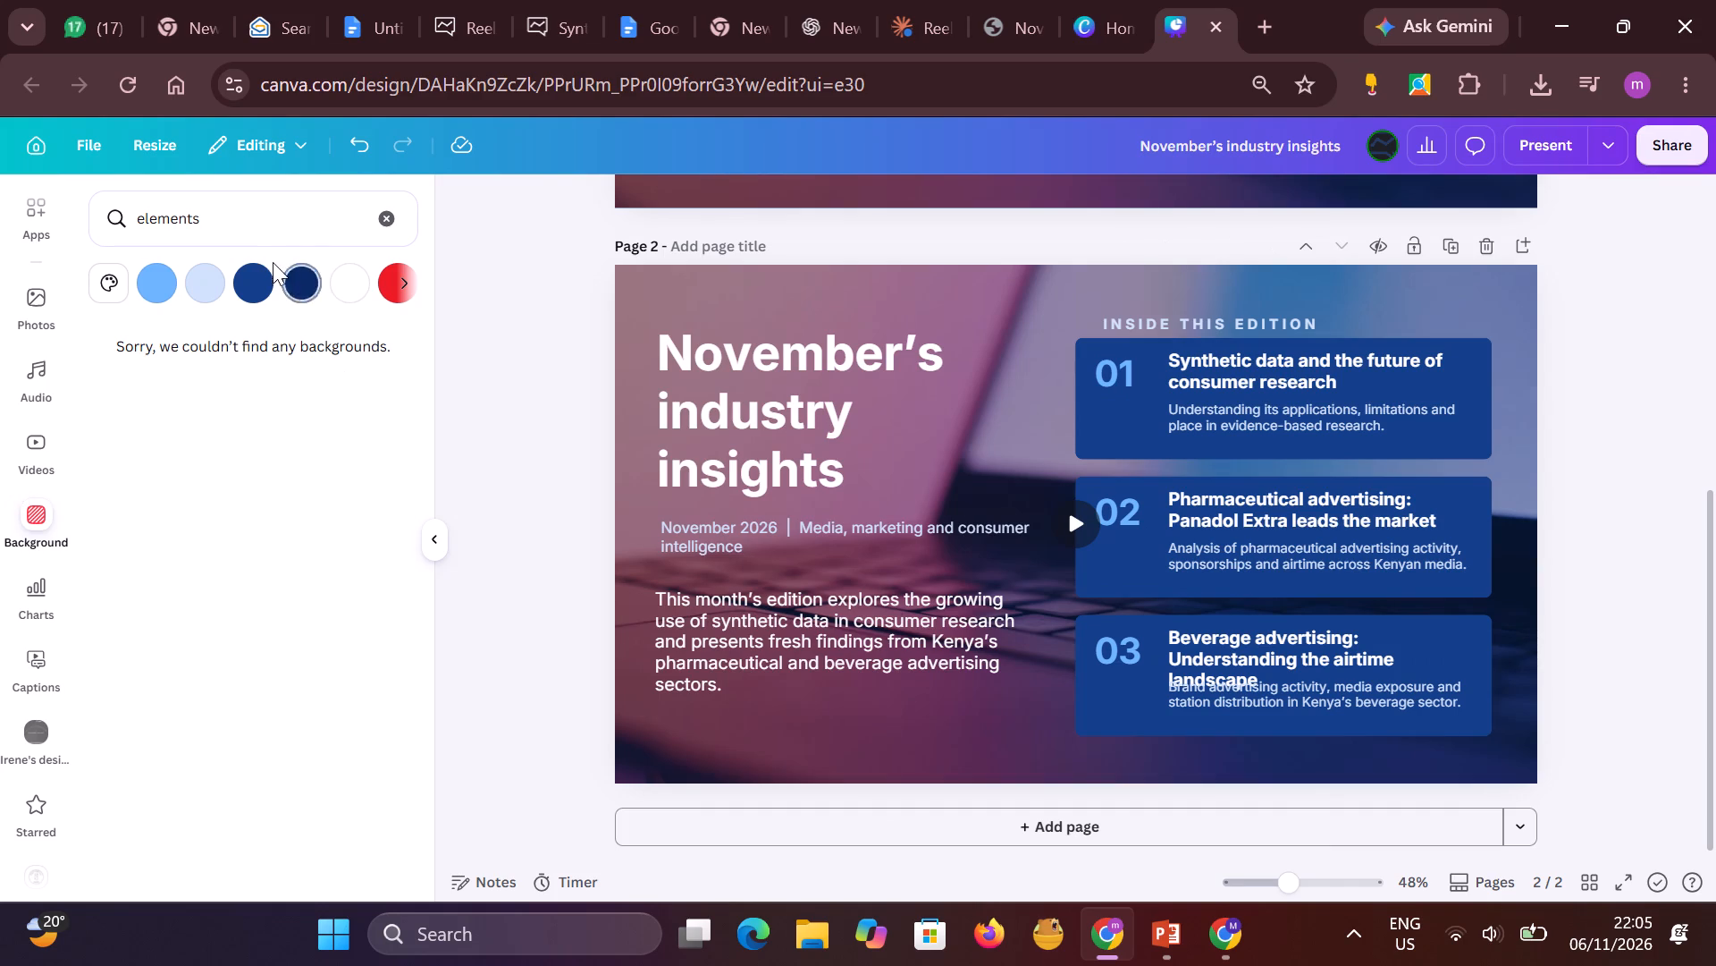
pyautogui.click(389, 216)
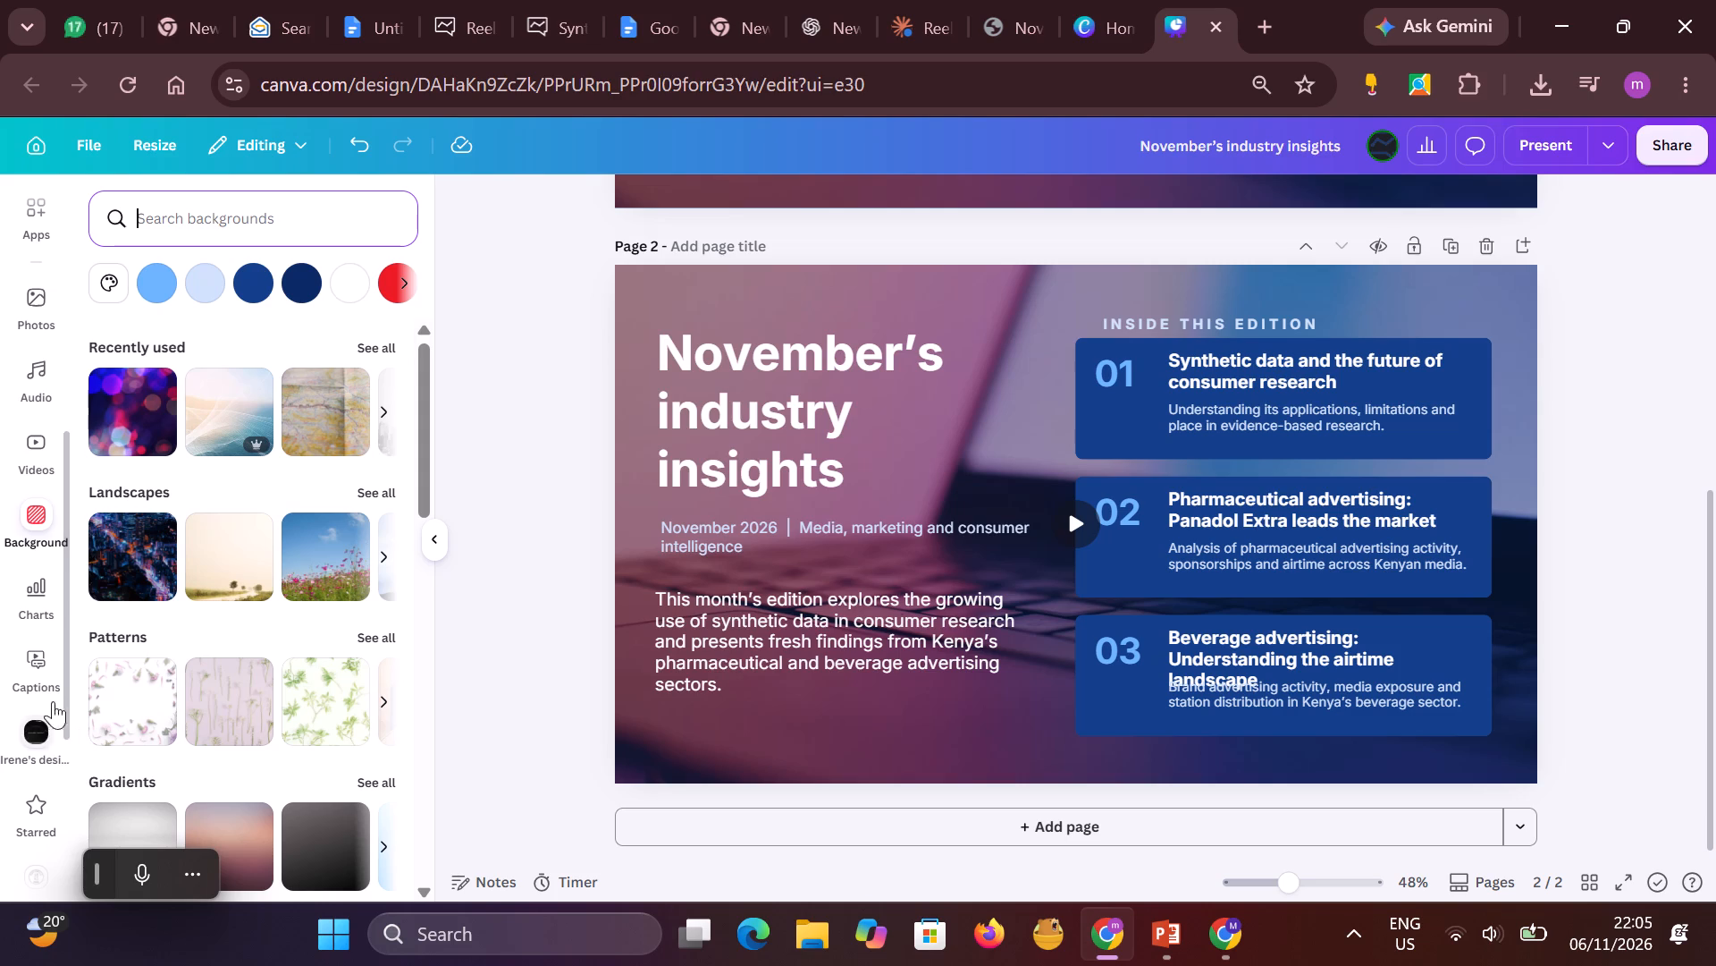
# Open the TypeGradient app and examine its gradient, text and font options.
pyautogui.scroll(-6, 53, 674)
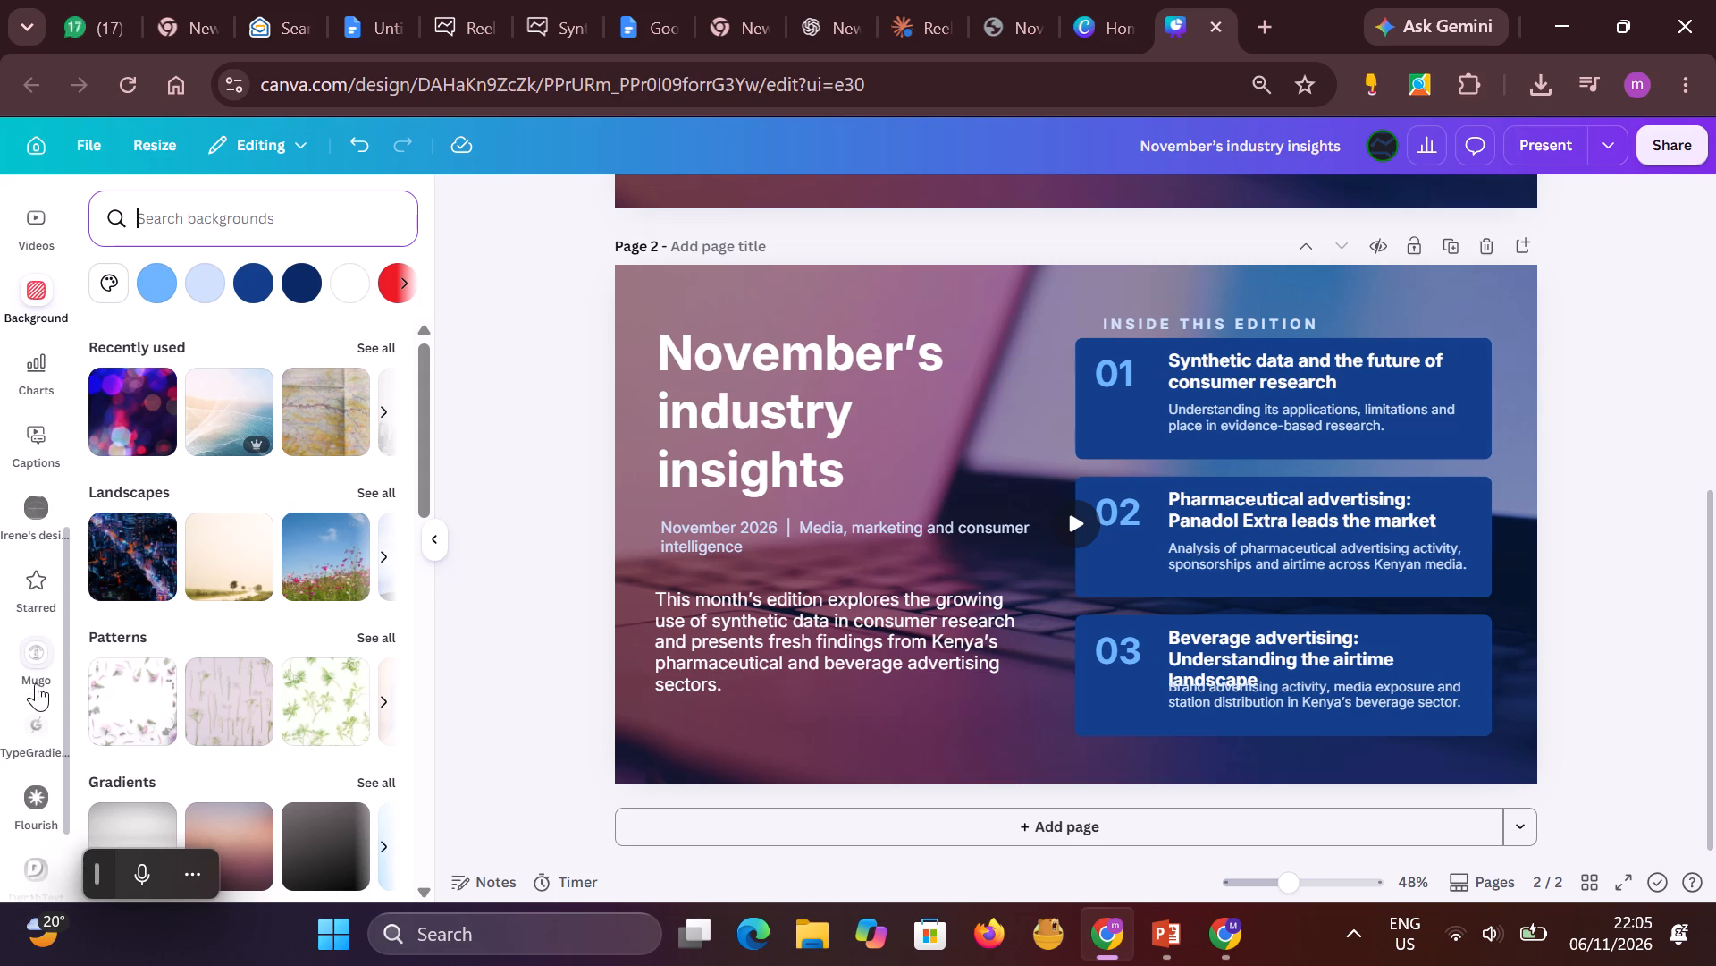
pyautogui.scroll(-1, 36, 683)
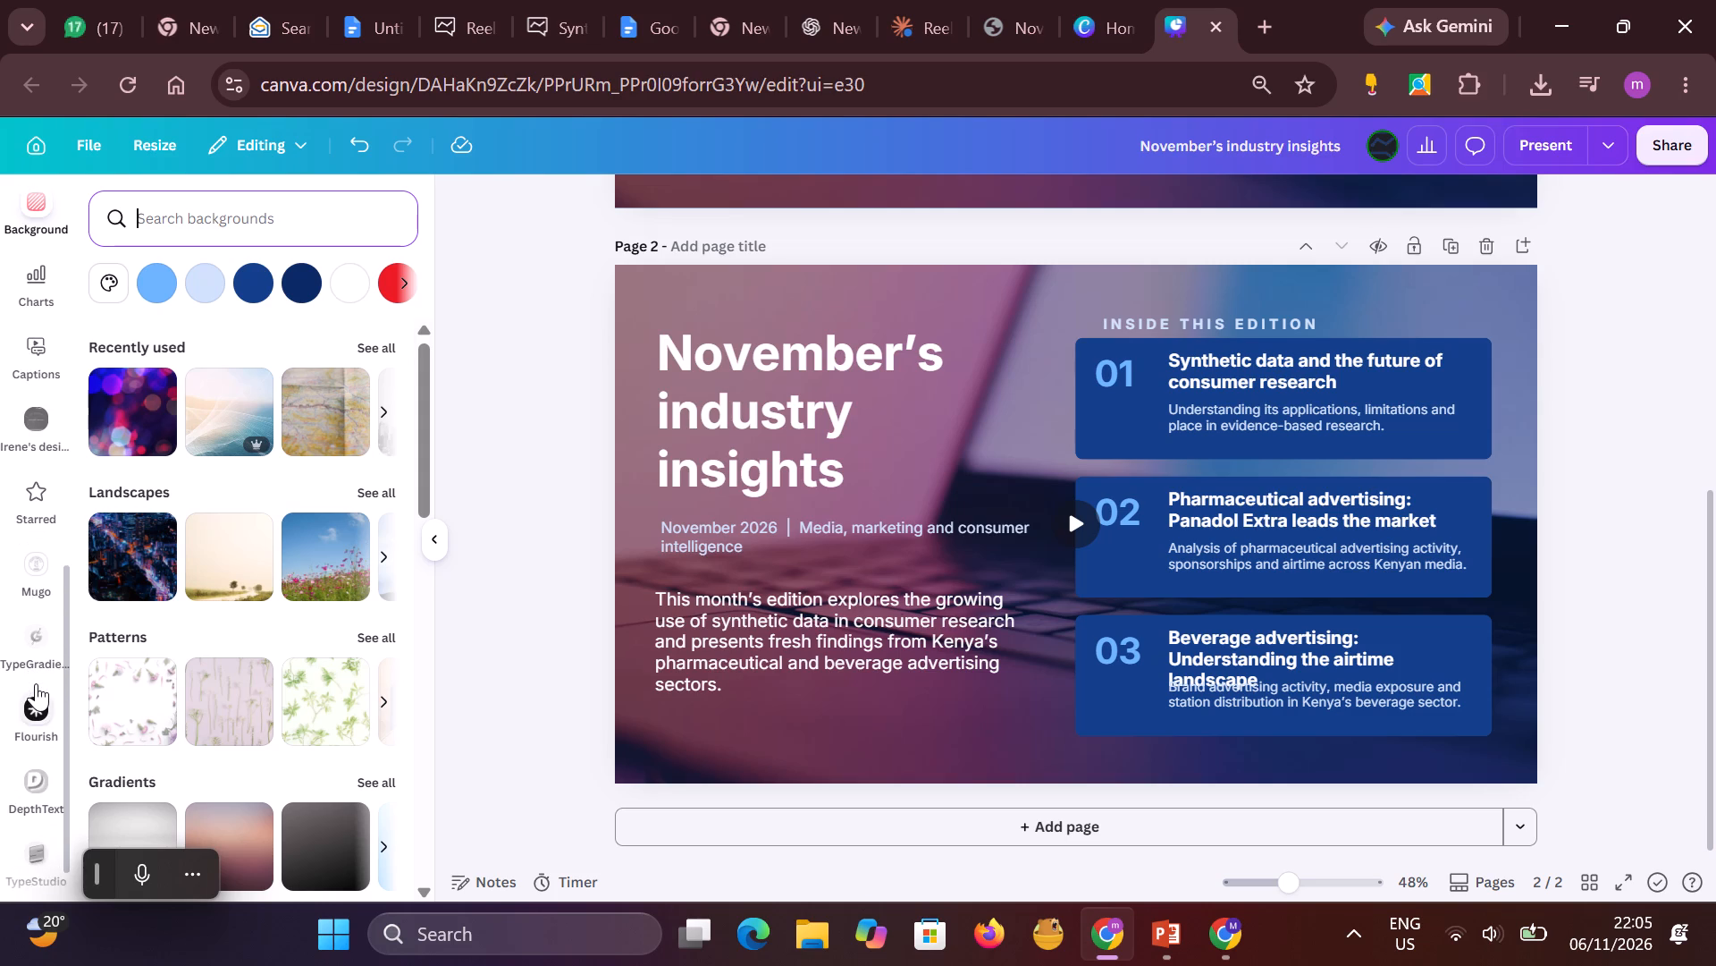
pyautogui.click(38, 660)
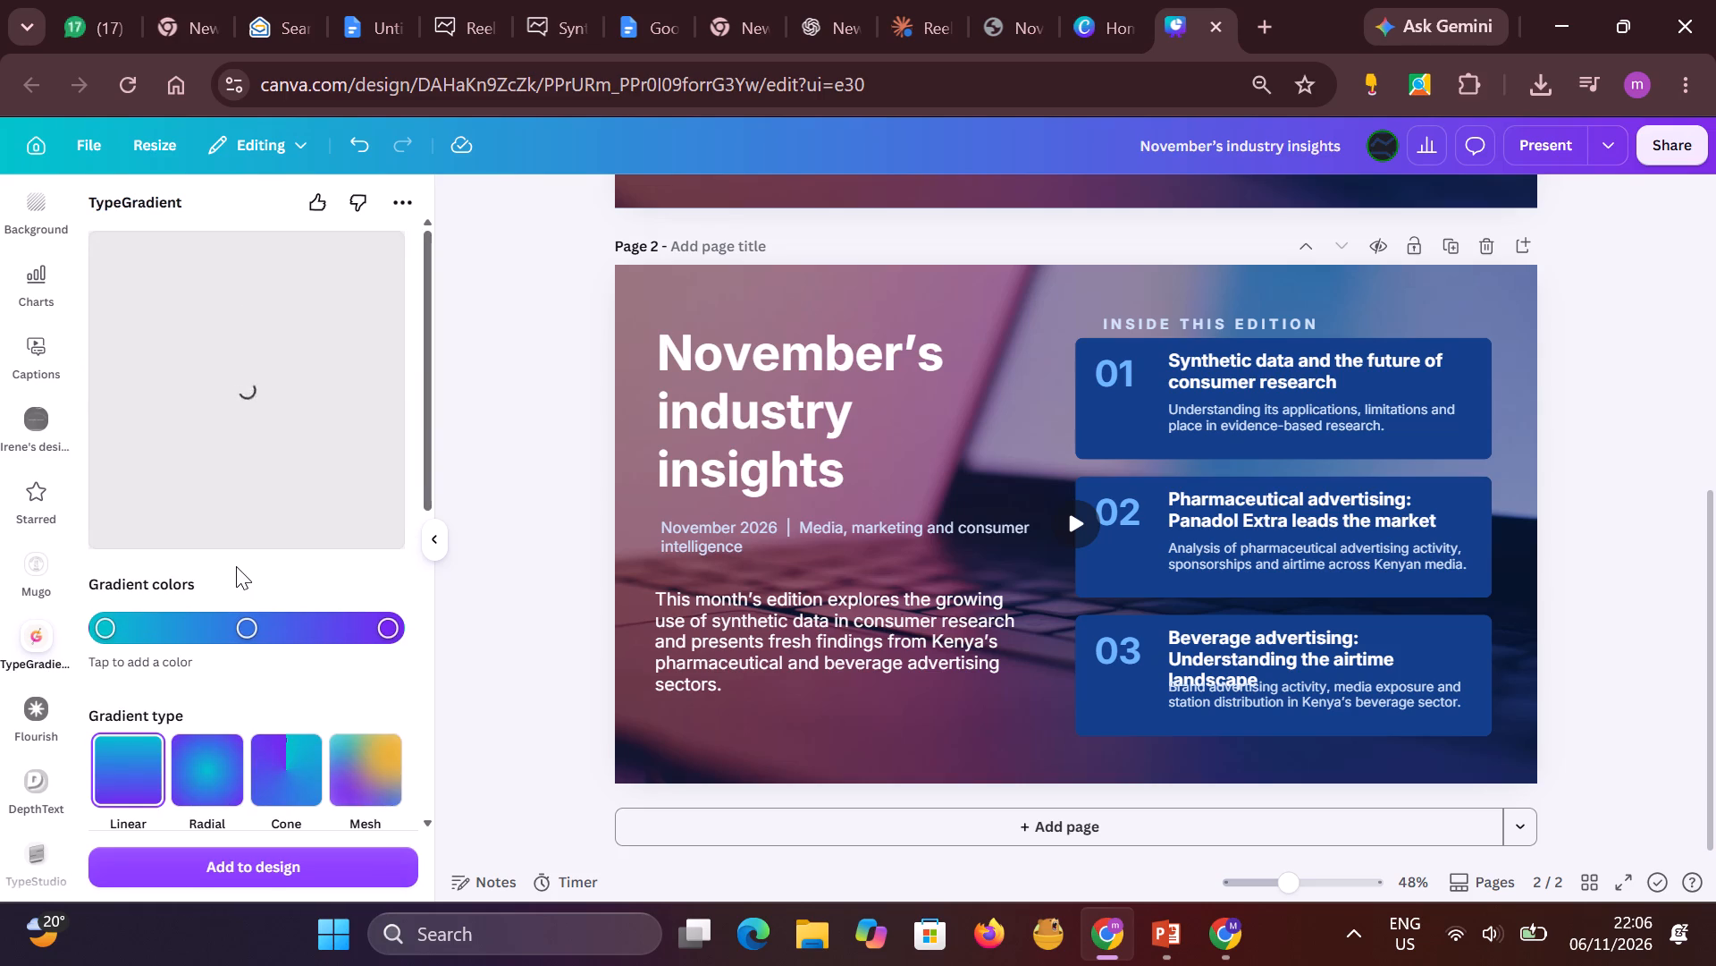
pyautogui.scroll(-20, 236, 566)
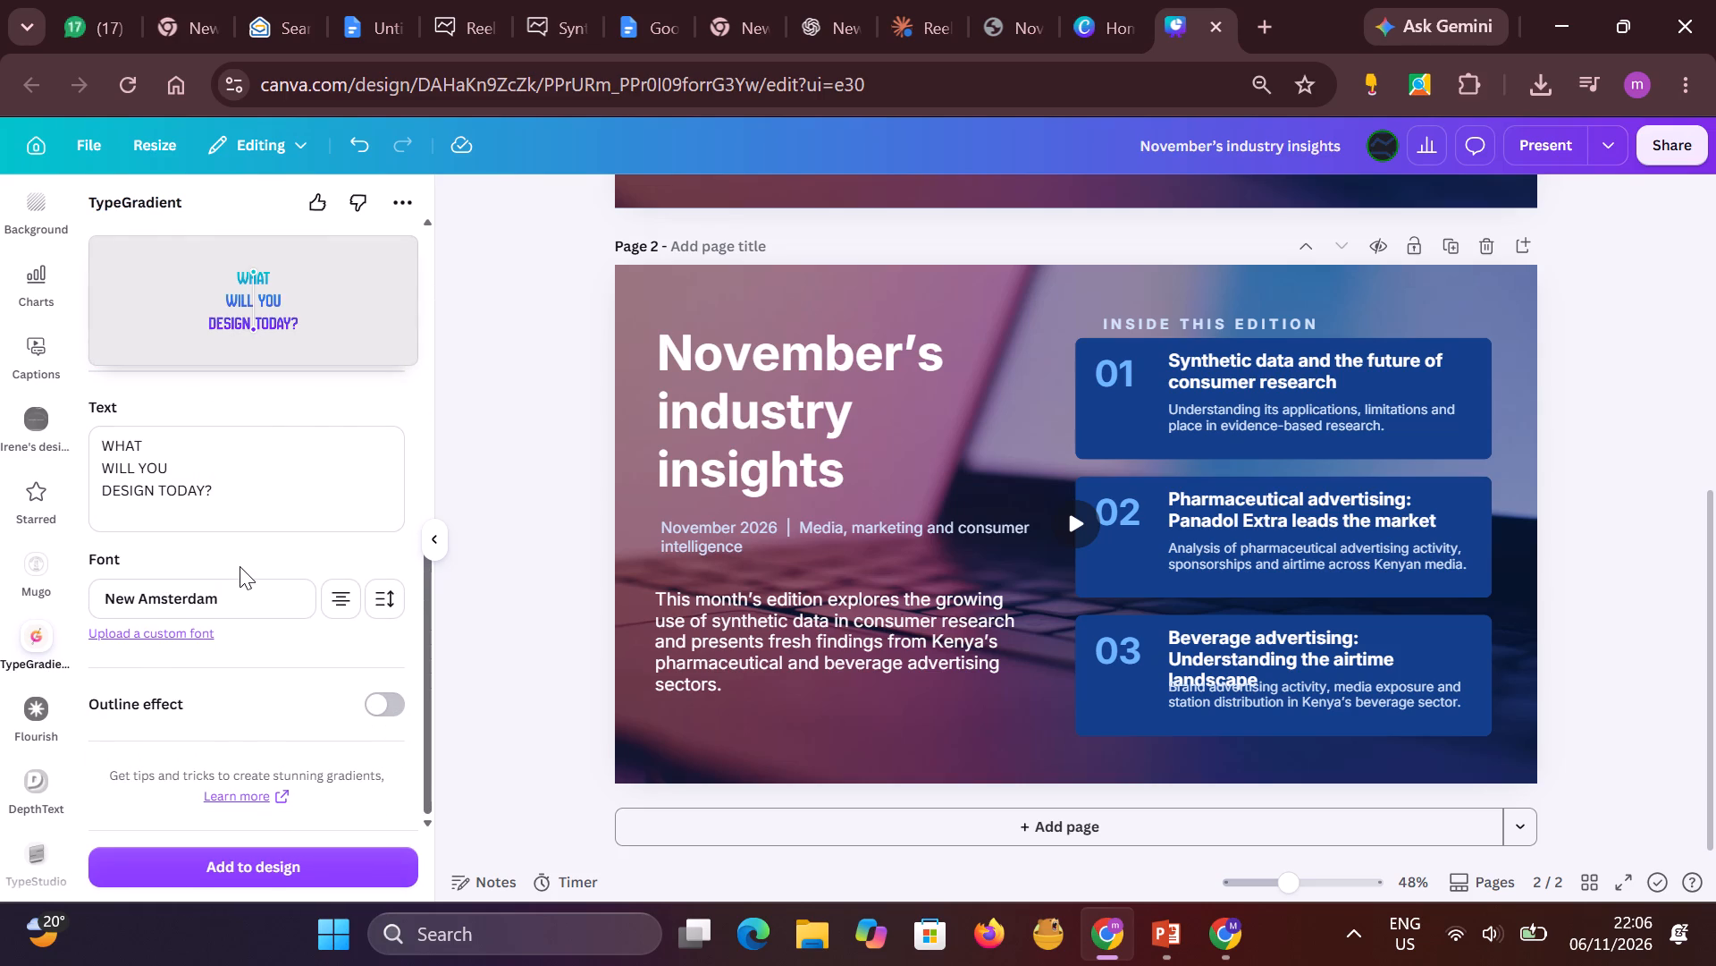
pyautogui.scroll(-2, 240, 566)
pyautogui.scroll(-11, 26, 768)
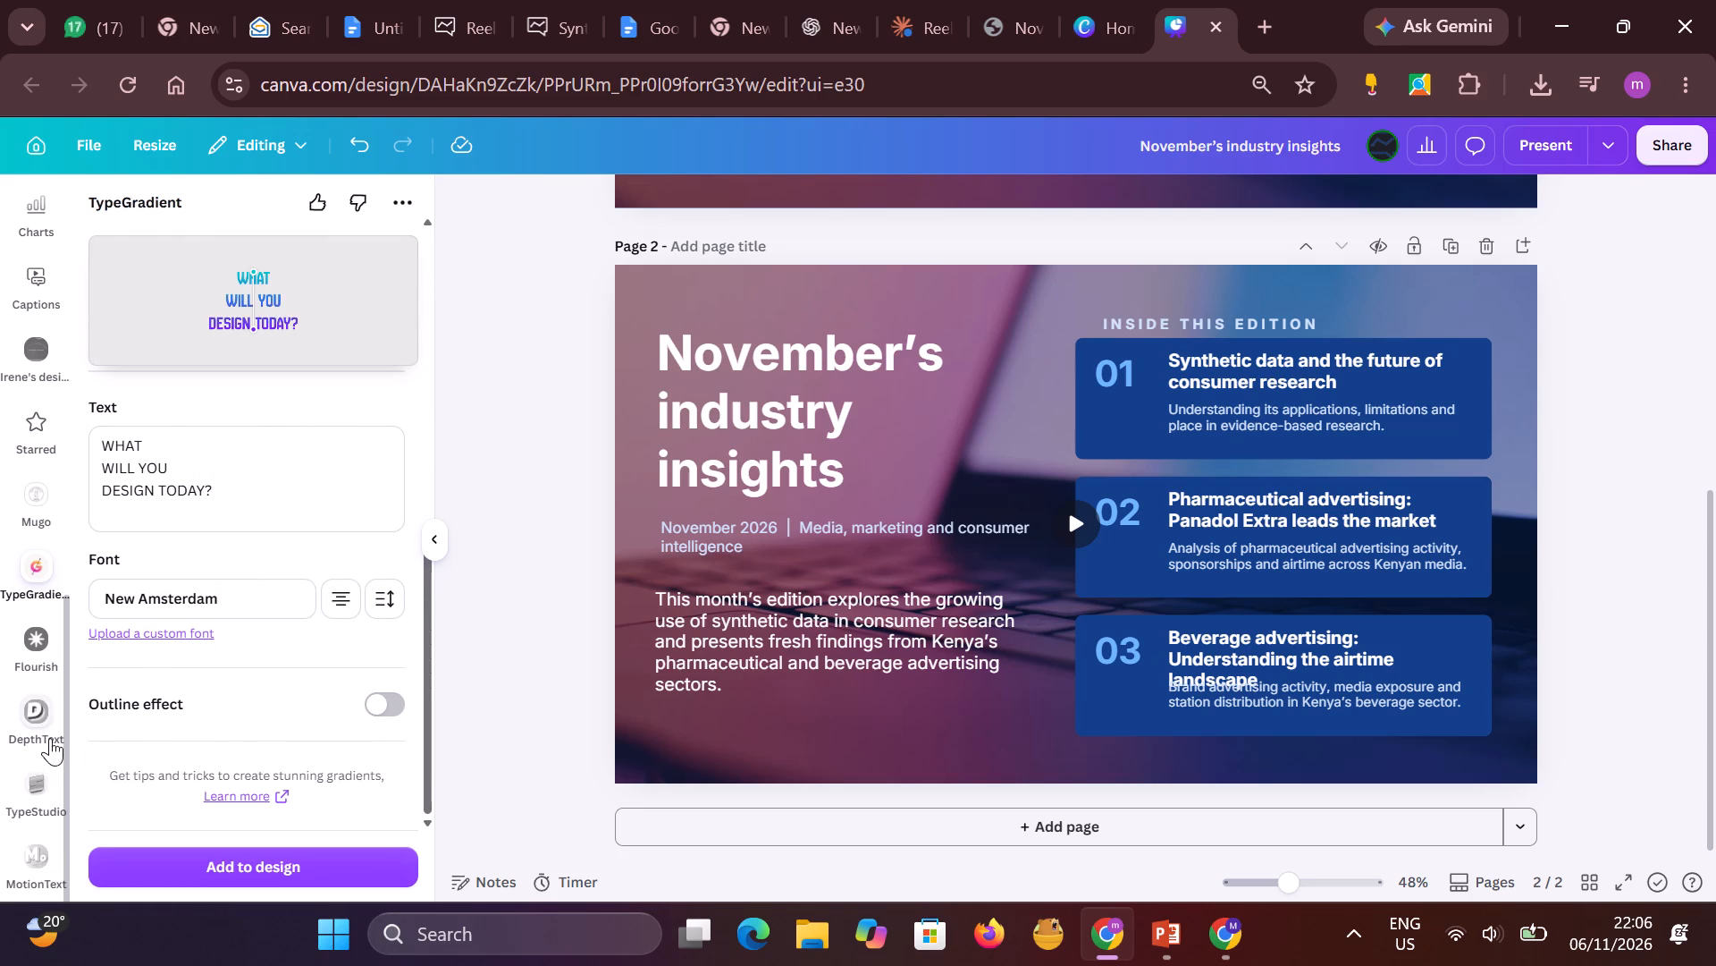
pyautogui.scroll(13, 50, 724)
pyautogui.scroll(4, 56, 513)
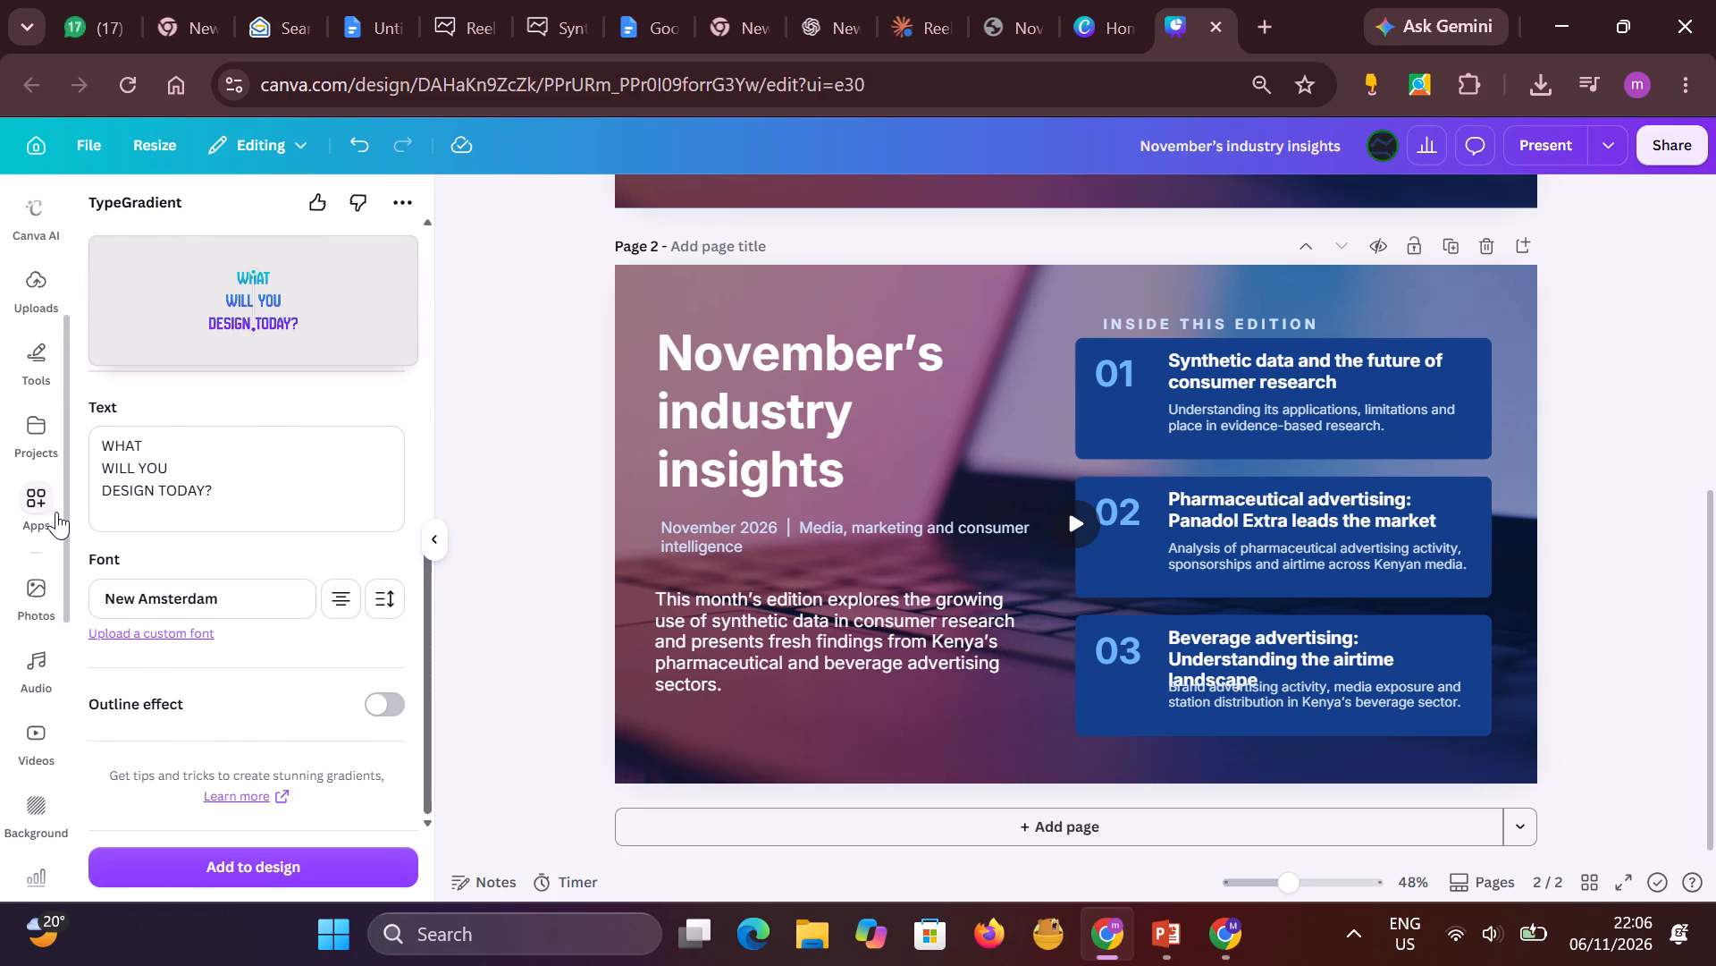
pyautogui.scroll(2, 55, 512)
pyautogui.scroll(3, 39, 433)
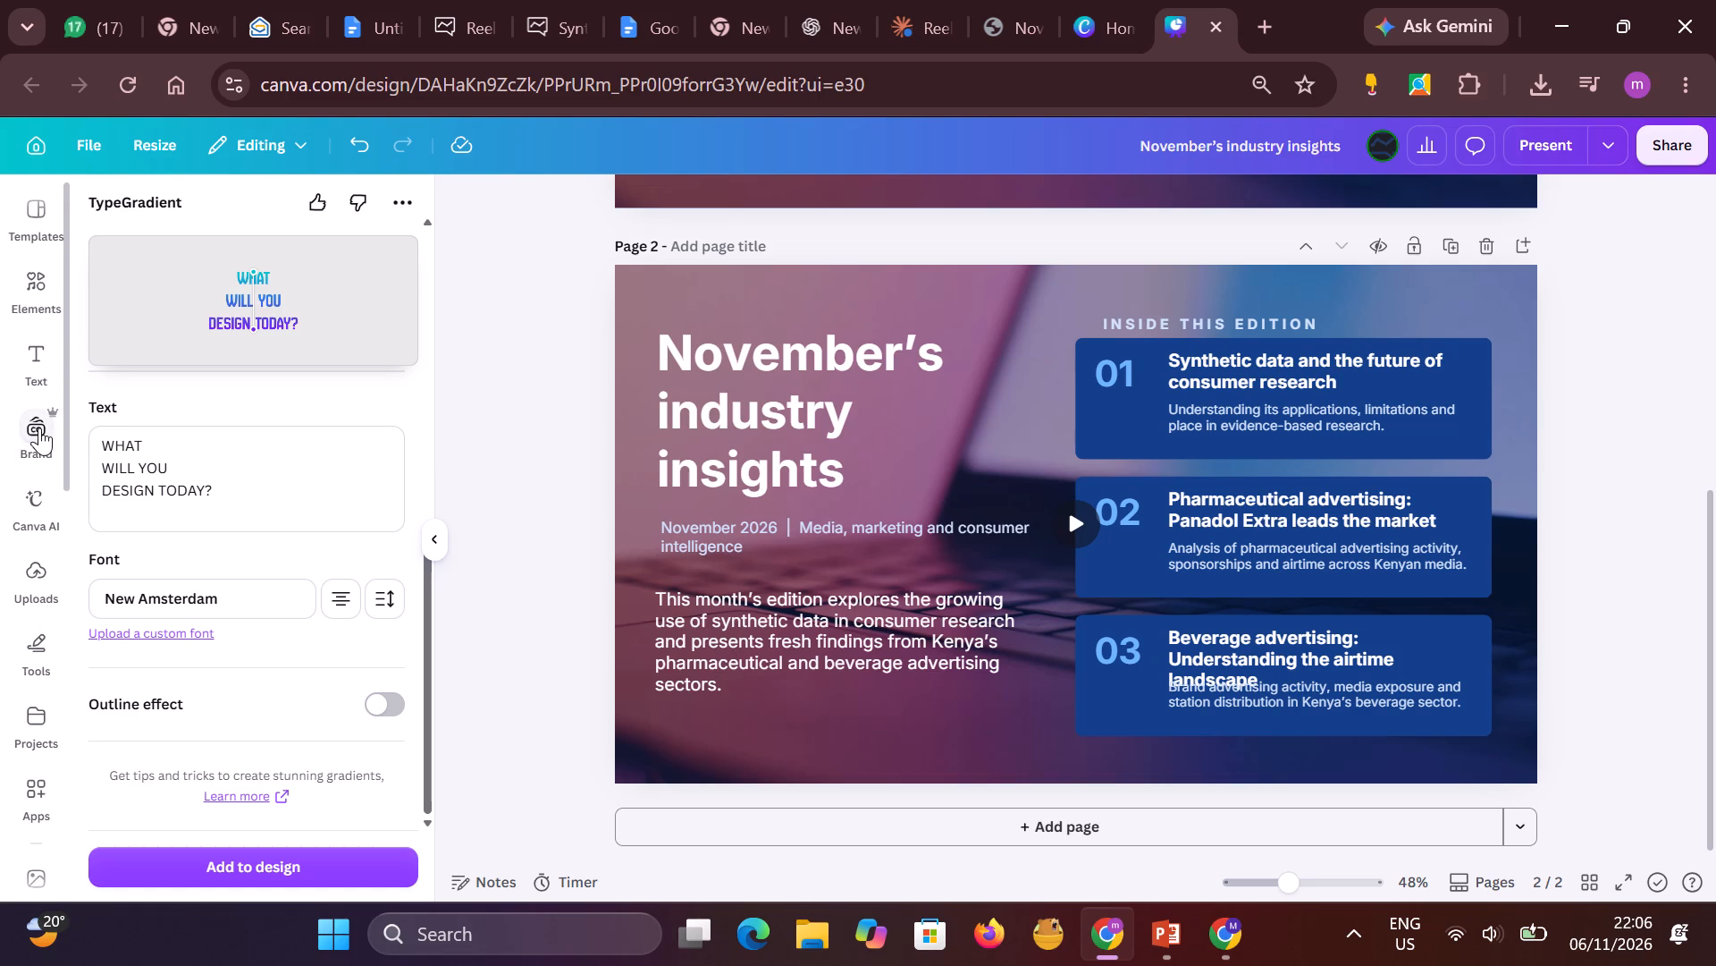
pyautogui.scroll(7, 38, 429)
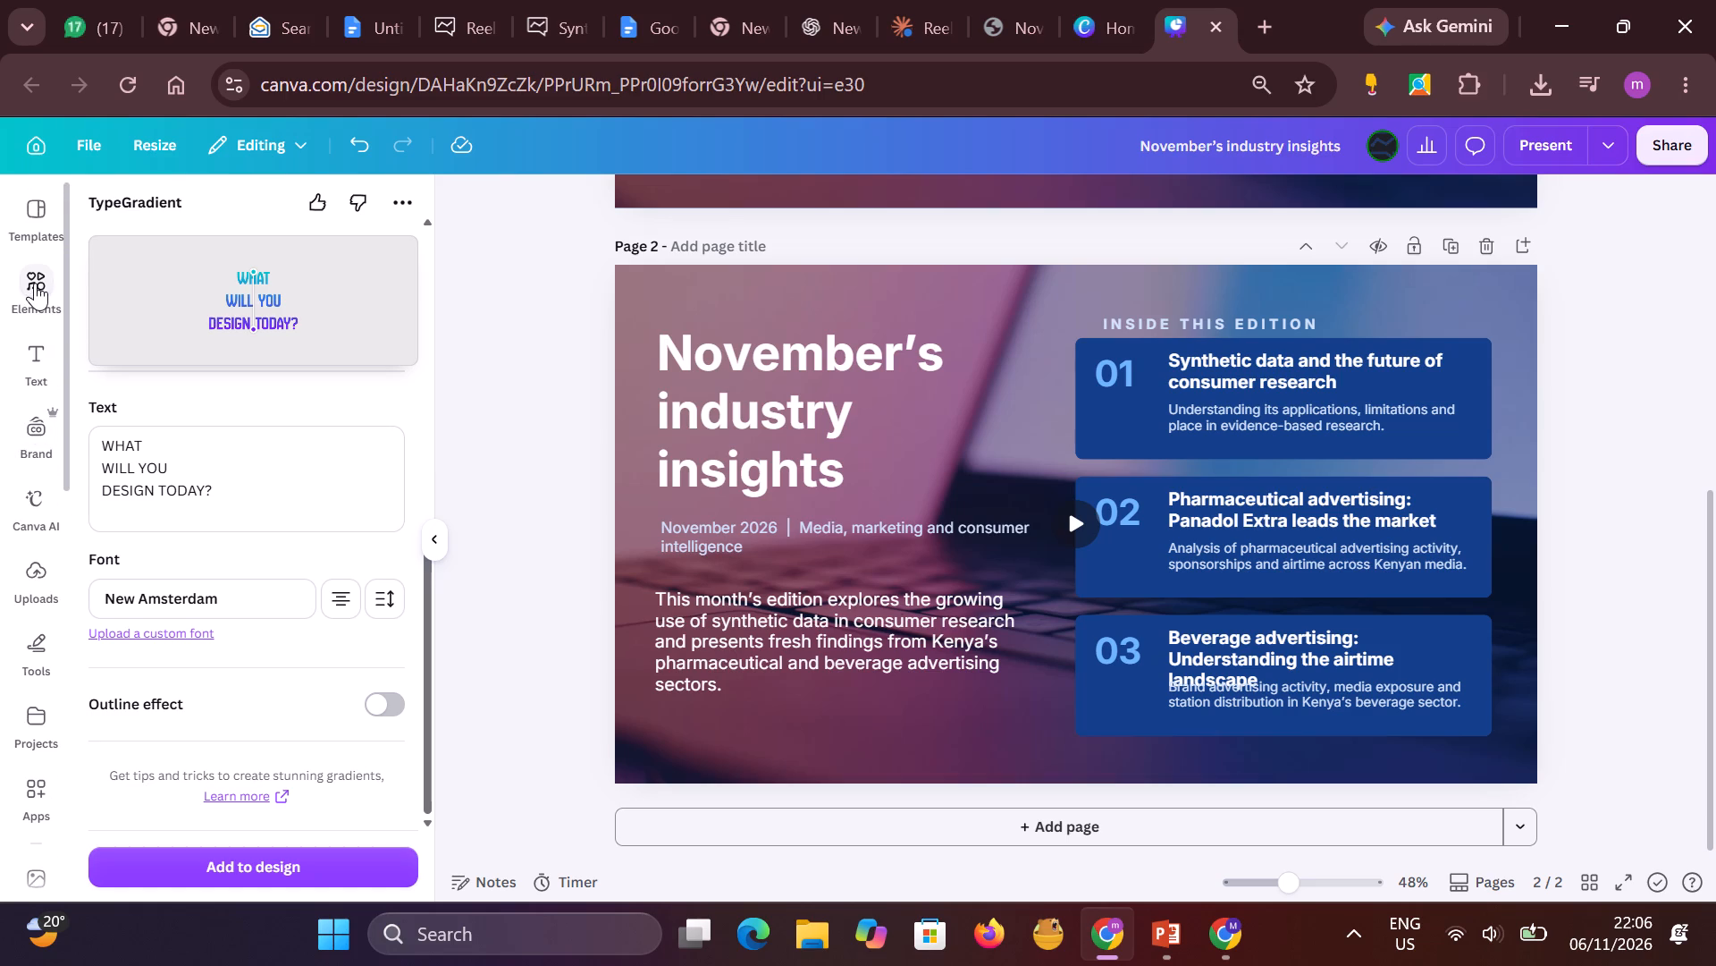
pyautogui.click(35, 283)
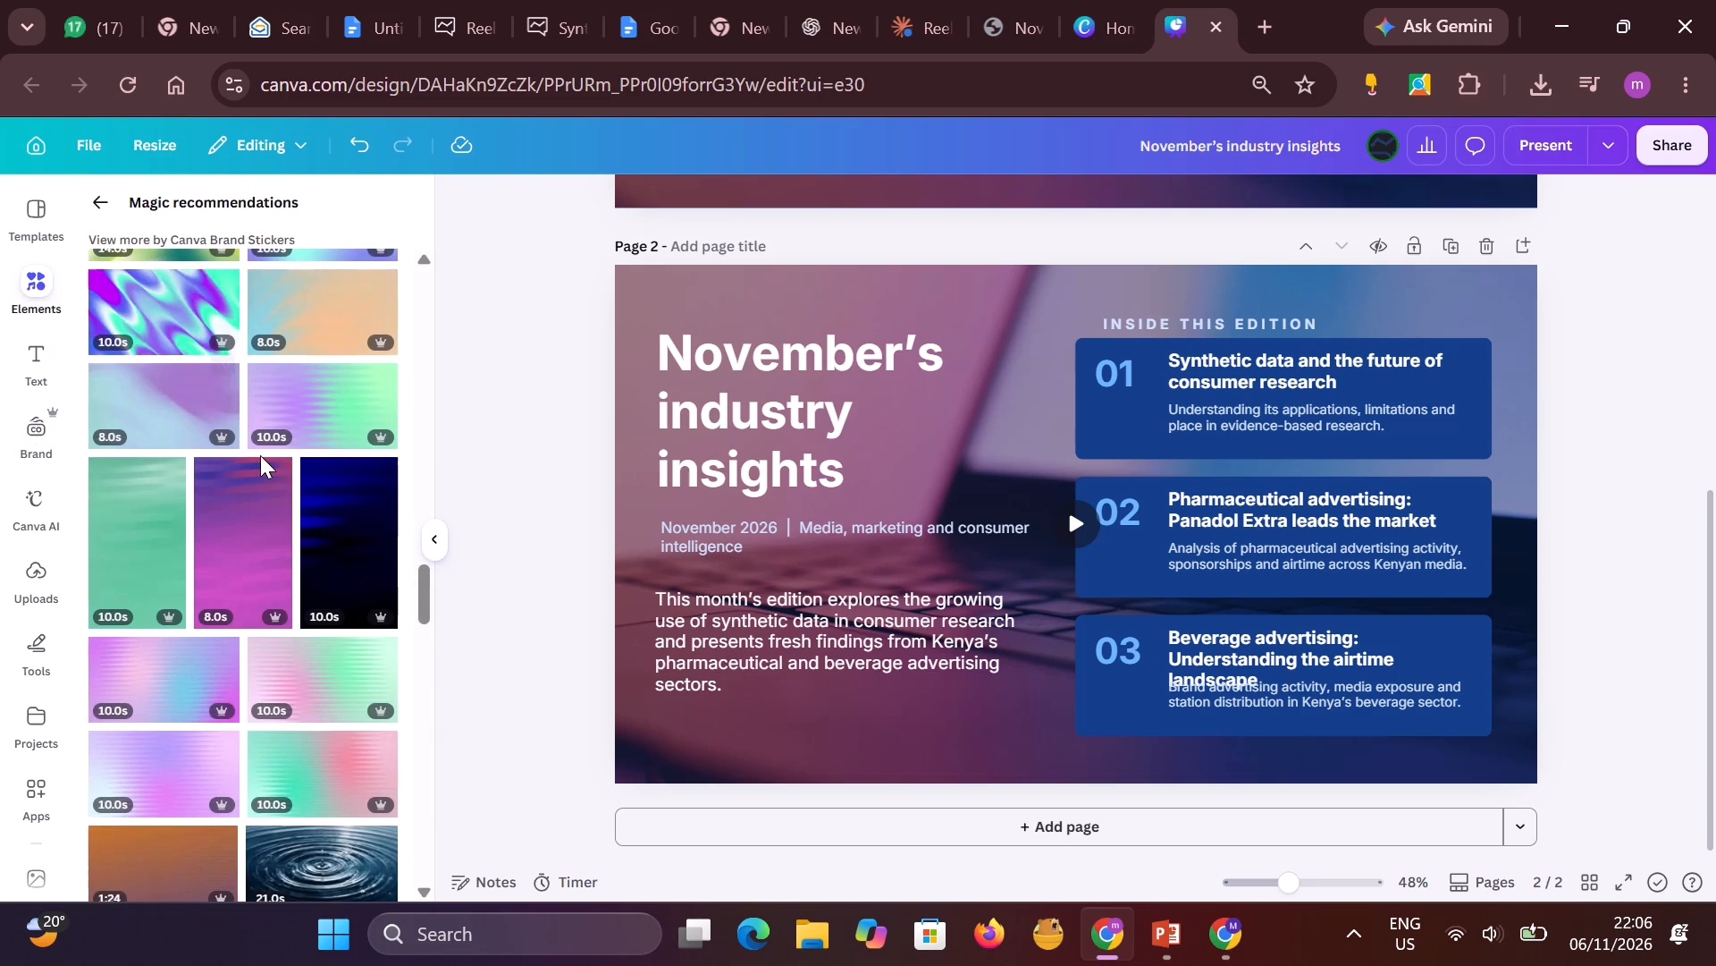
pyautogui.scroll(-16, 260, 455)
pyautogui.scroll(-12, 261, 455)
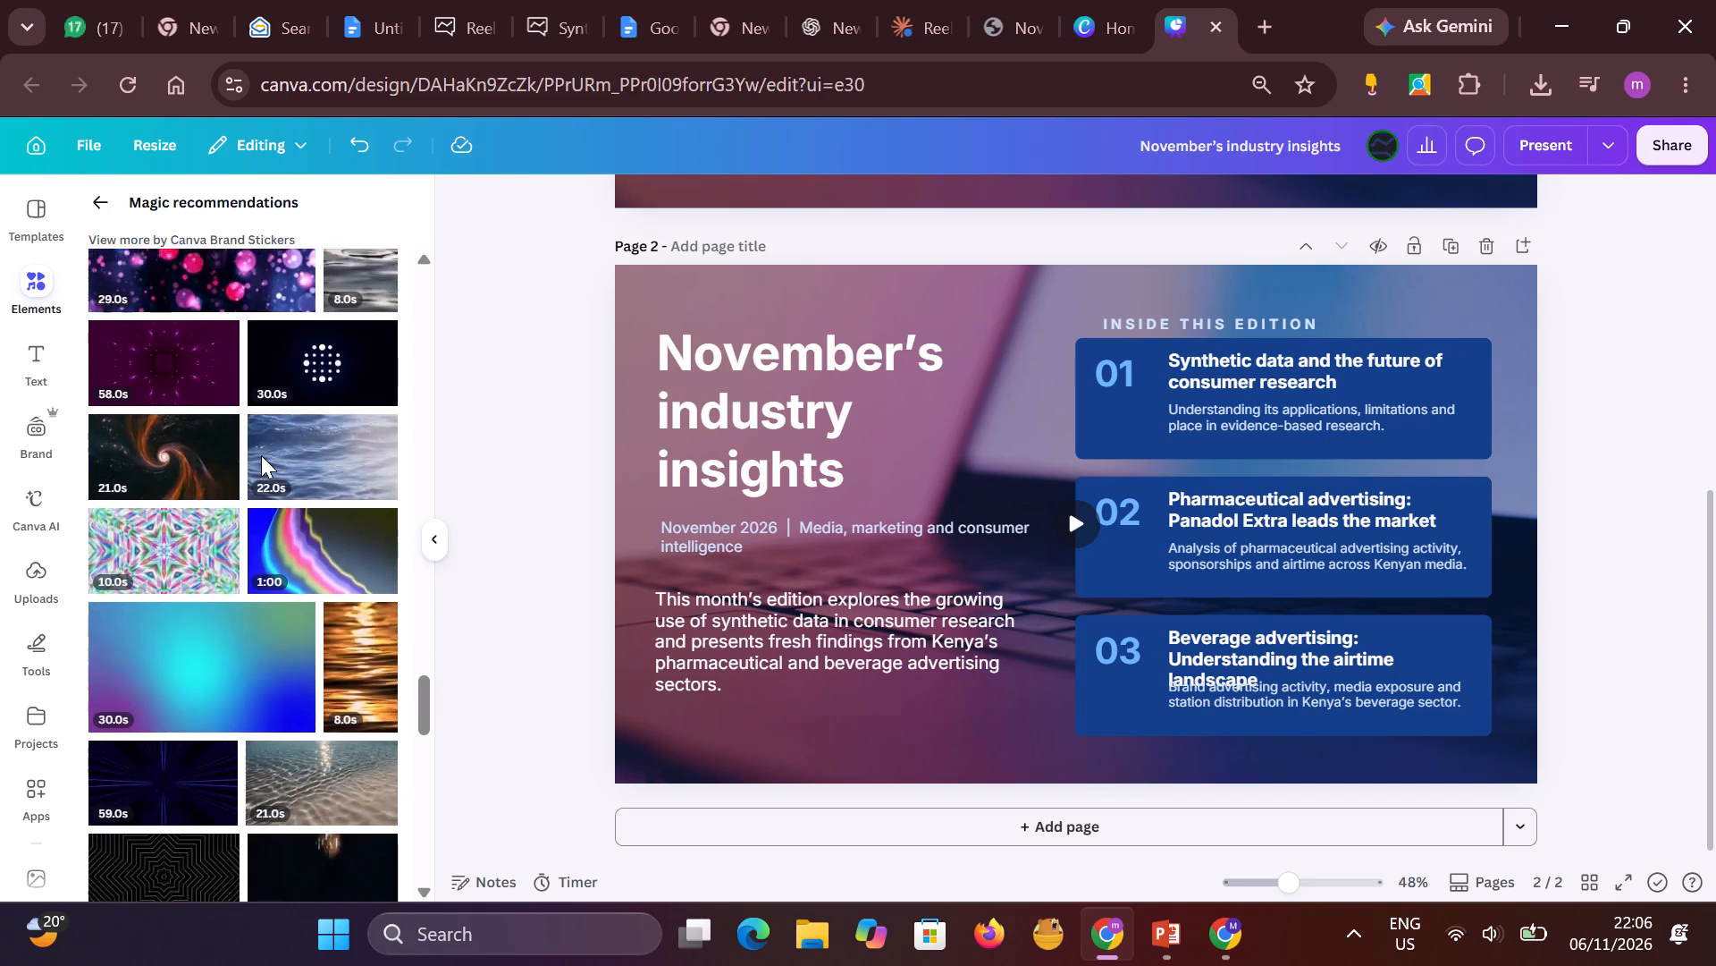
pyautogui.scroll(-5, 261, 455)
pyautogui.scroll(-20, 261, 455)
pyautogui.scroll(-3, 261, 455)
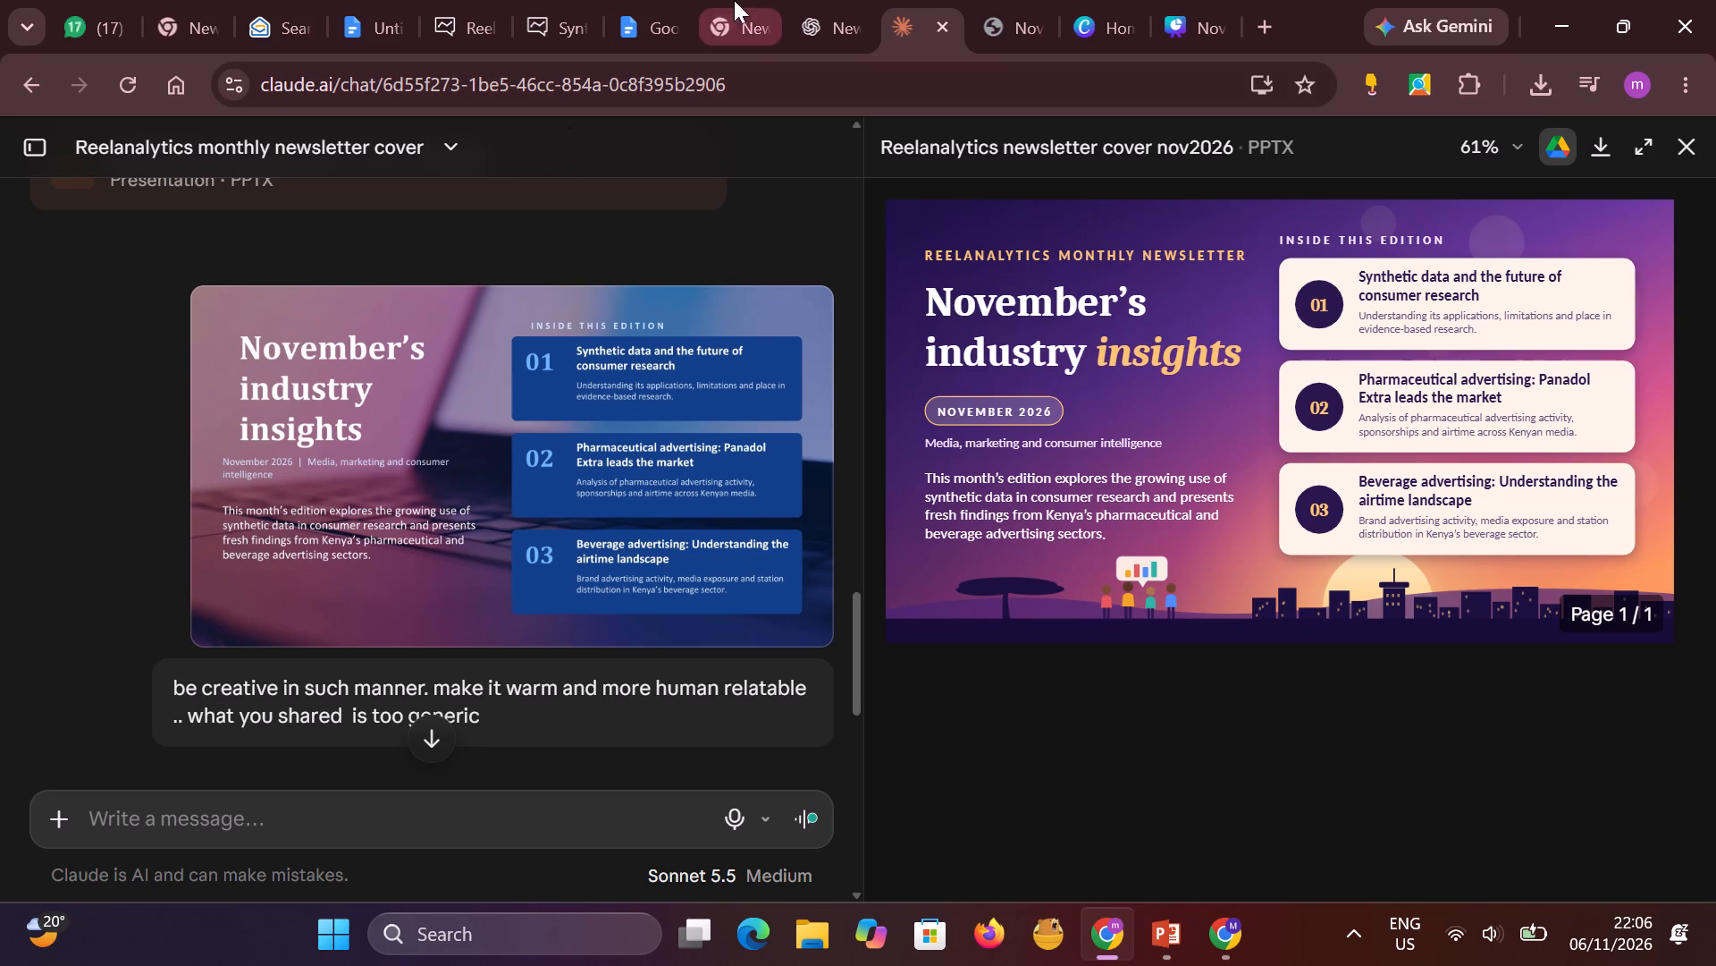
pyautogui.click(1110, 22)
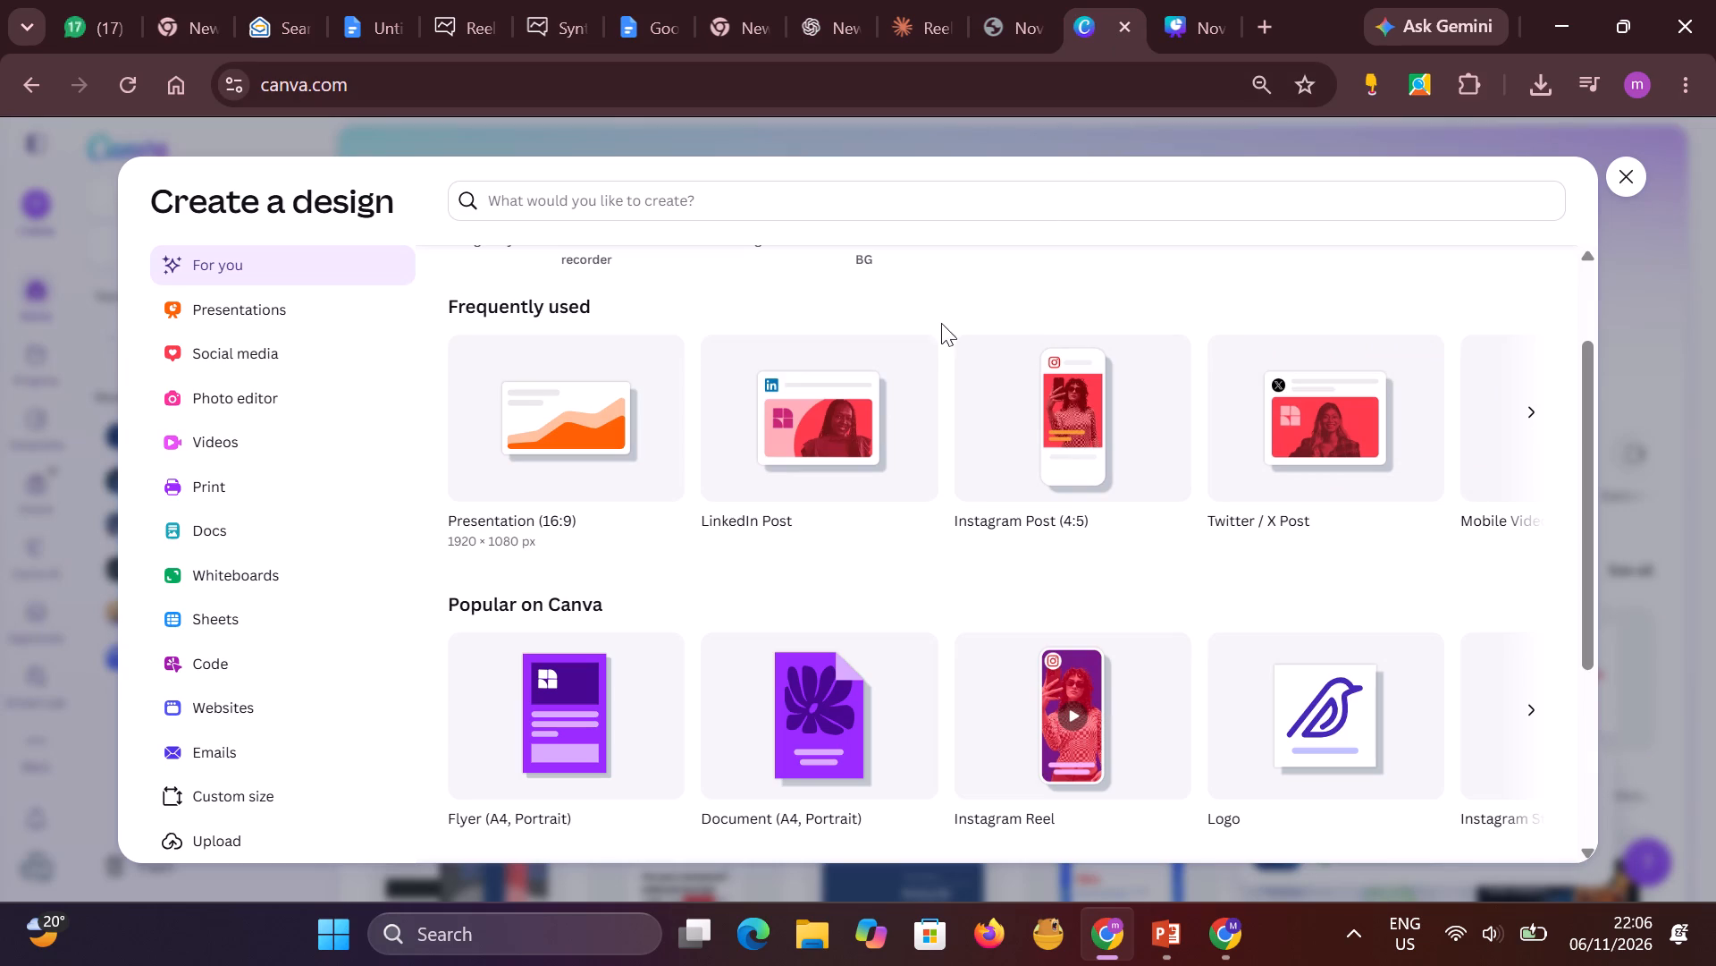
pyautogui.click(1200, 32)
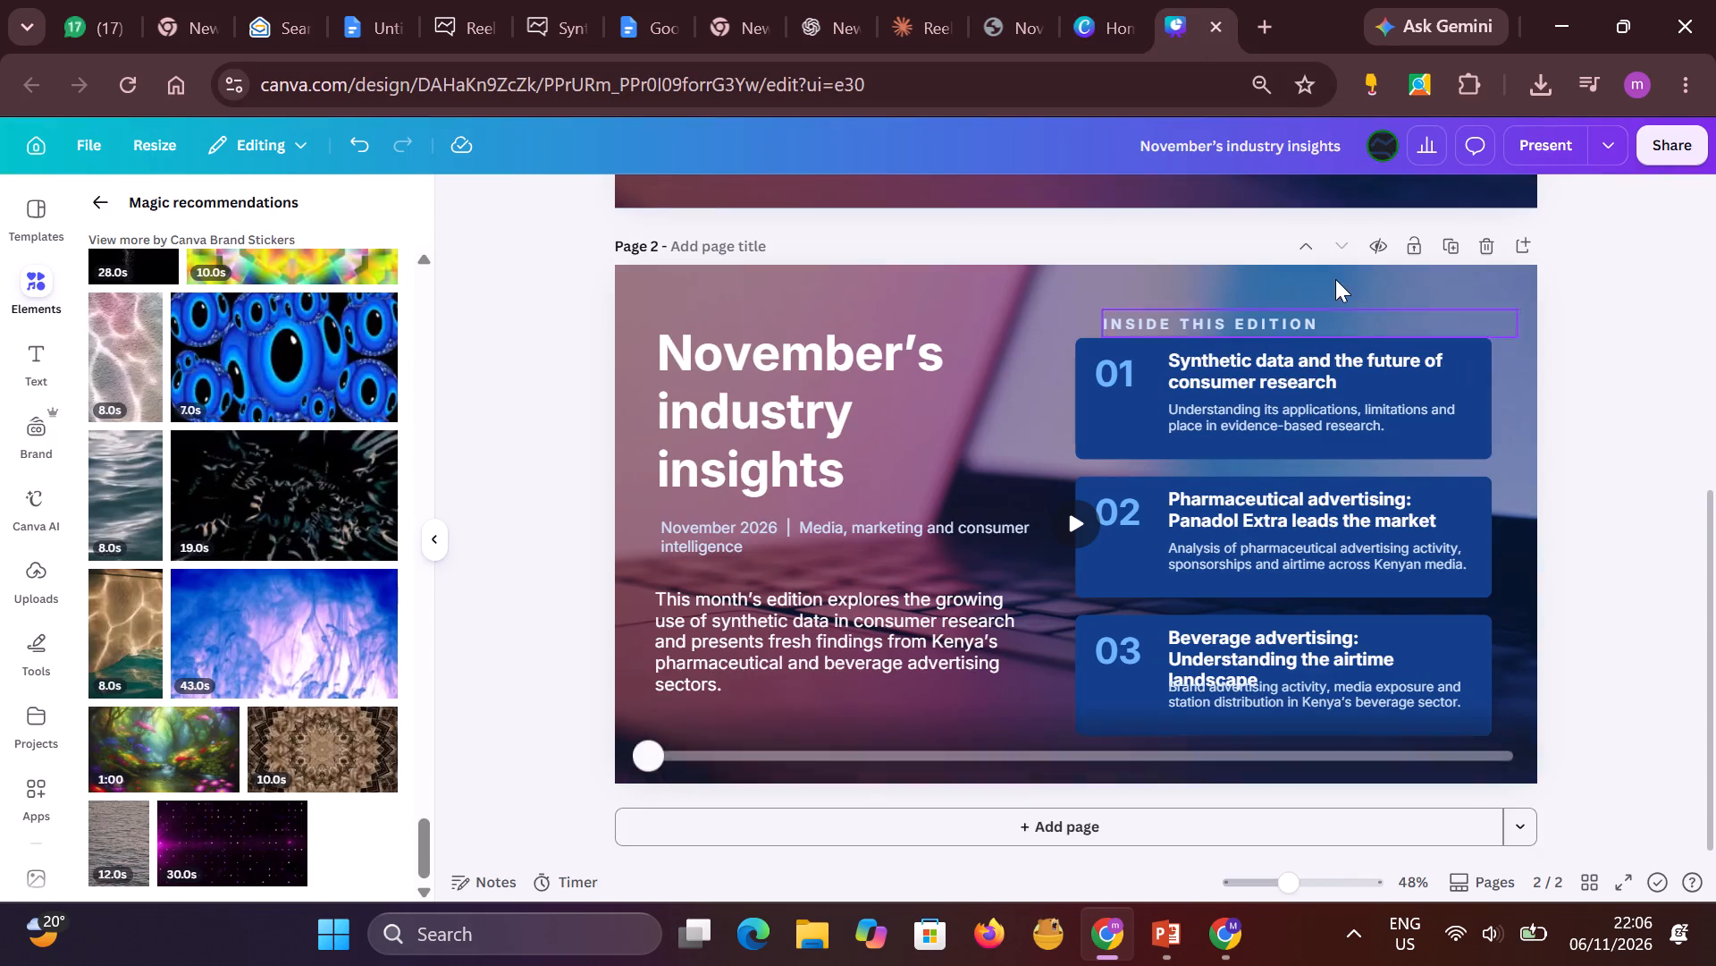
# Review both newsletter cover pages and look over the recommended background clips once more.
pyautogui.click(509, 403)
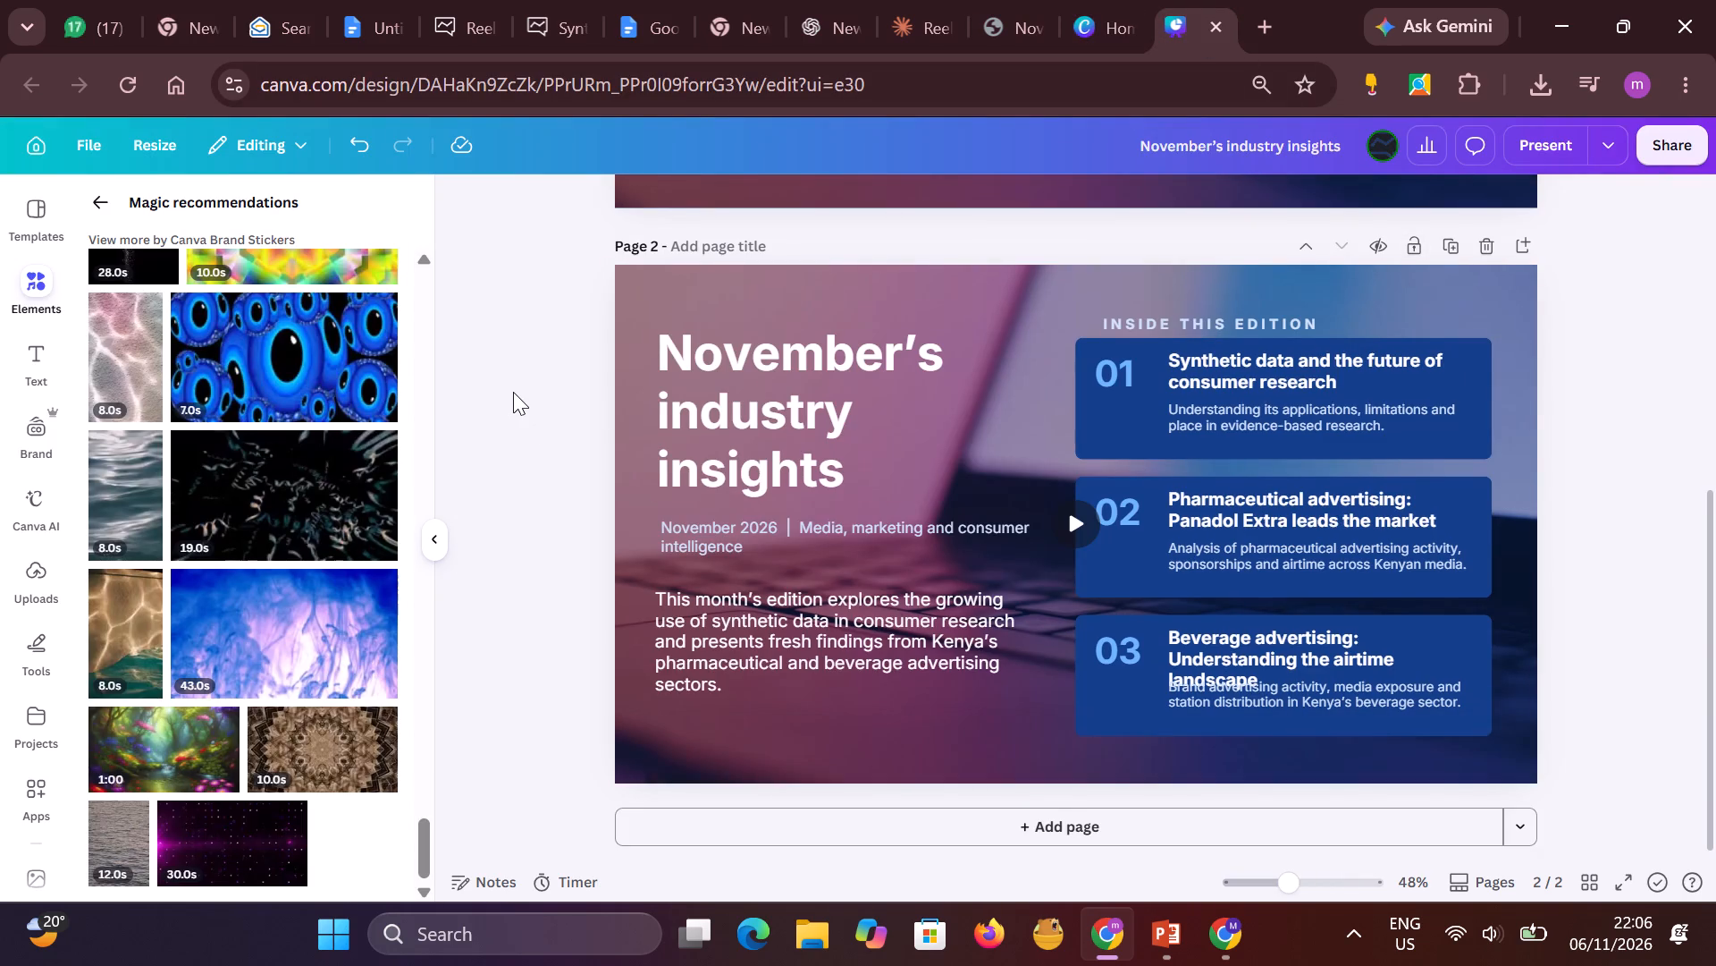
pyautogui.scroll(3, 513, 392)
pyautogui.scroll(9, 613, 392)
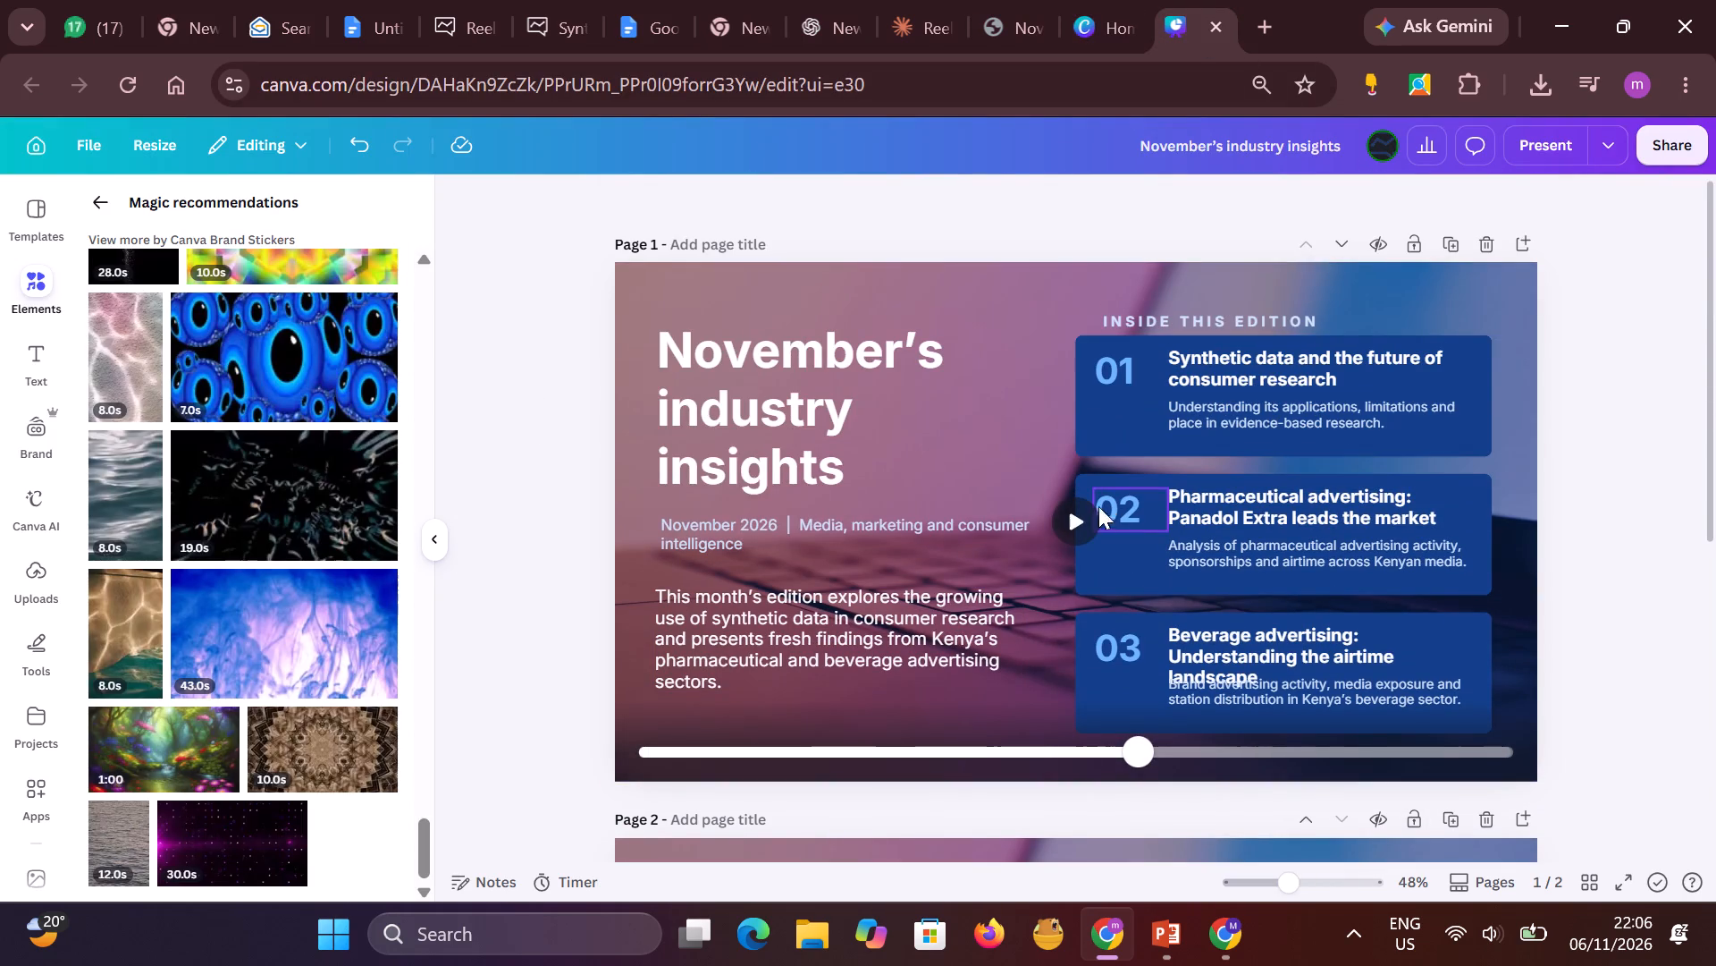
pyautogui.moveTo(1075, 519); pyautogui.dragTo(814, 571)
pyautogui.scroll(-11, 910, 408)
pyautogui.scroll(3, 929, 399)
pyautogui.scroll(-1, 119, 623)
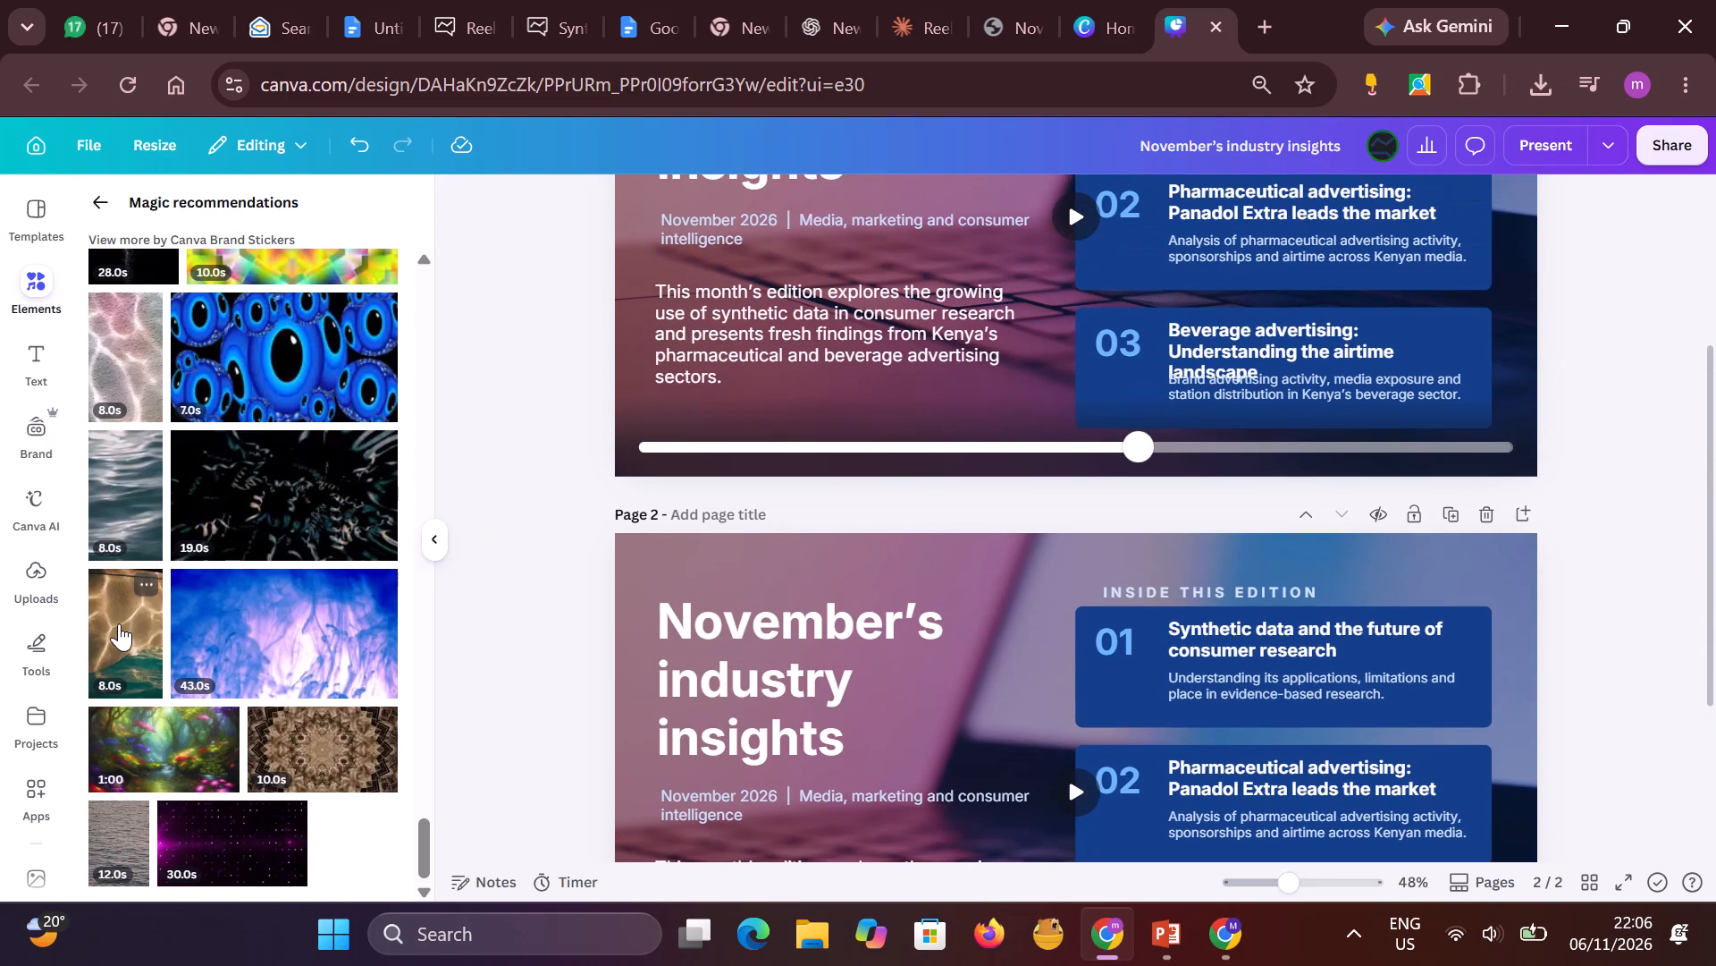
pyautogui.scroll(-10, 119, 623)
pyautogui.scroll(20, 270, 547)
pyautogui.scroll(4, 270, 547)
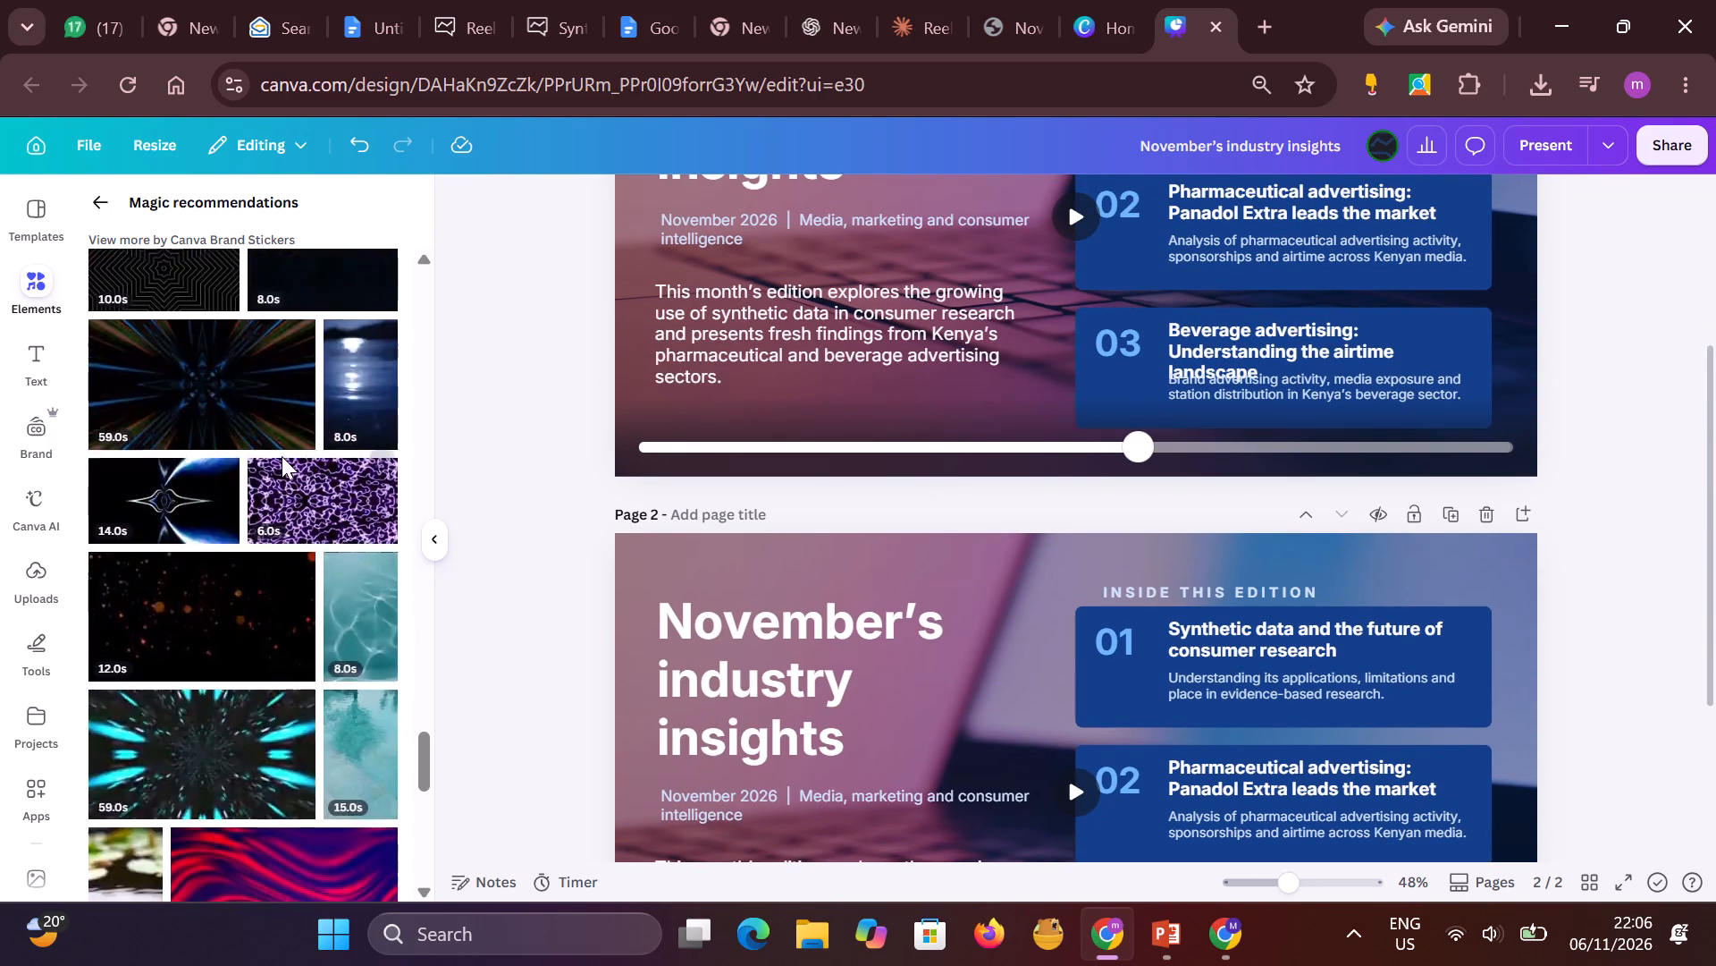
pyautogui.scroll(8, 282, 456)
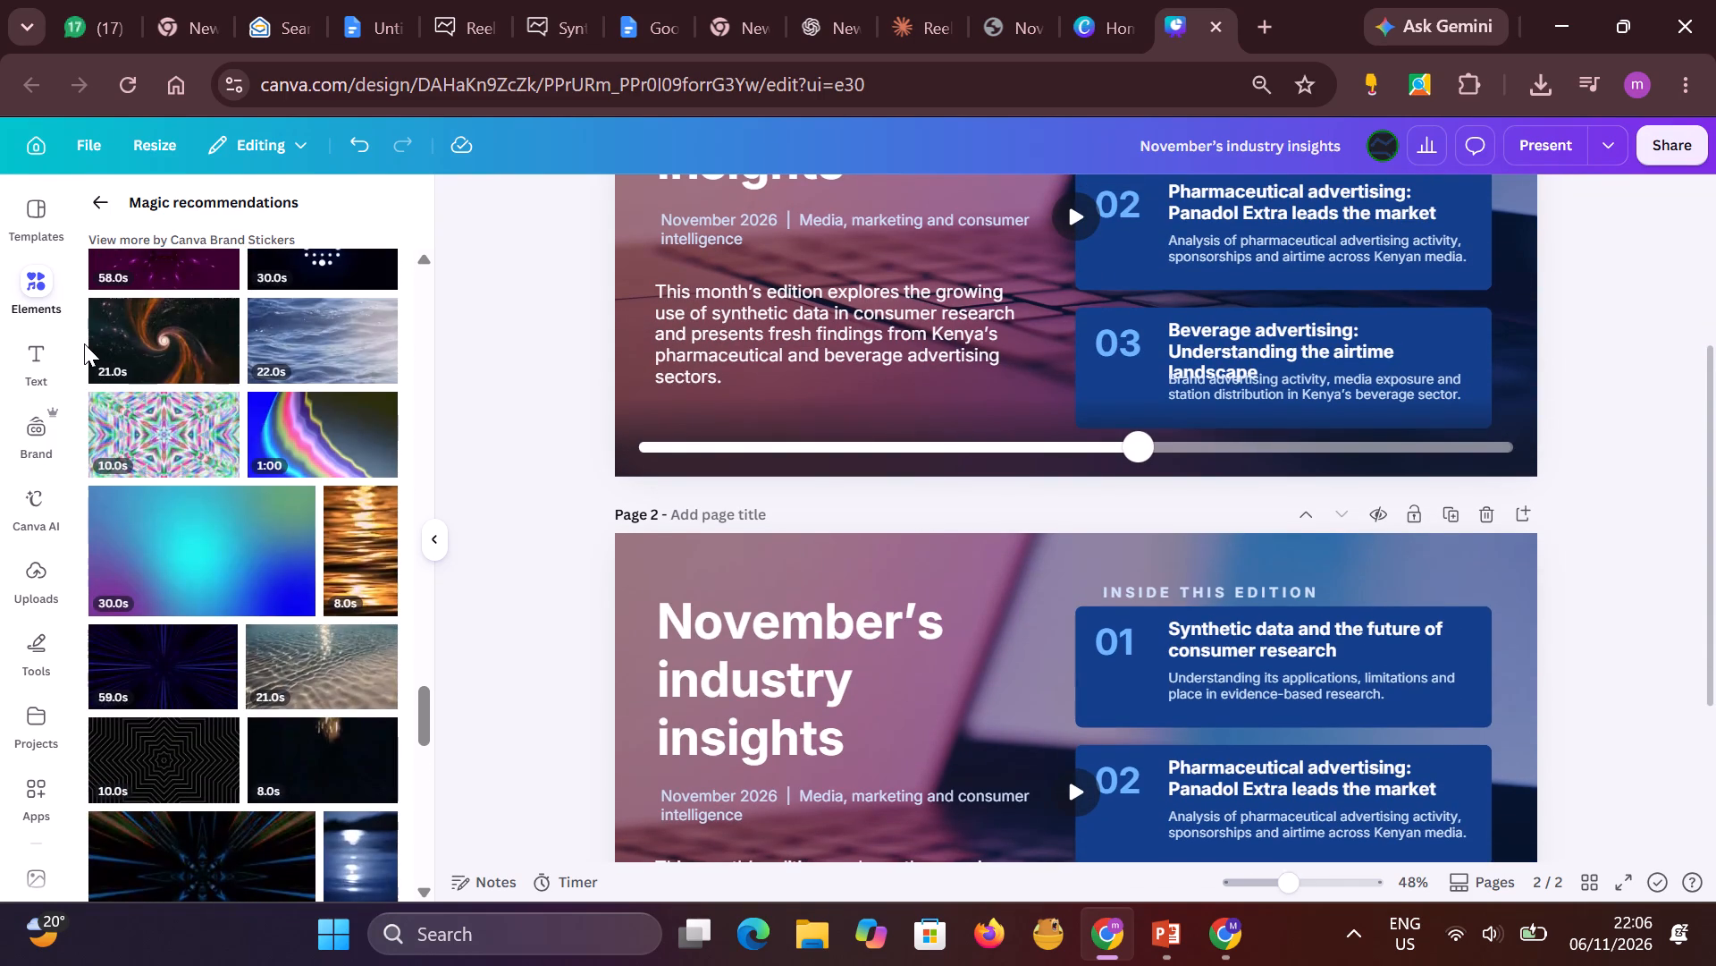
# Browse the presentation templates for a design that could suit the alternative newsletter cover.
pyautogui.click(47, 250)
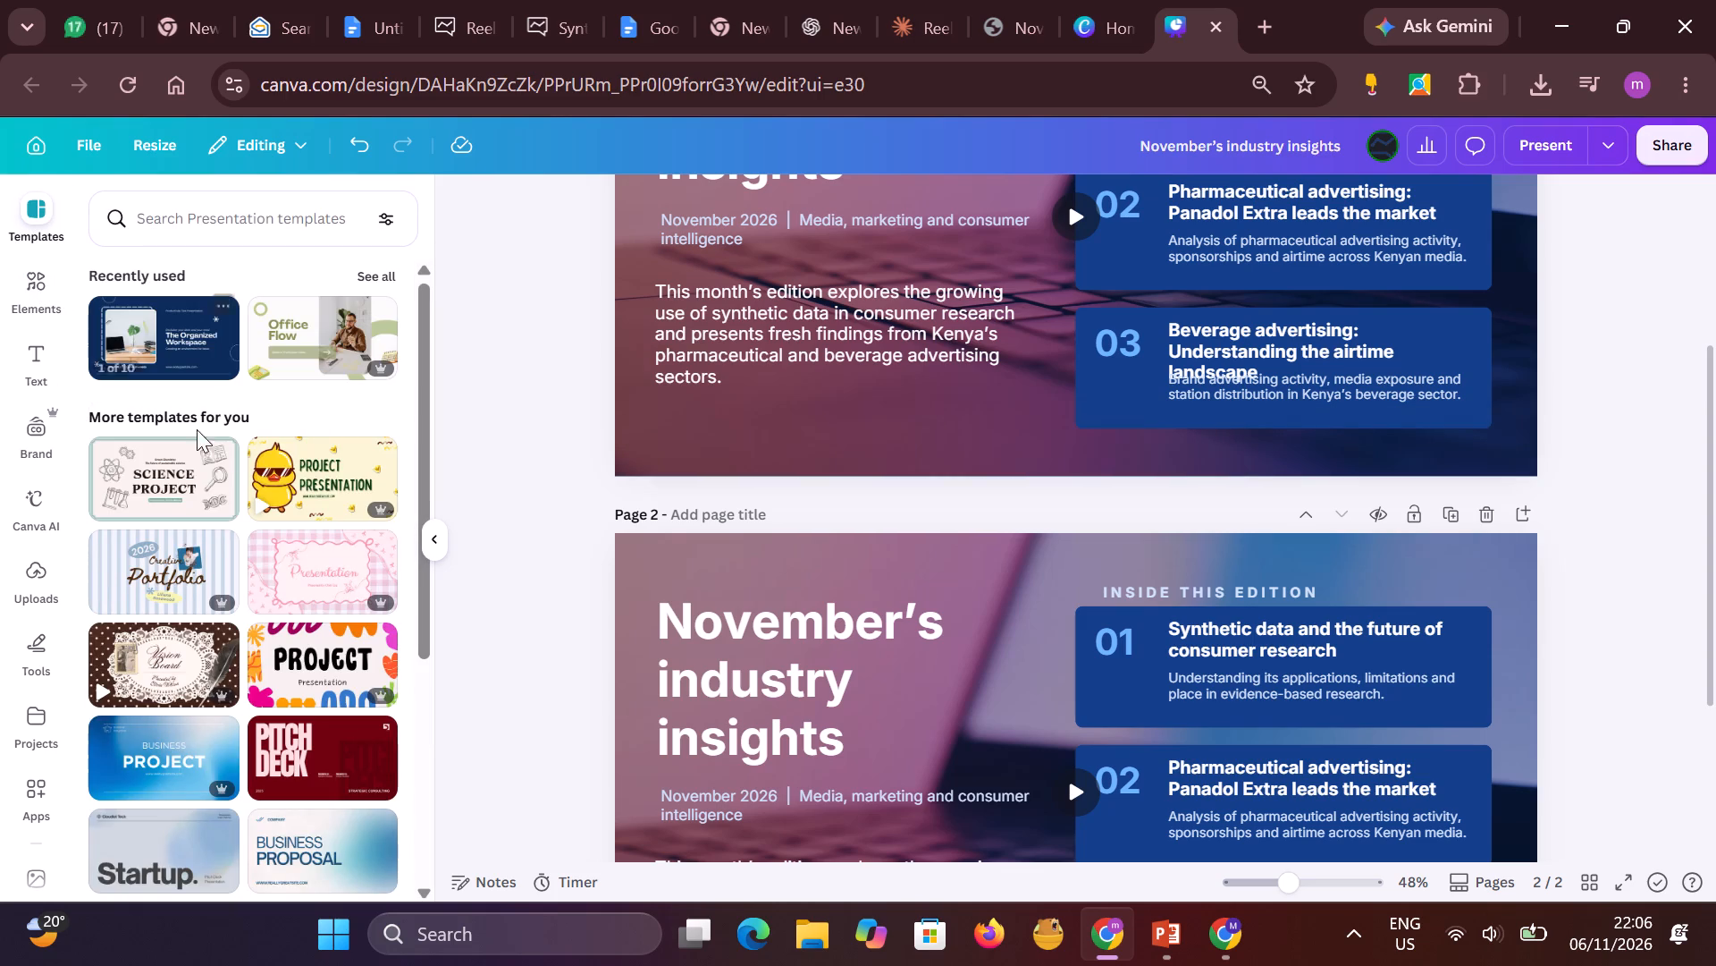
pyautogui.scroll(-5, 256, 436)
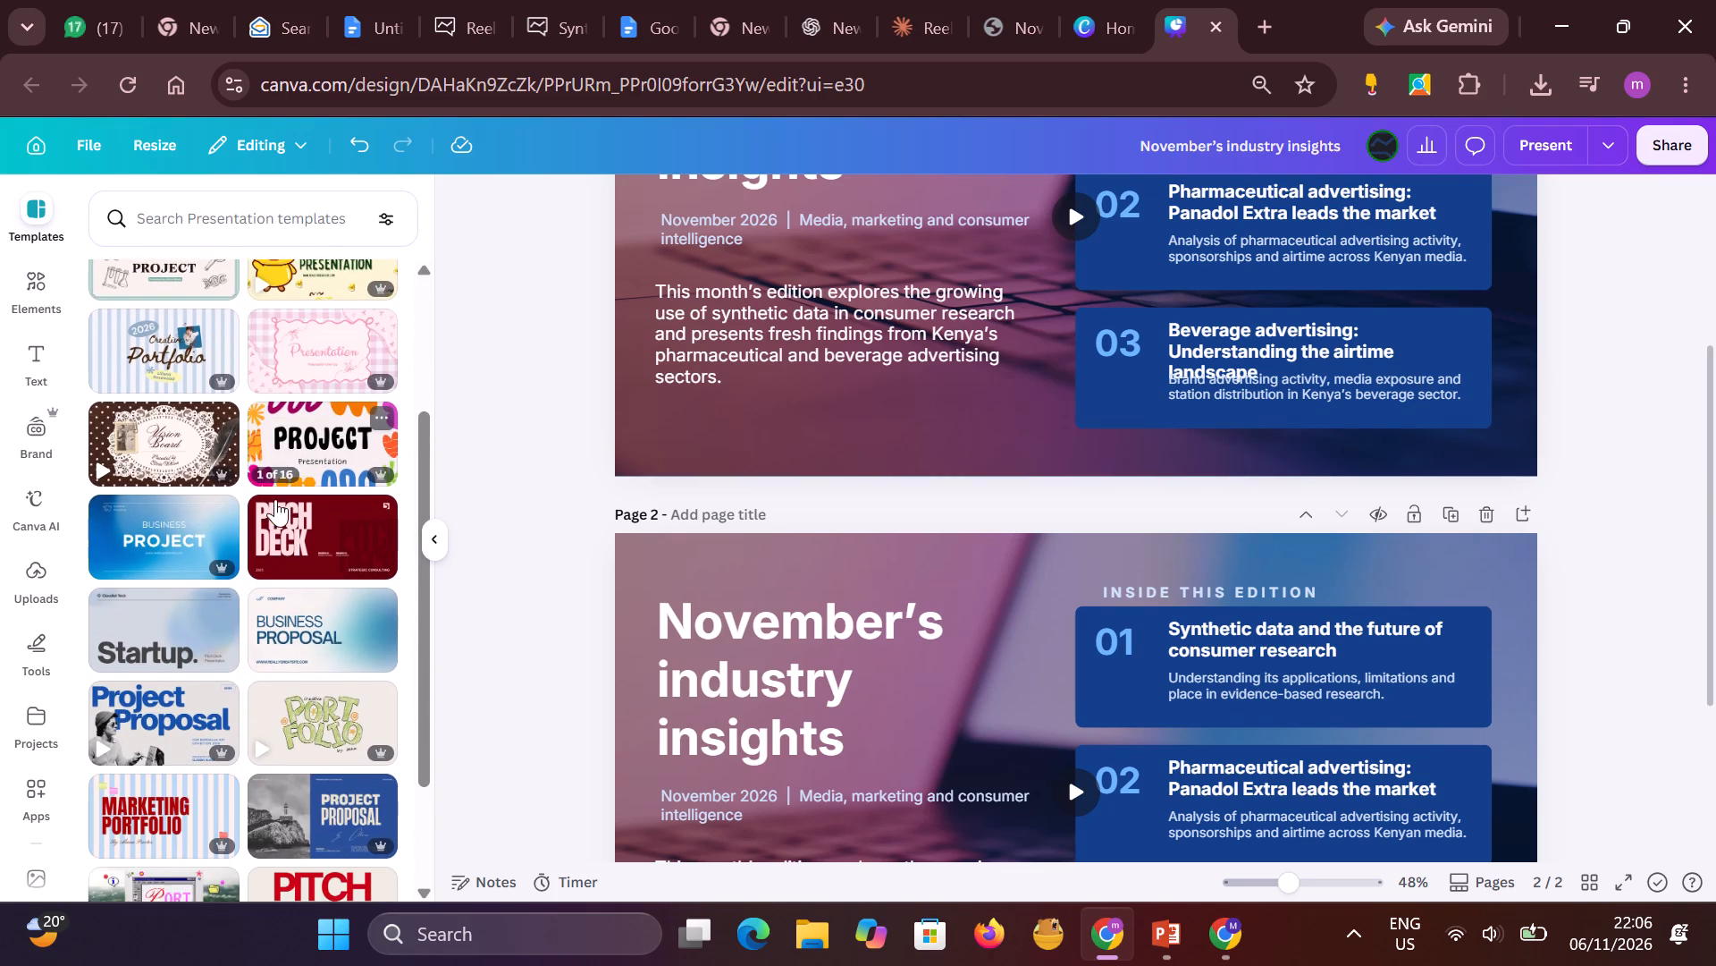
pyautogui.scroll(-2, 275, 499)
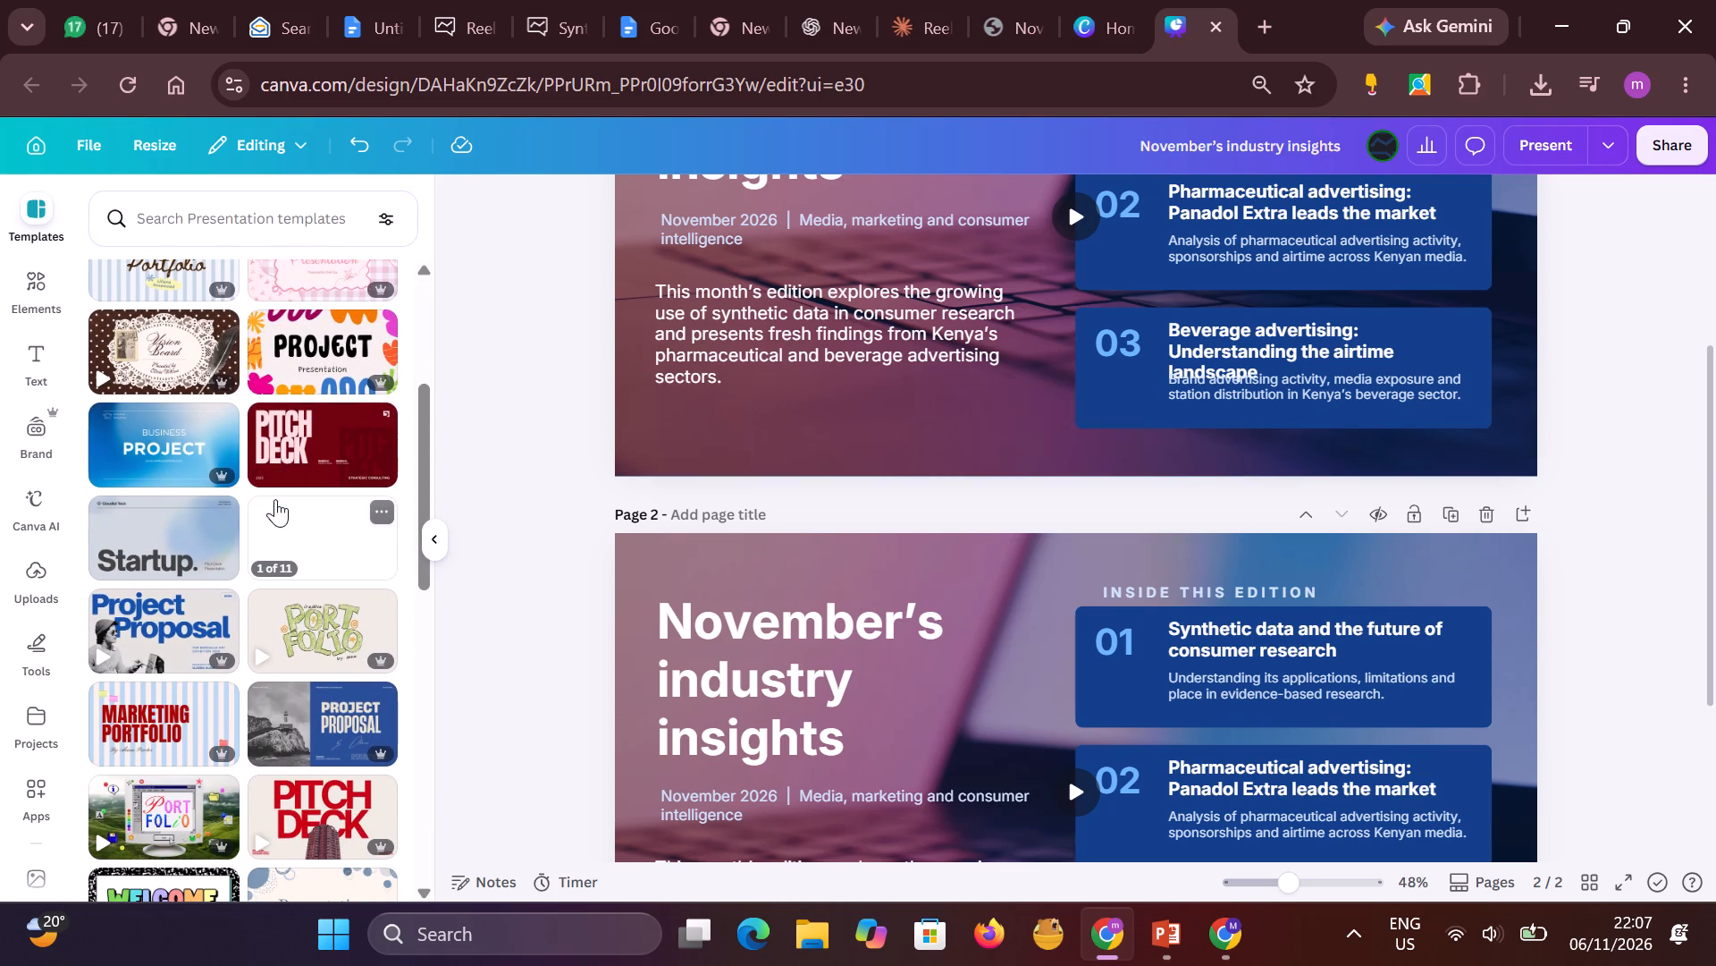
pyautogui.scroll(-14, 275, 499)
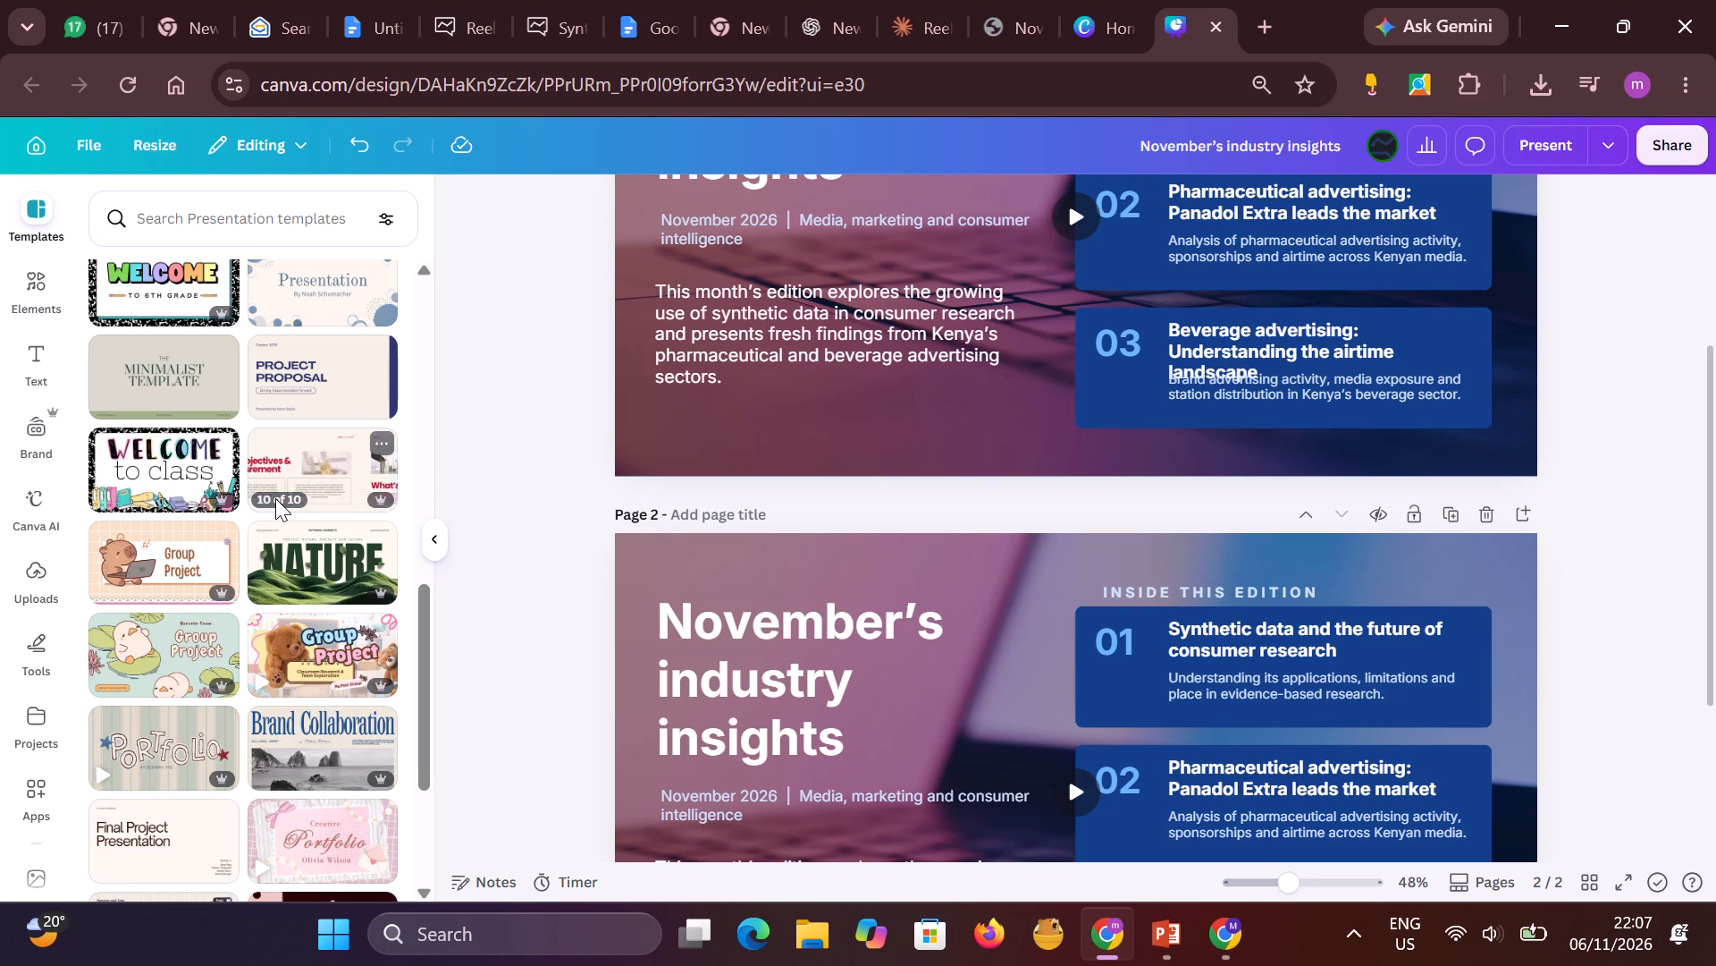
pyautogui.scroll(-4, 273, 538)
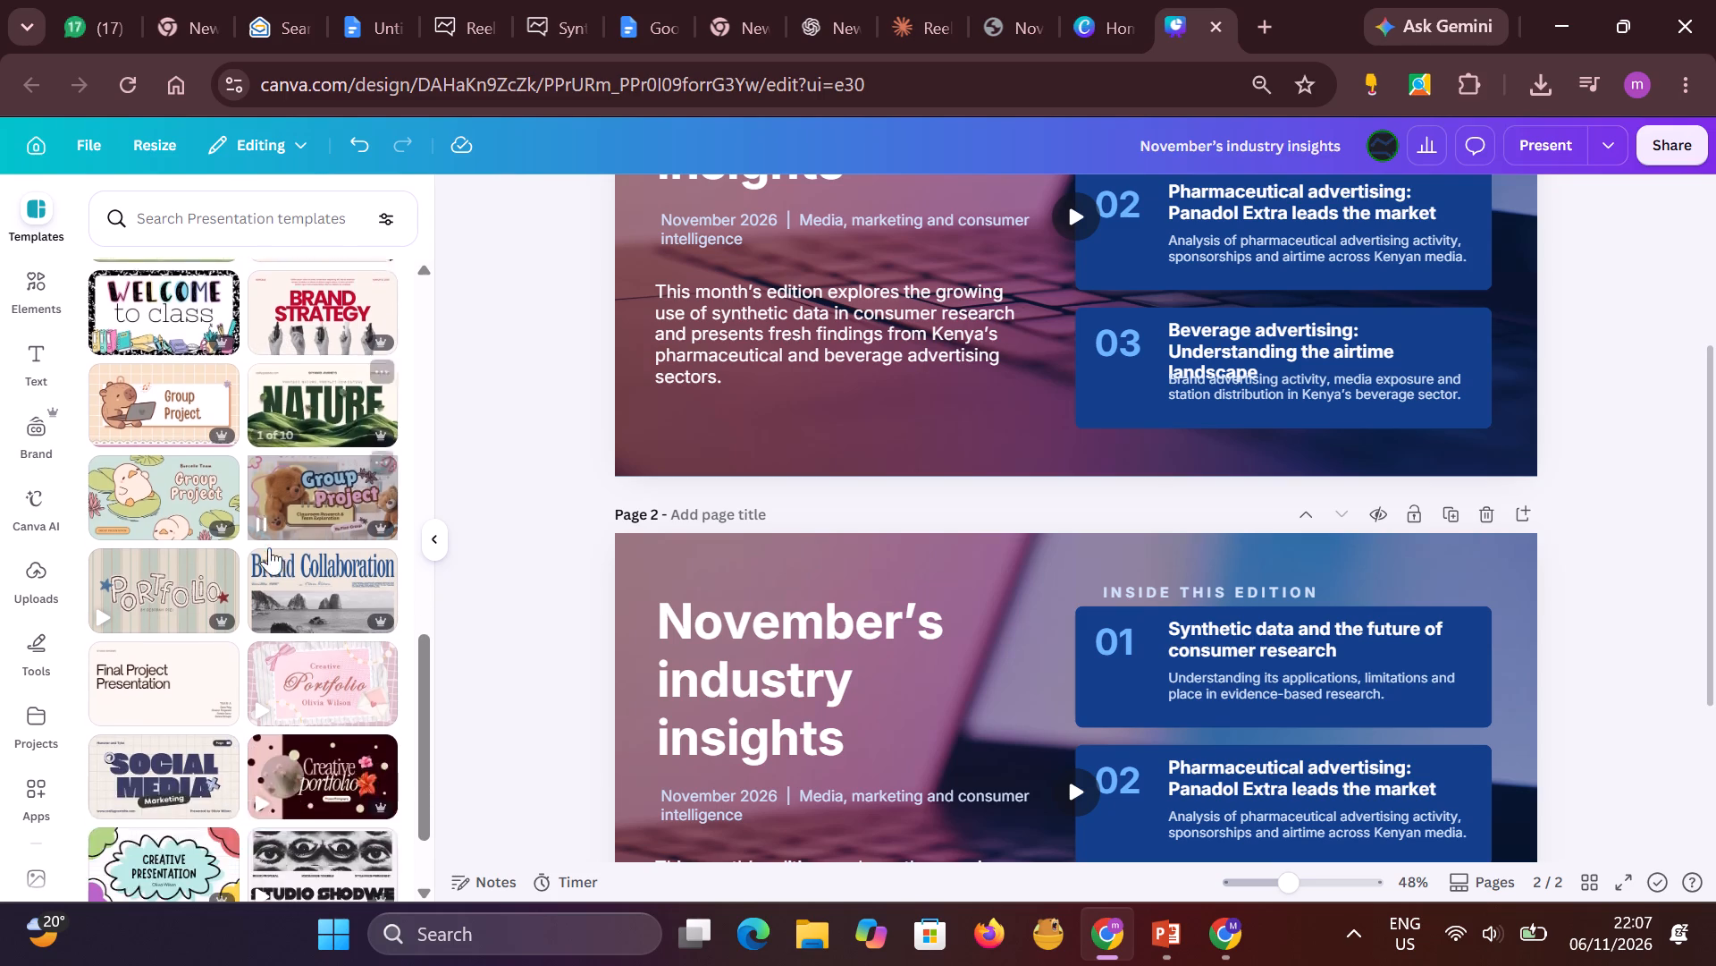
pyautogui.scroll(-10, 269, 553)
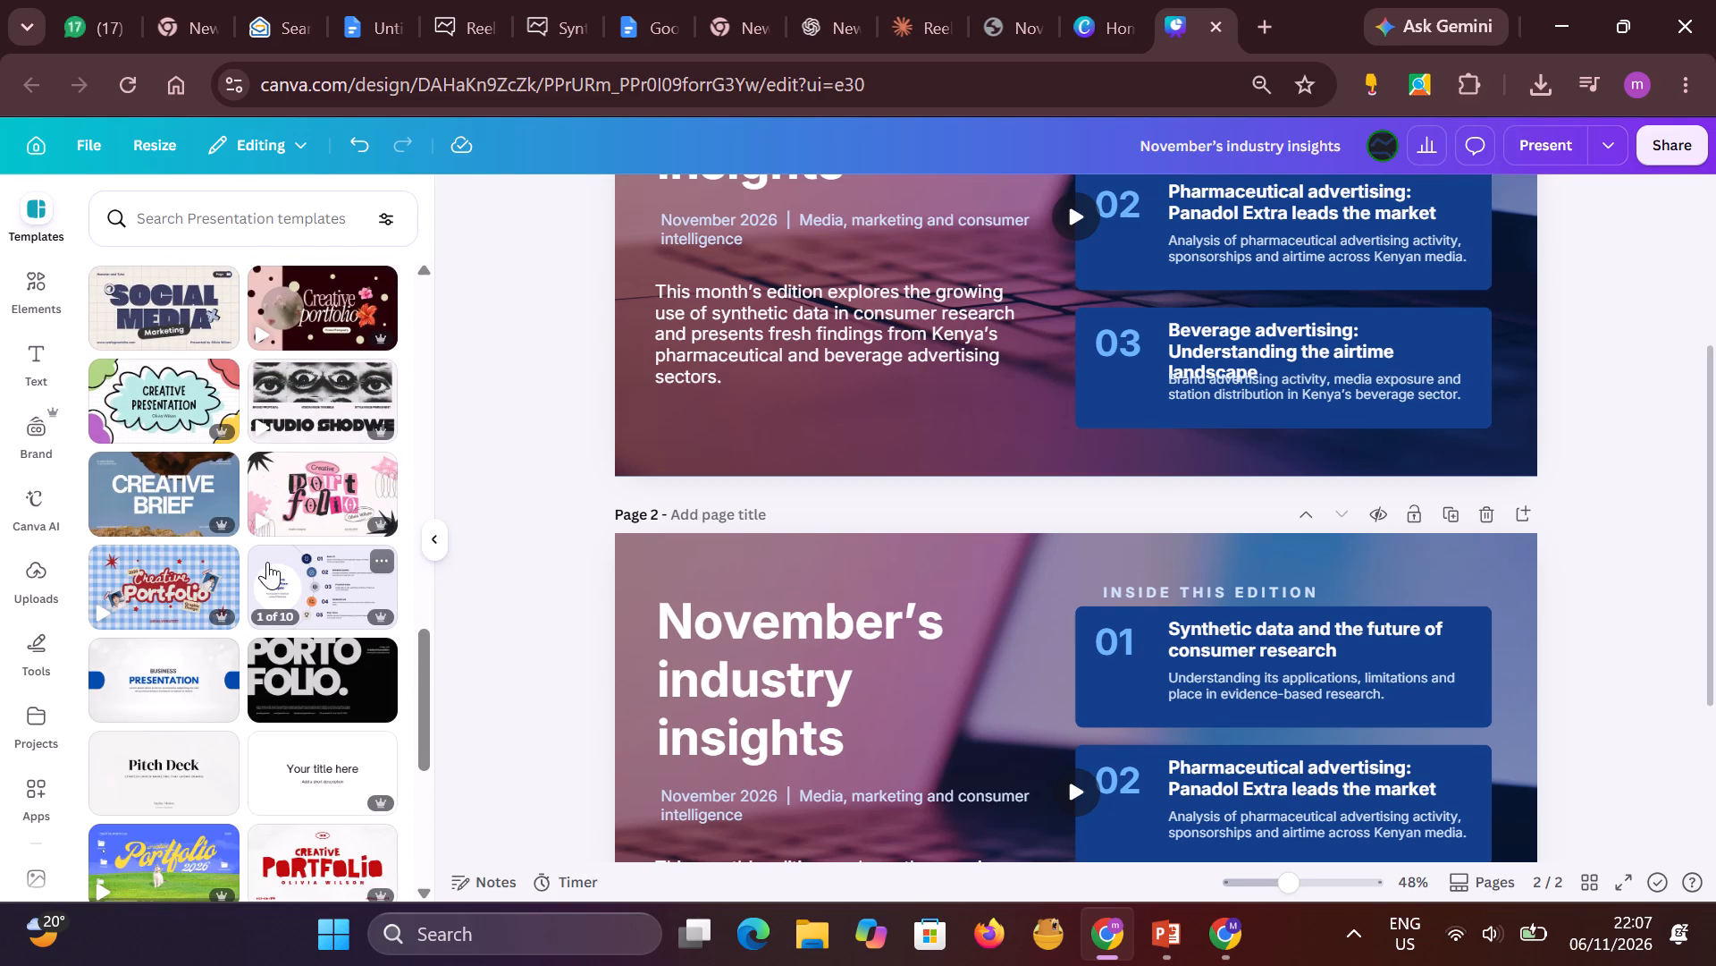
pyautogui.scroll(-2, 267, 562)
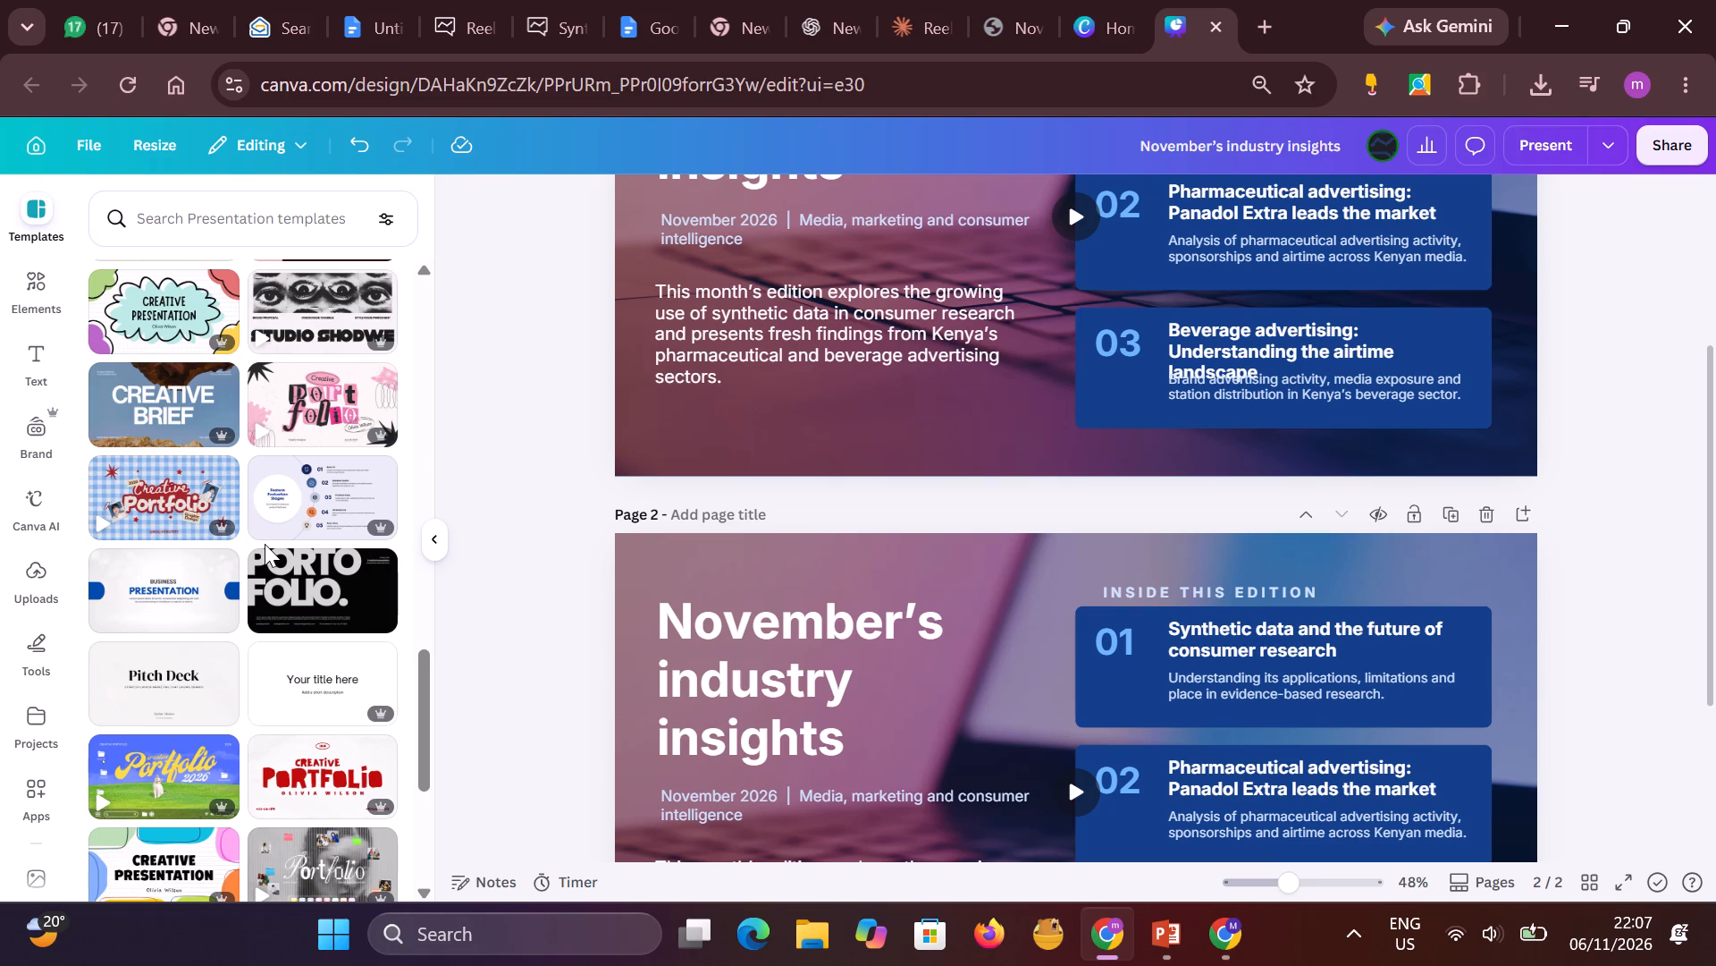
pyautogui.scroll(-3, 234, 556)
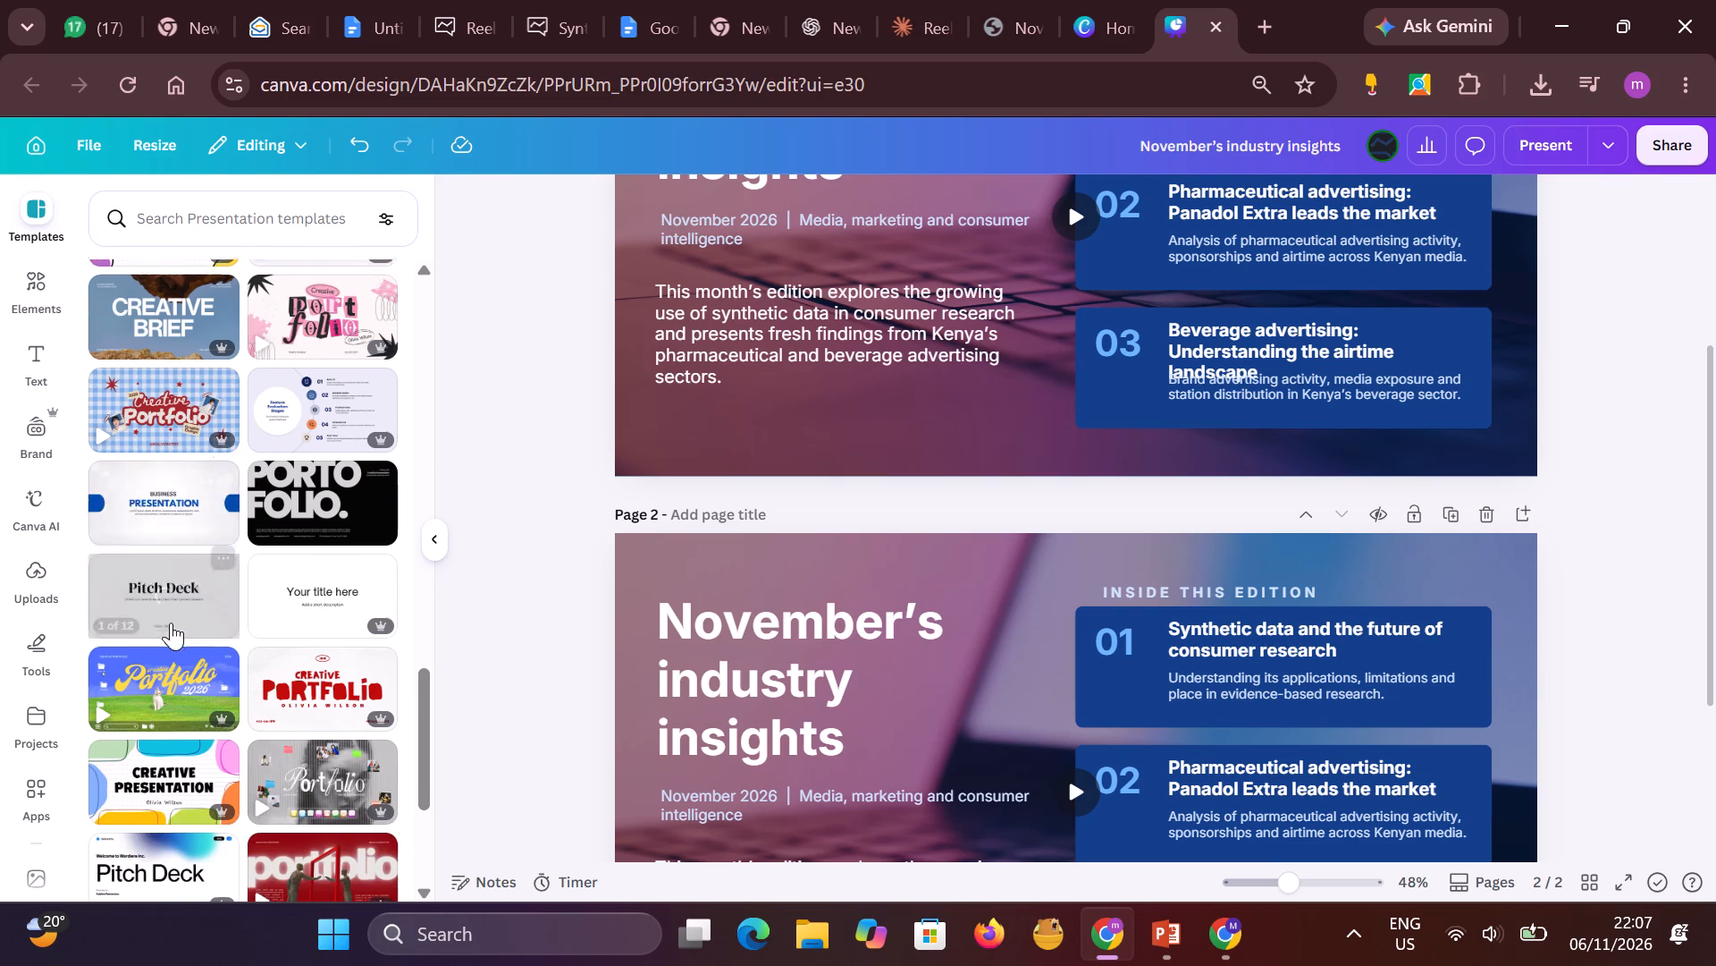
pyautogui.scroll(-4, 186, 578)
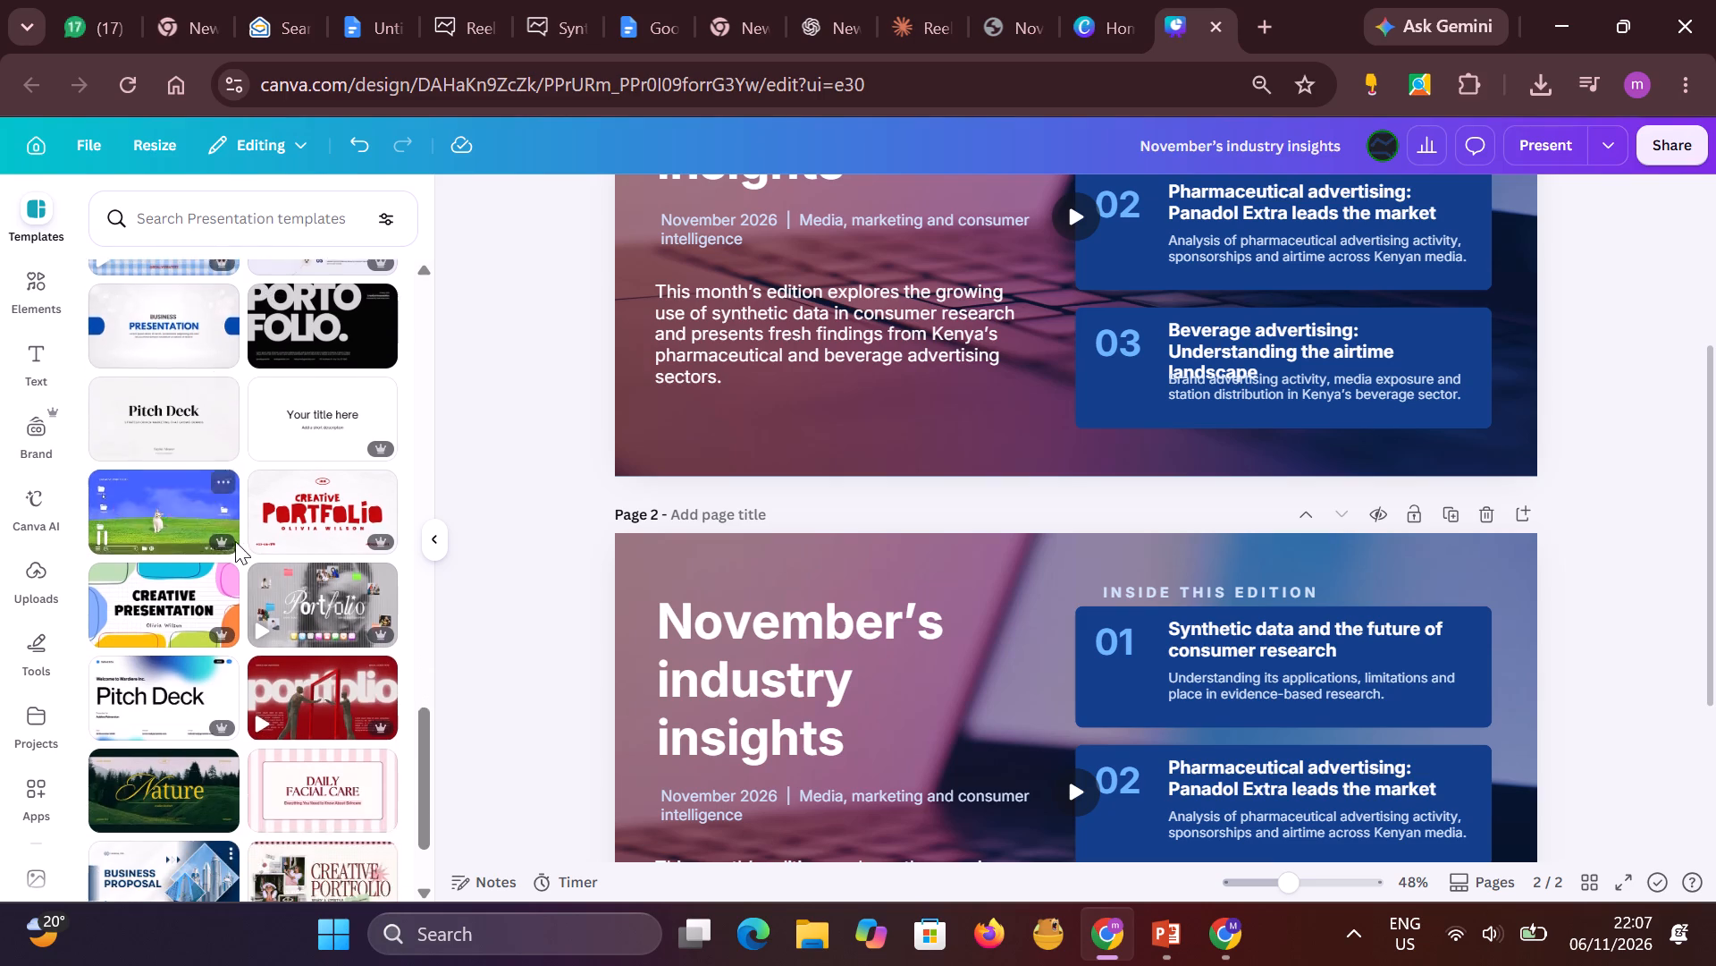
pyautogui.scroll(-8, 235, 541)
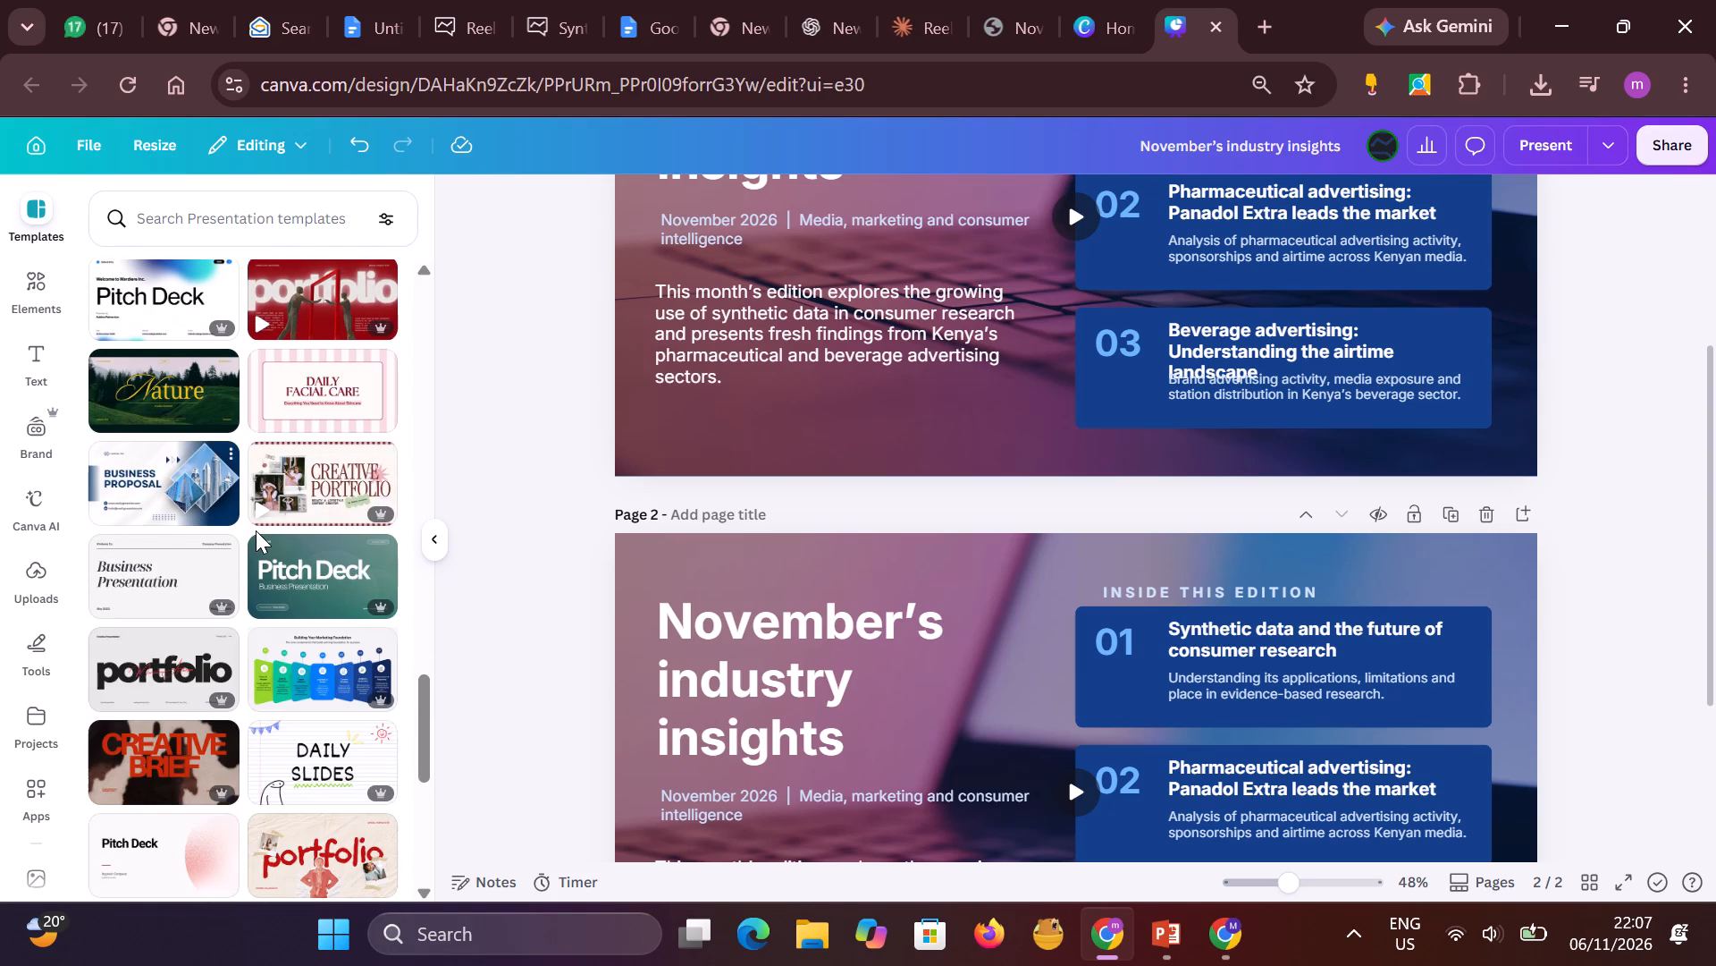
pyautogui.scroll(-5, 282, 536)
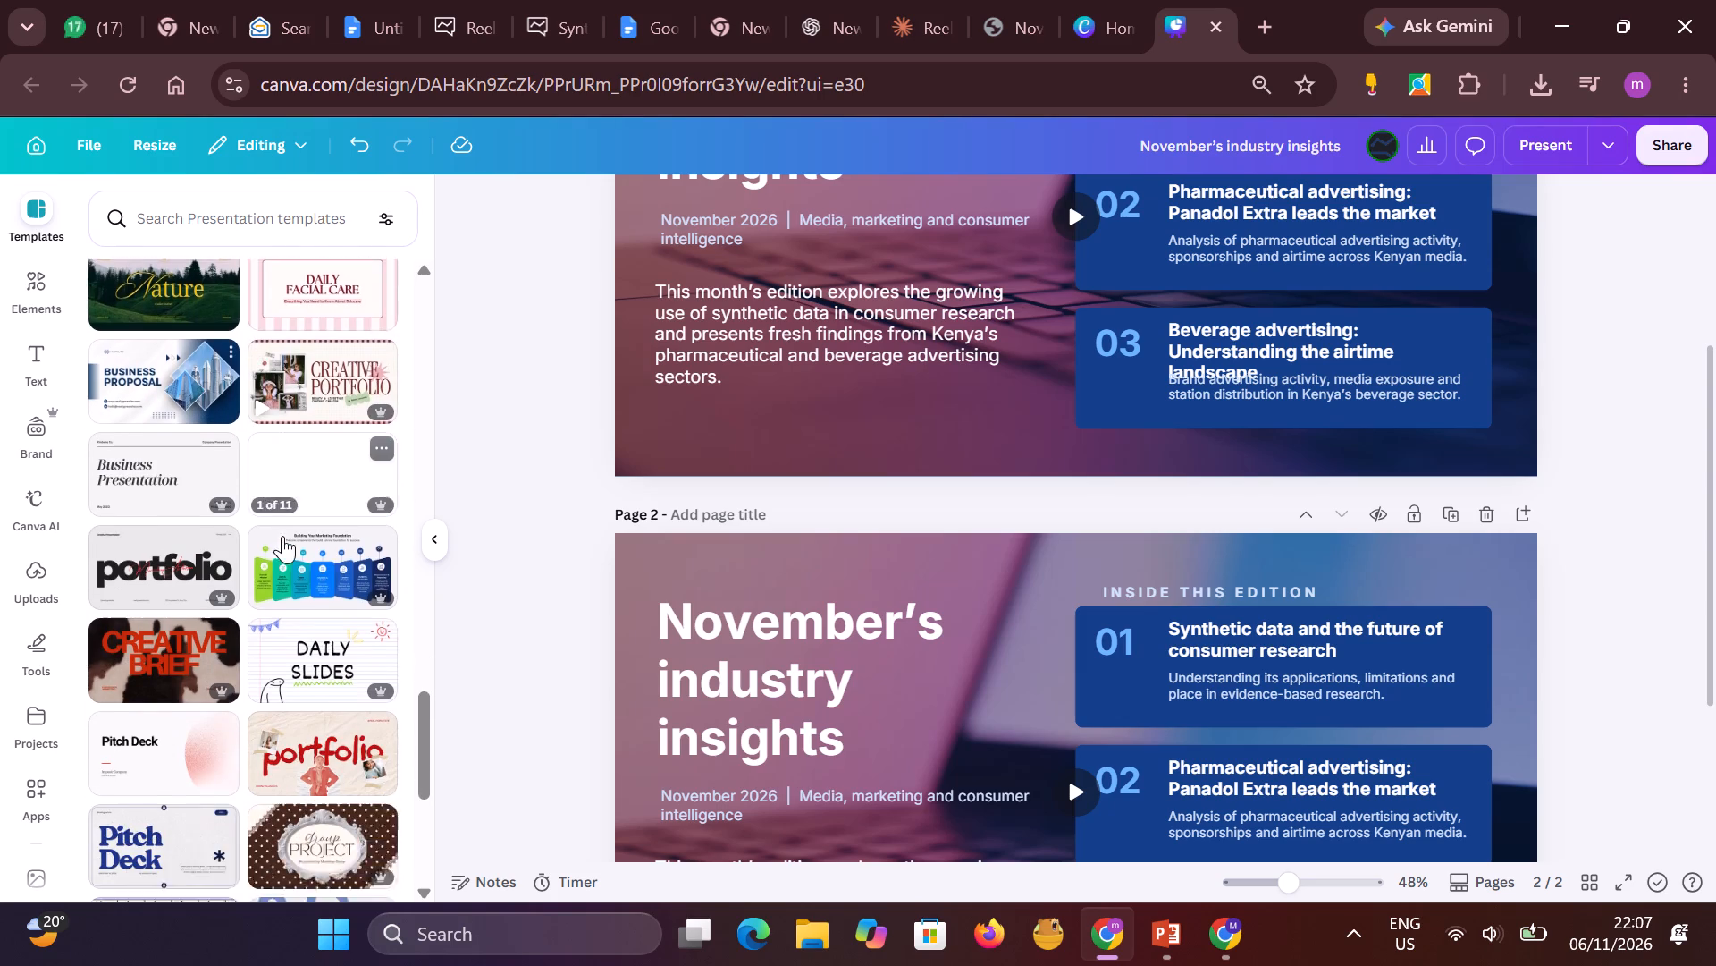
pyautogui.scroll(-11, 282, 535)
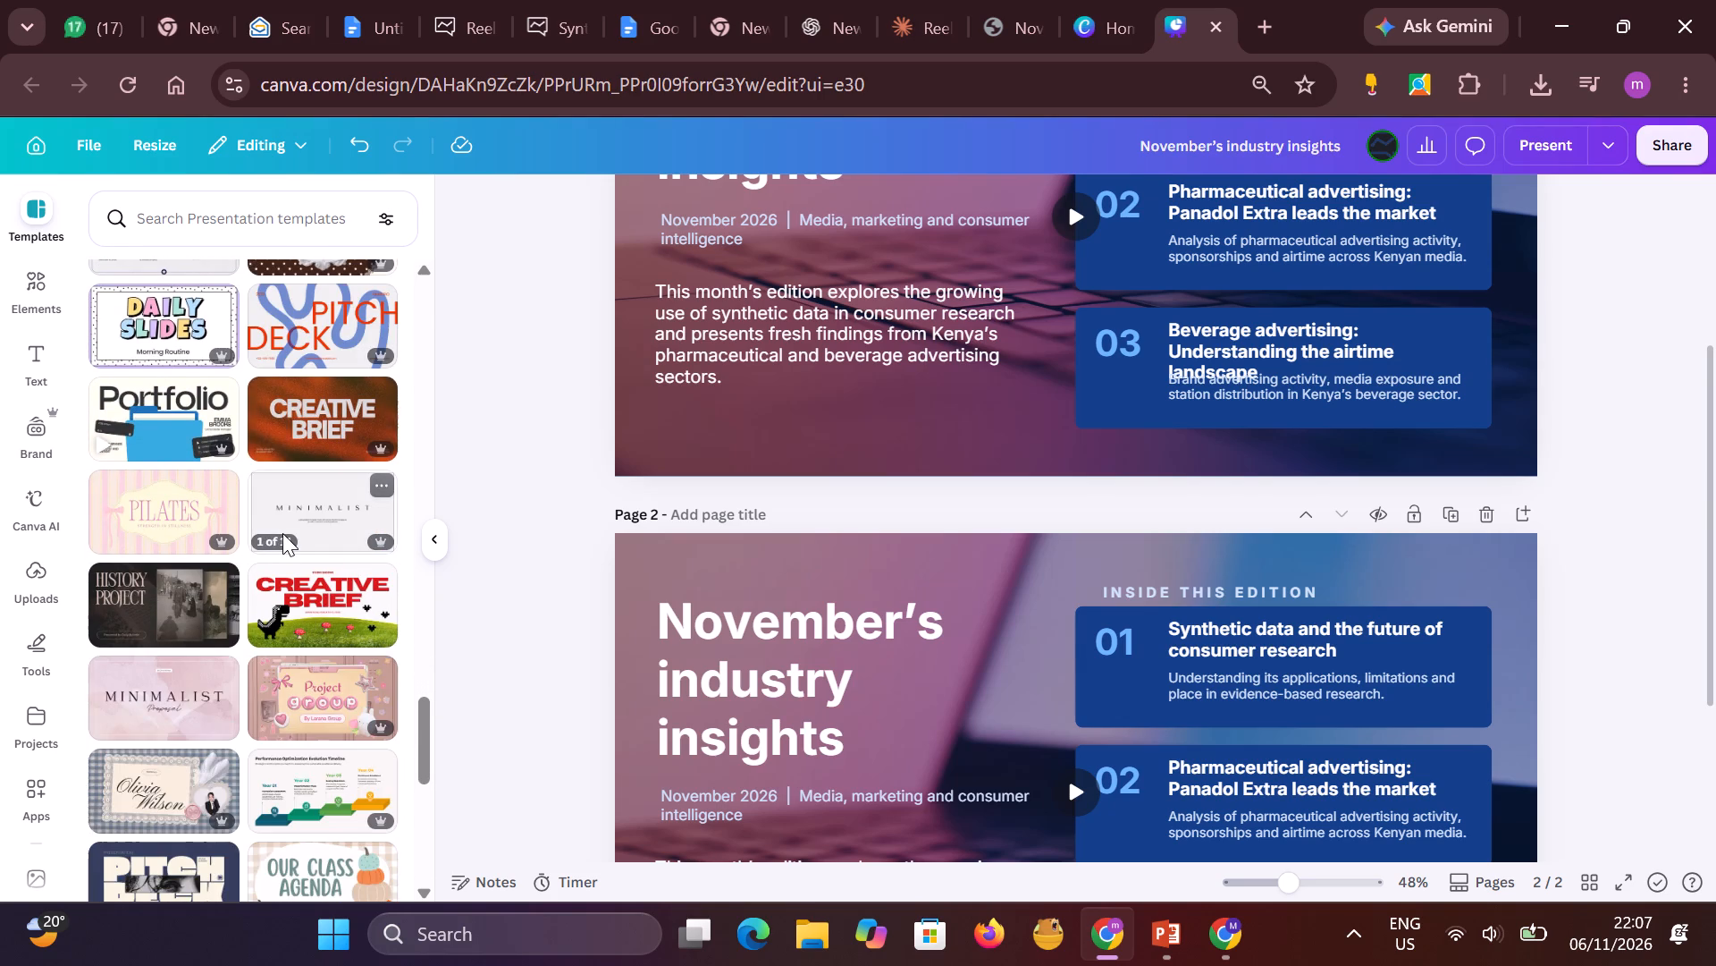
pyautogui.scroll(-8, 282, 533)
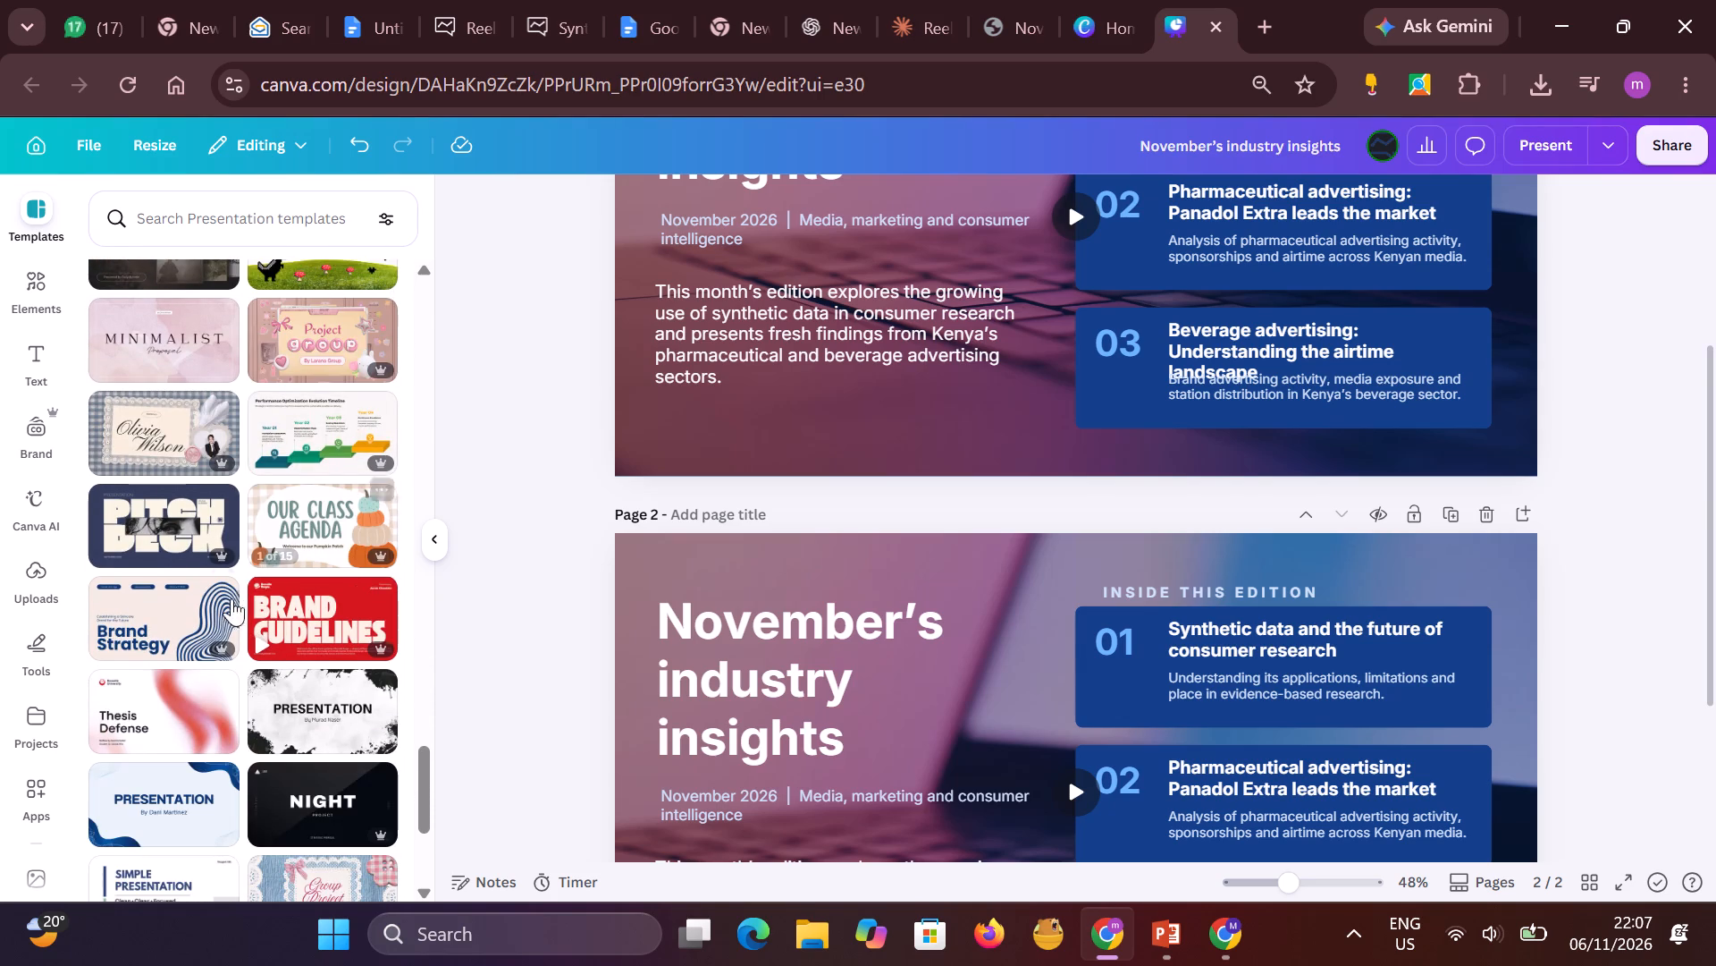
# Add the "Thesis Defense" cover from the Red and White Minimalist Thesis Defense Presentation template as a new page.
pyautogui.click(188, 689)
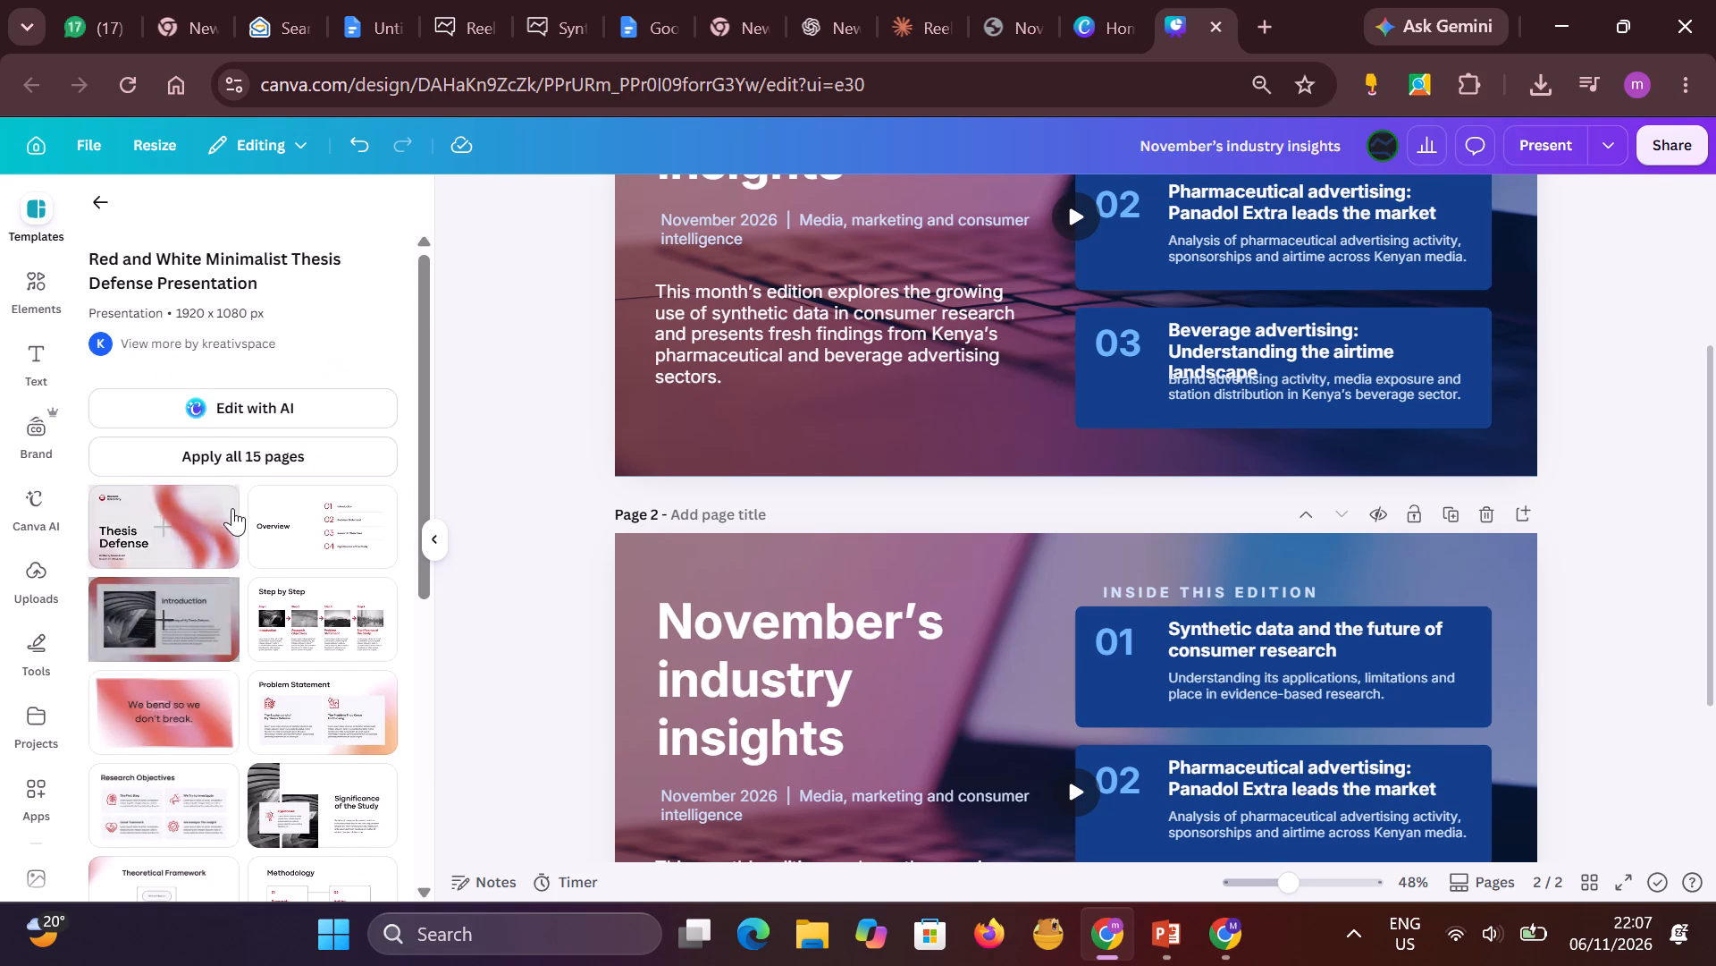
pyautogui.scroll(-2, 232, 507)
pyautogui.scroll(-5, 232, 642)
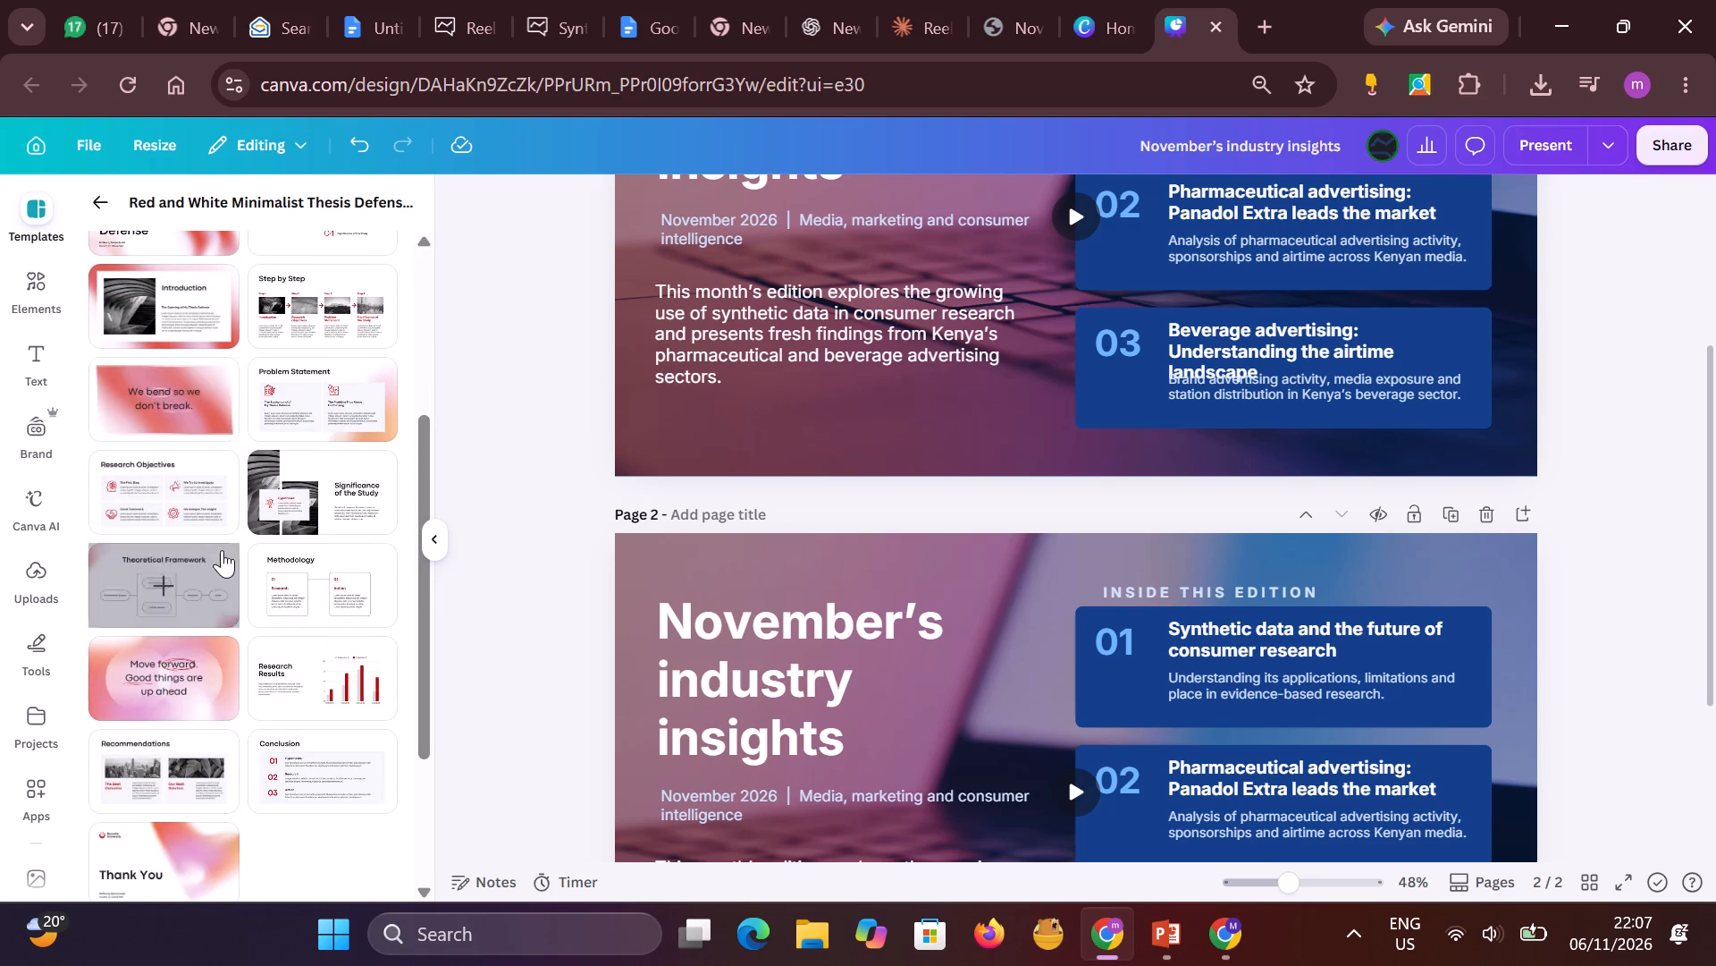
pyautogui.scroll(3, 223, 284)
pyautogui.click(196, 344)
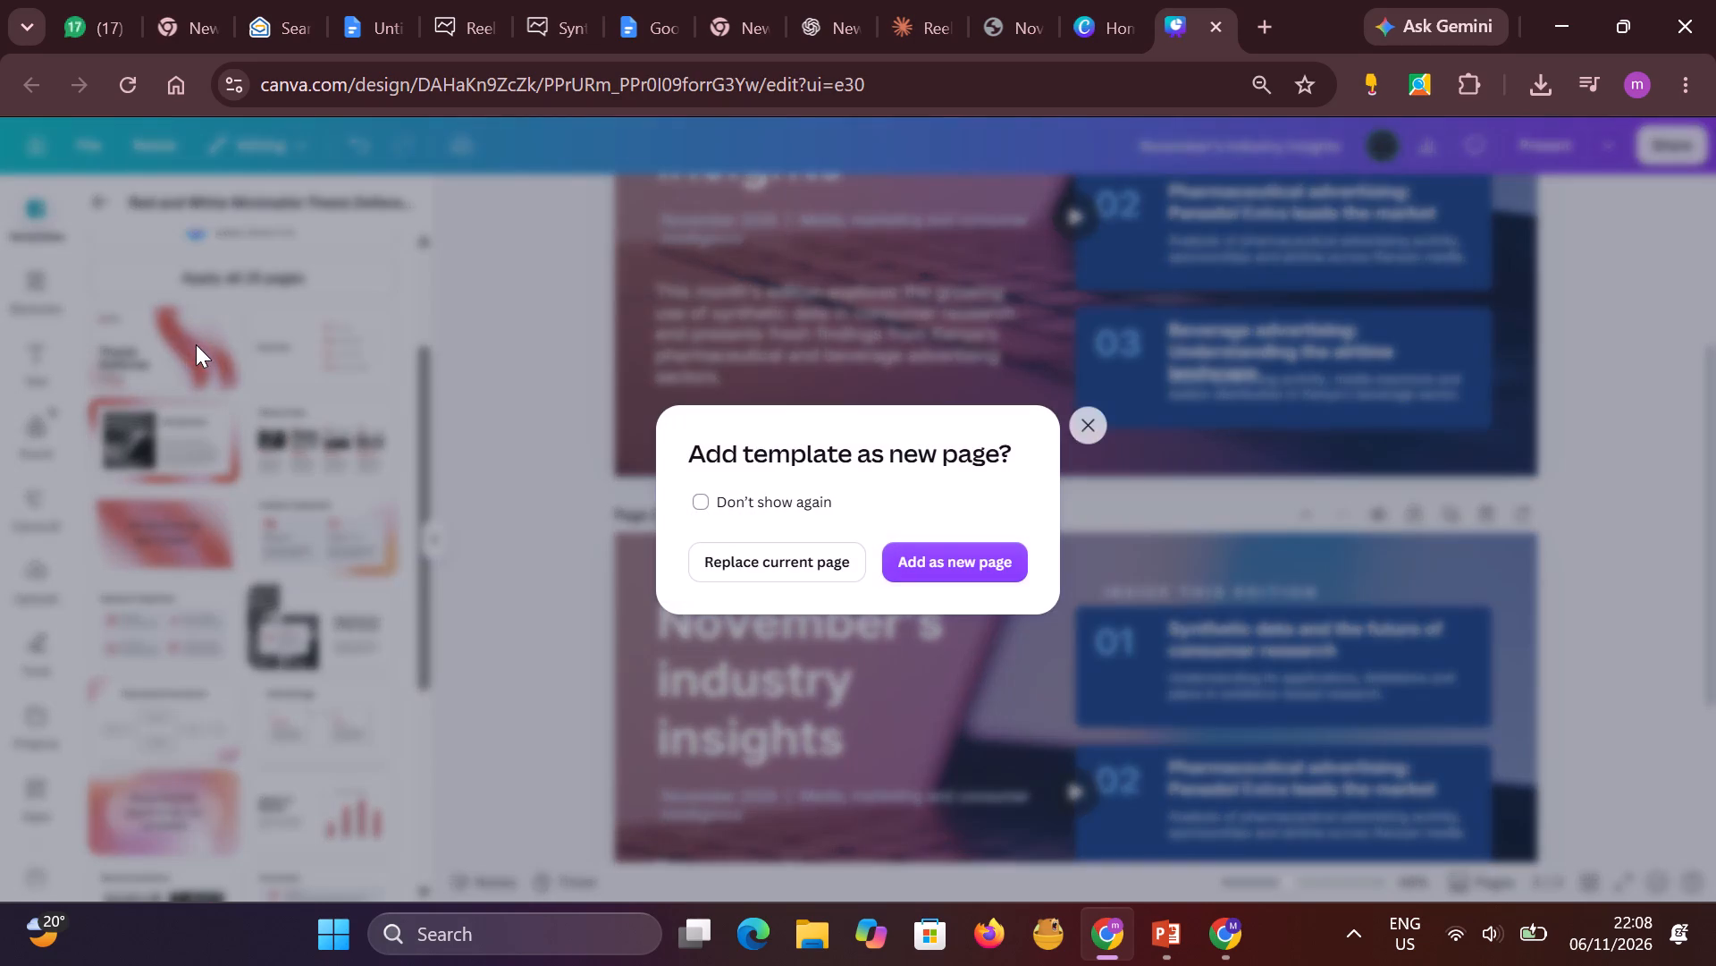
pyautogui.click(946, 564)
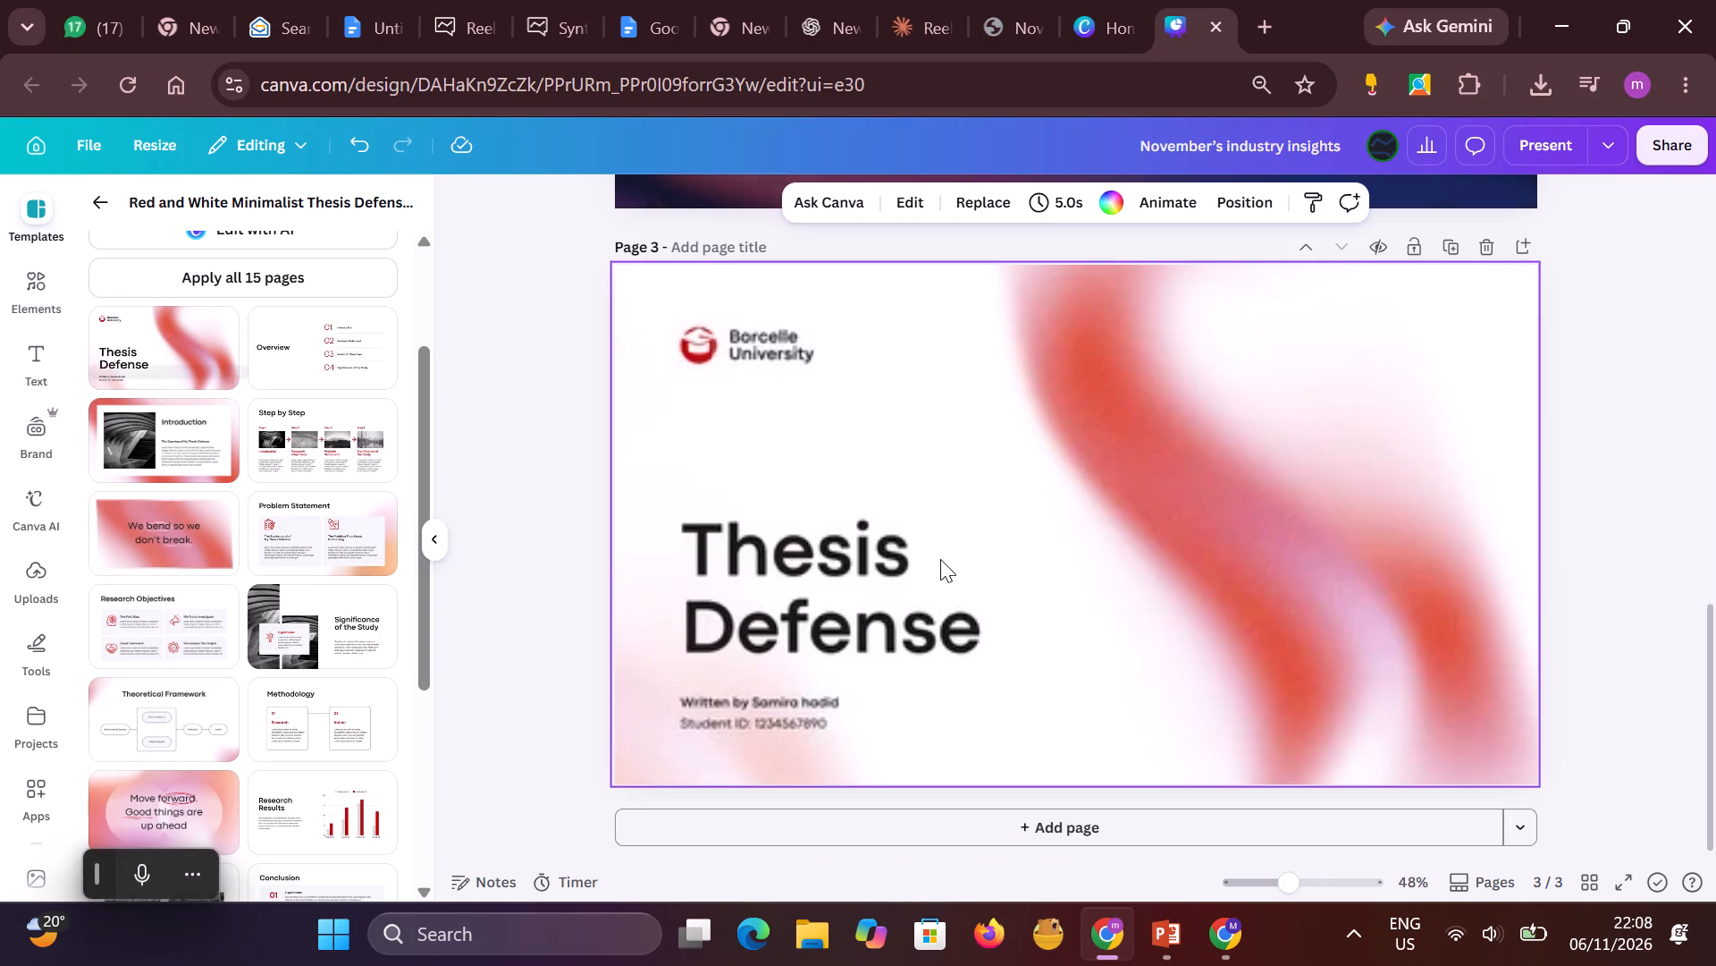
# Move the red gradient wave graphic on page 3 leftward so it overlaps the "Thesis Defense" title.
pyautogui.click(1244, 487)
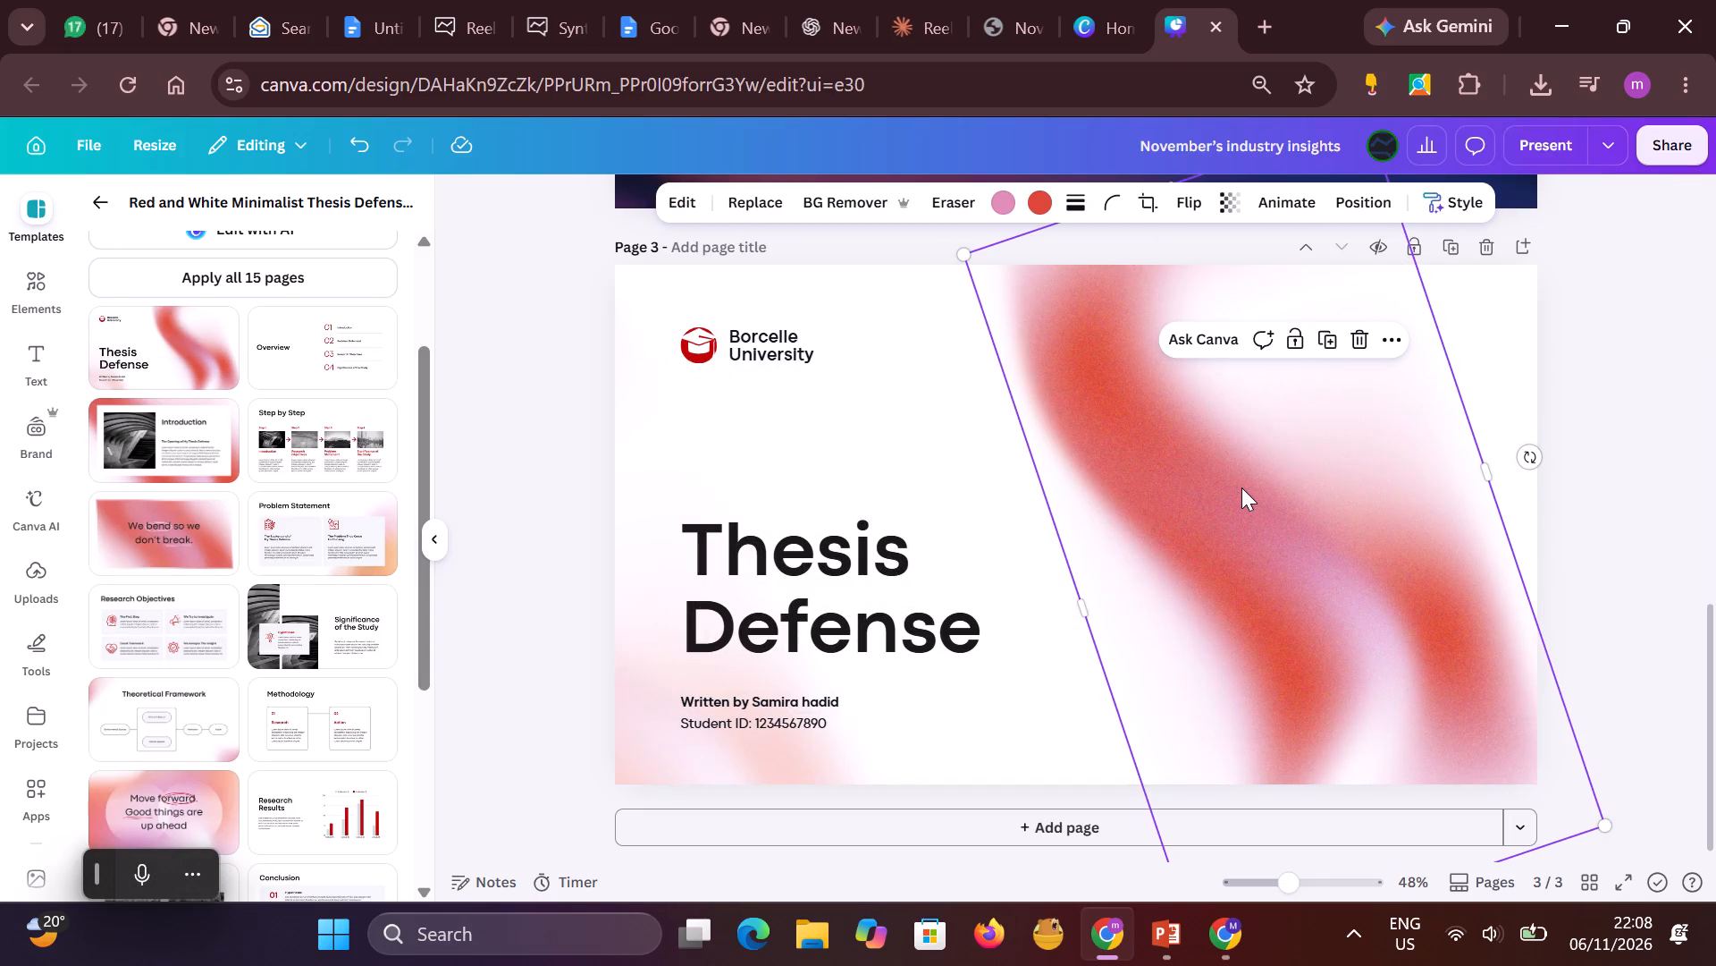
pyautogui.moveTo(1240, 487); pyautogui.dragTo(979, 547)
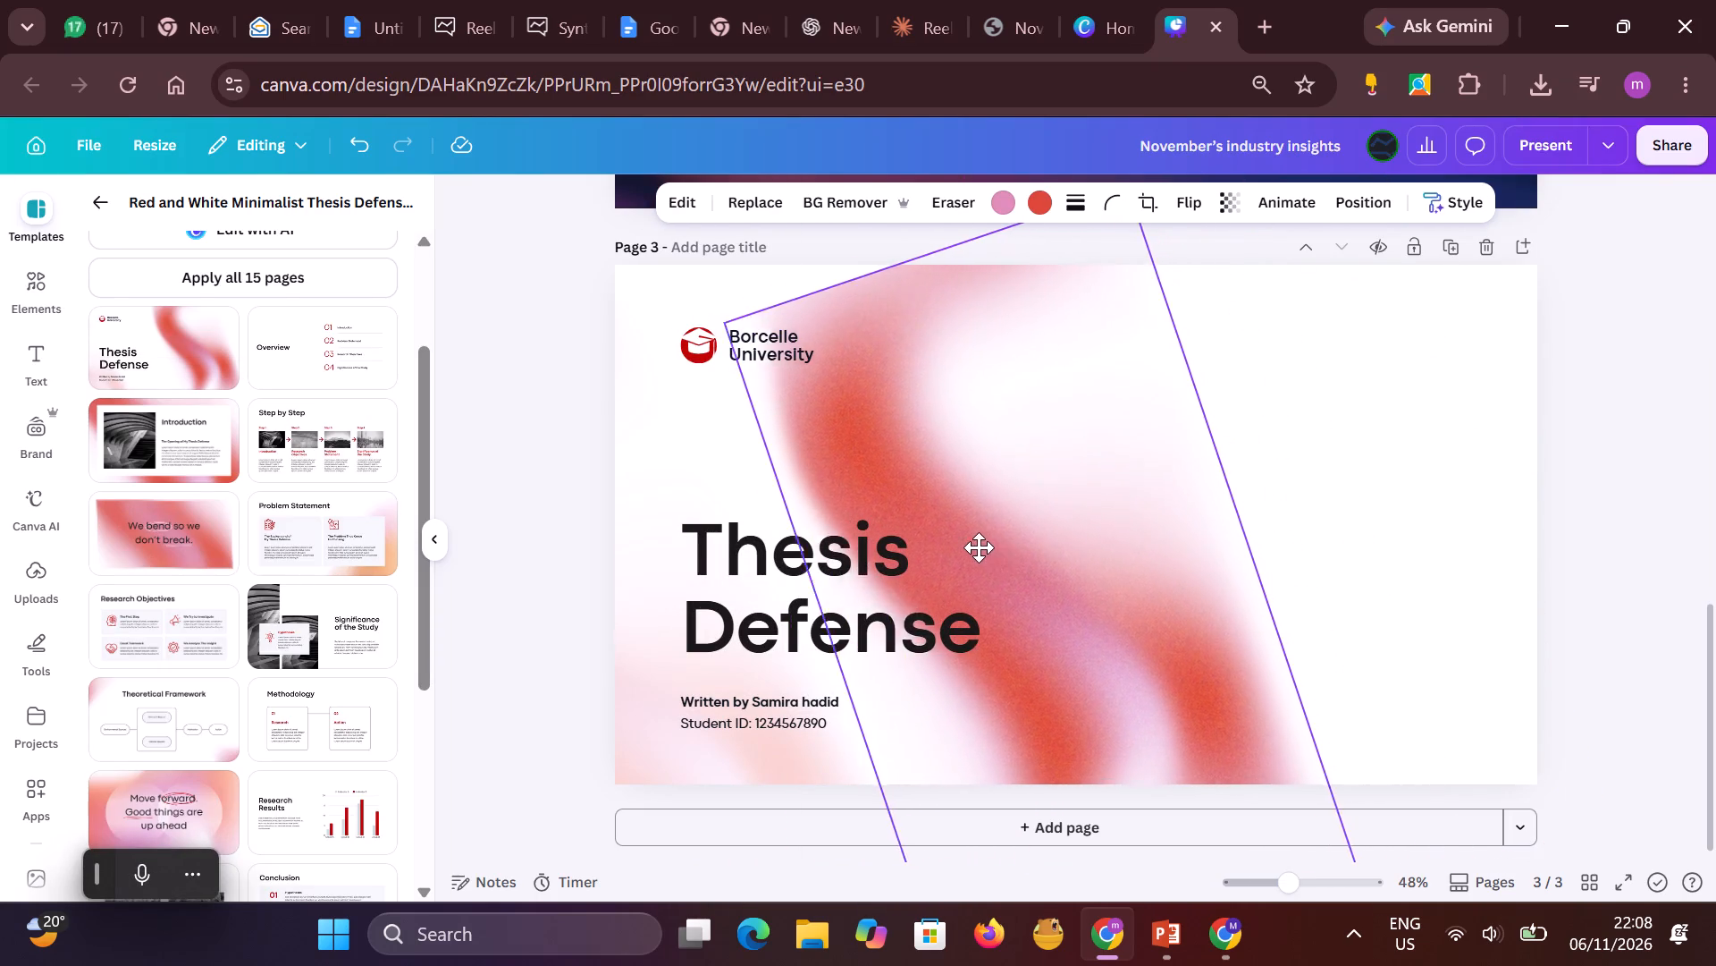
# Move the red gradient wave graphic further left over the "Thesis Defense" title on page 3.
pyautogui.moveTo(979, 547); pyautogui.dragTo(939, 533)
# Replace page 3 with the cover of the similar Purple Teal and White Modern Thesis Defense Presentation template.
pyautogui.scroll(-3, 263, 616)
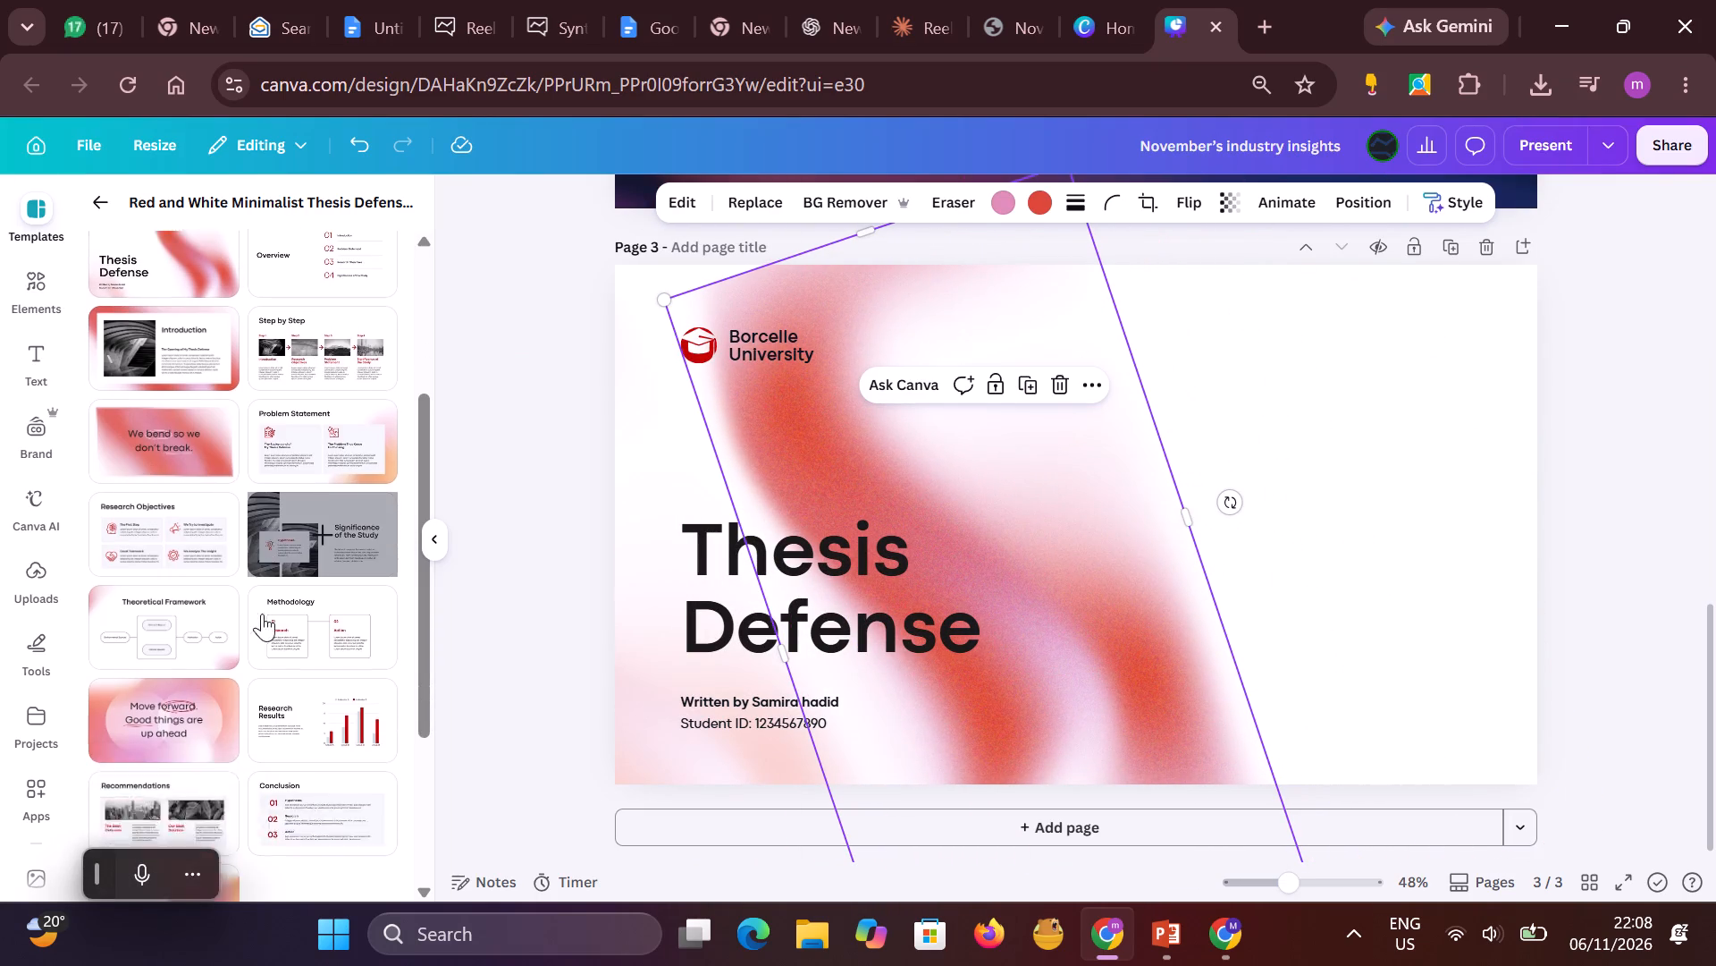
pyautogui.scroll(-17, 262, 614)
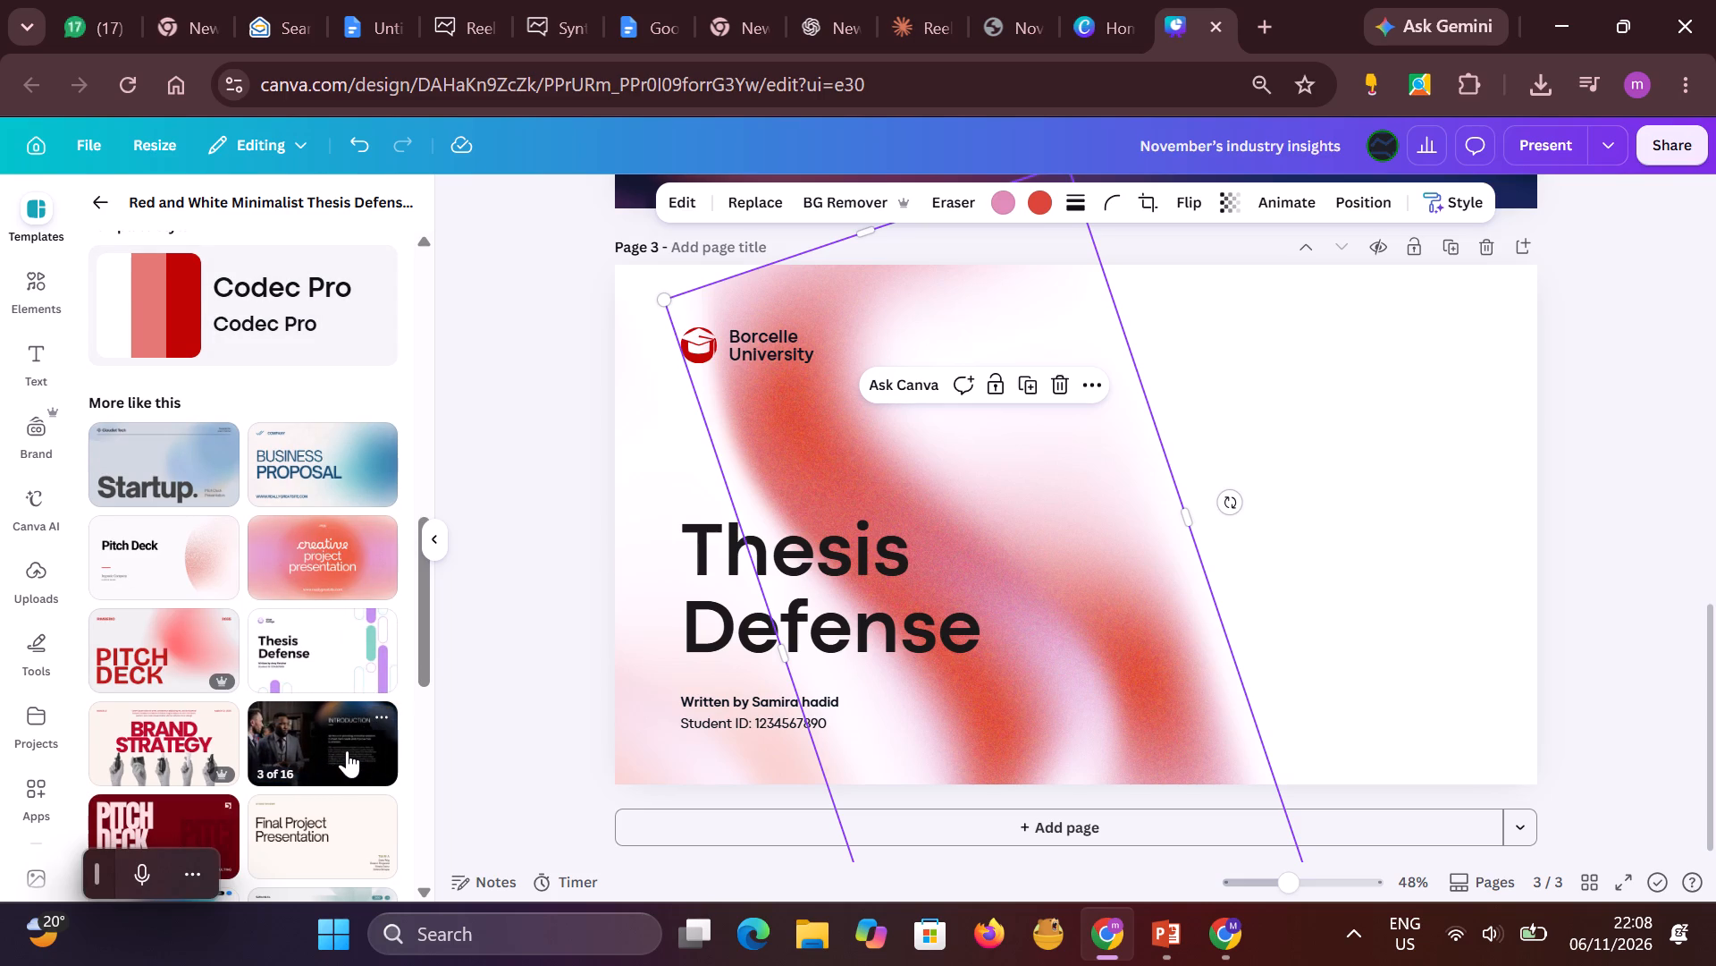
pyautogui.scroll(-4, 306, 670)
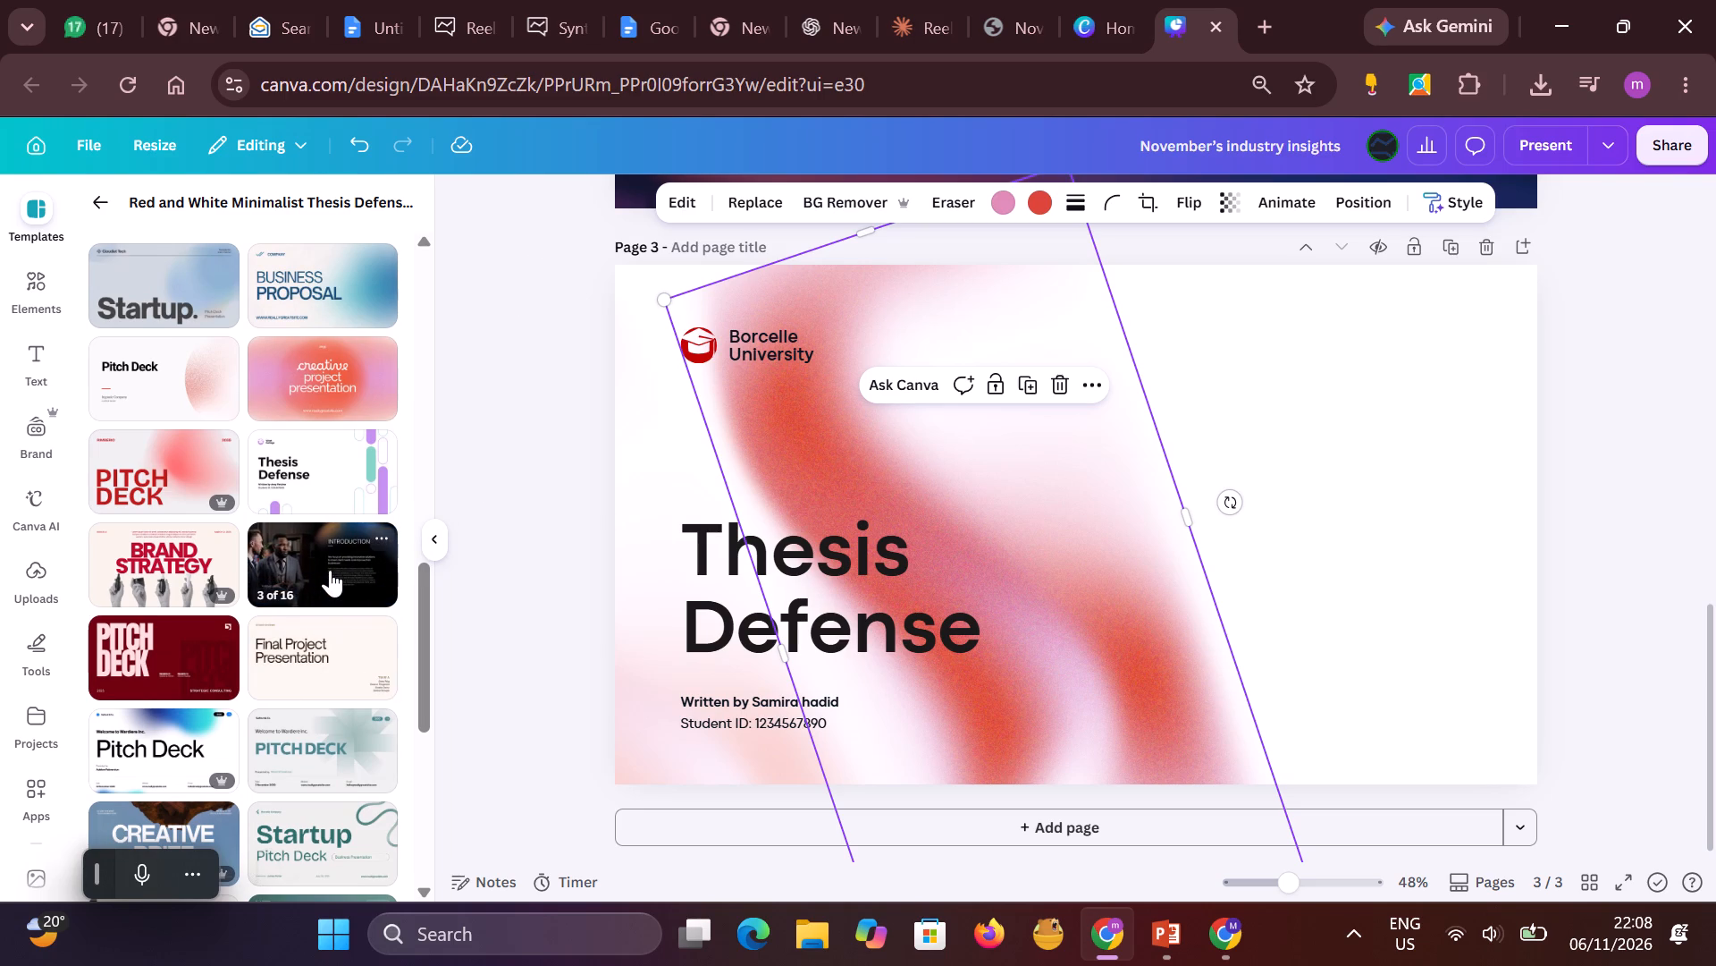
pyautogui.click(364, 478)
pyautogui.click(184, 505)
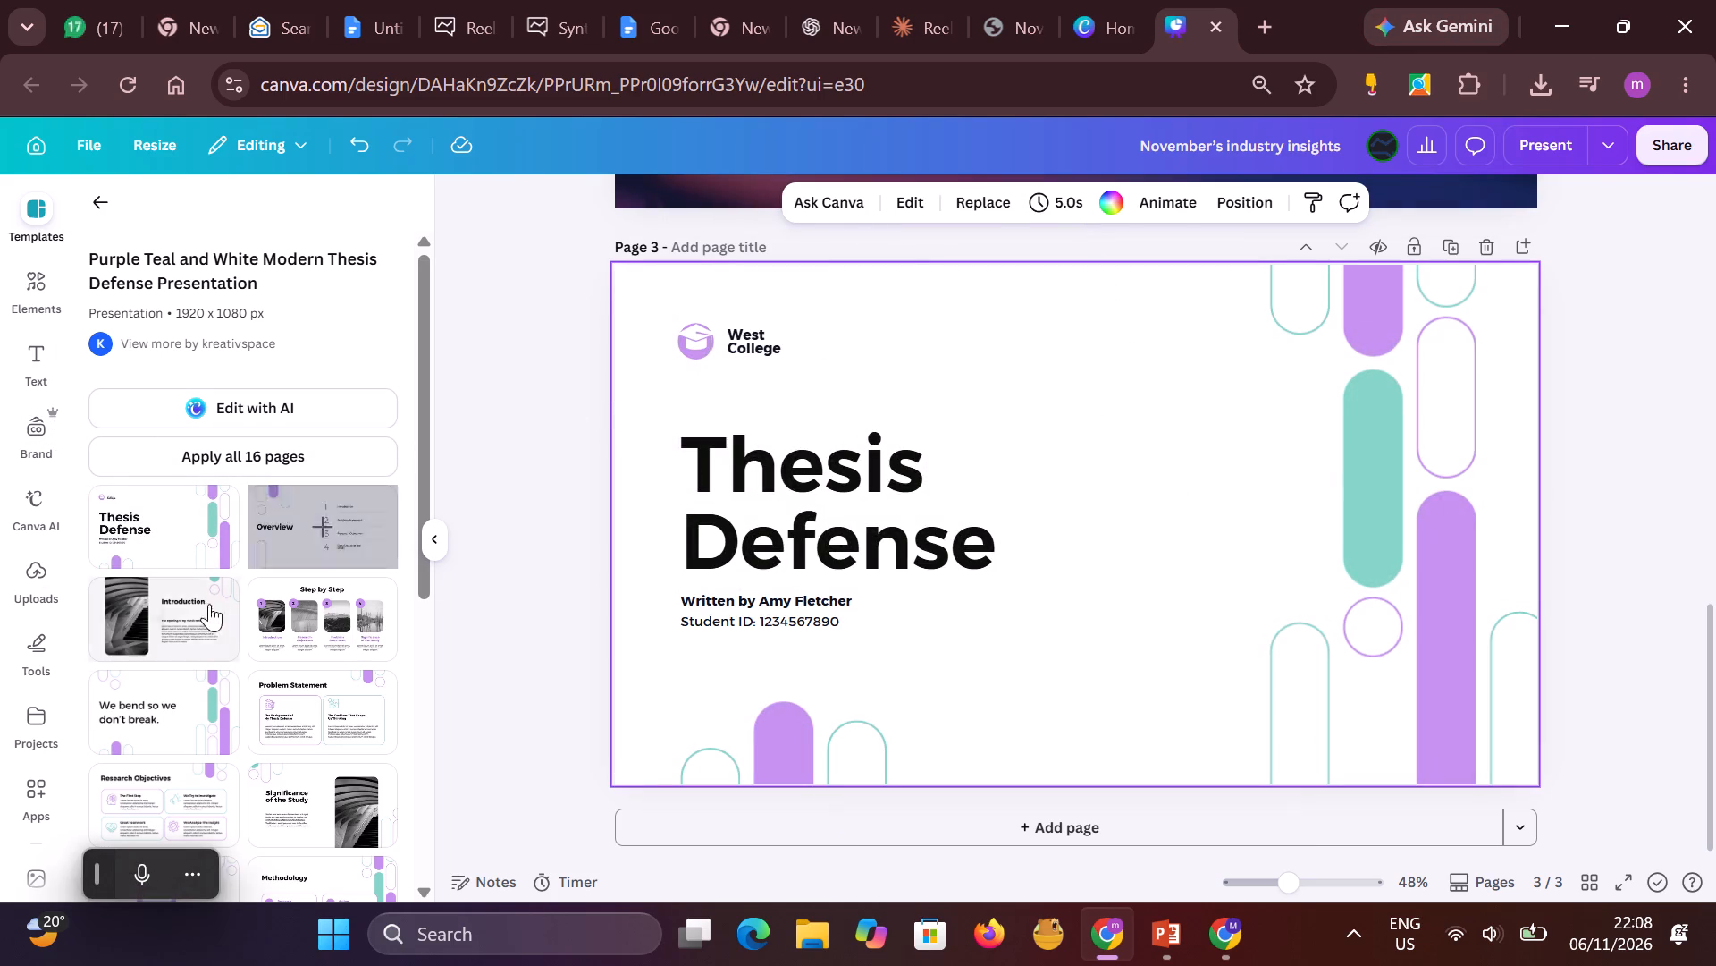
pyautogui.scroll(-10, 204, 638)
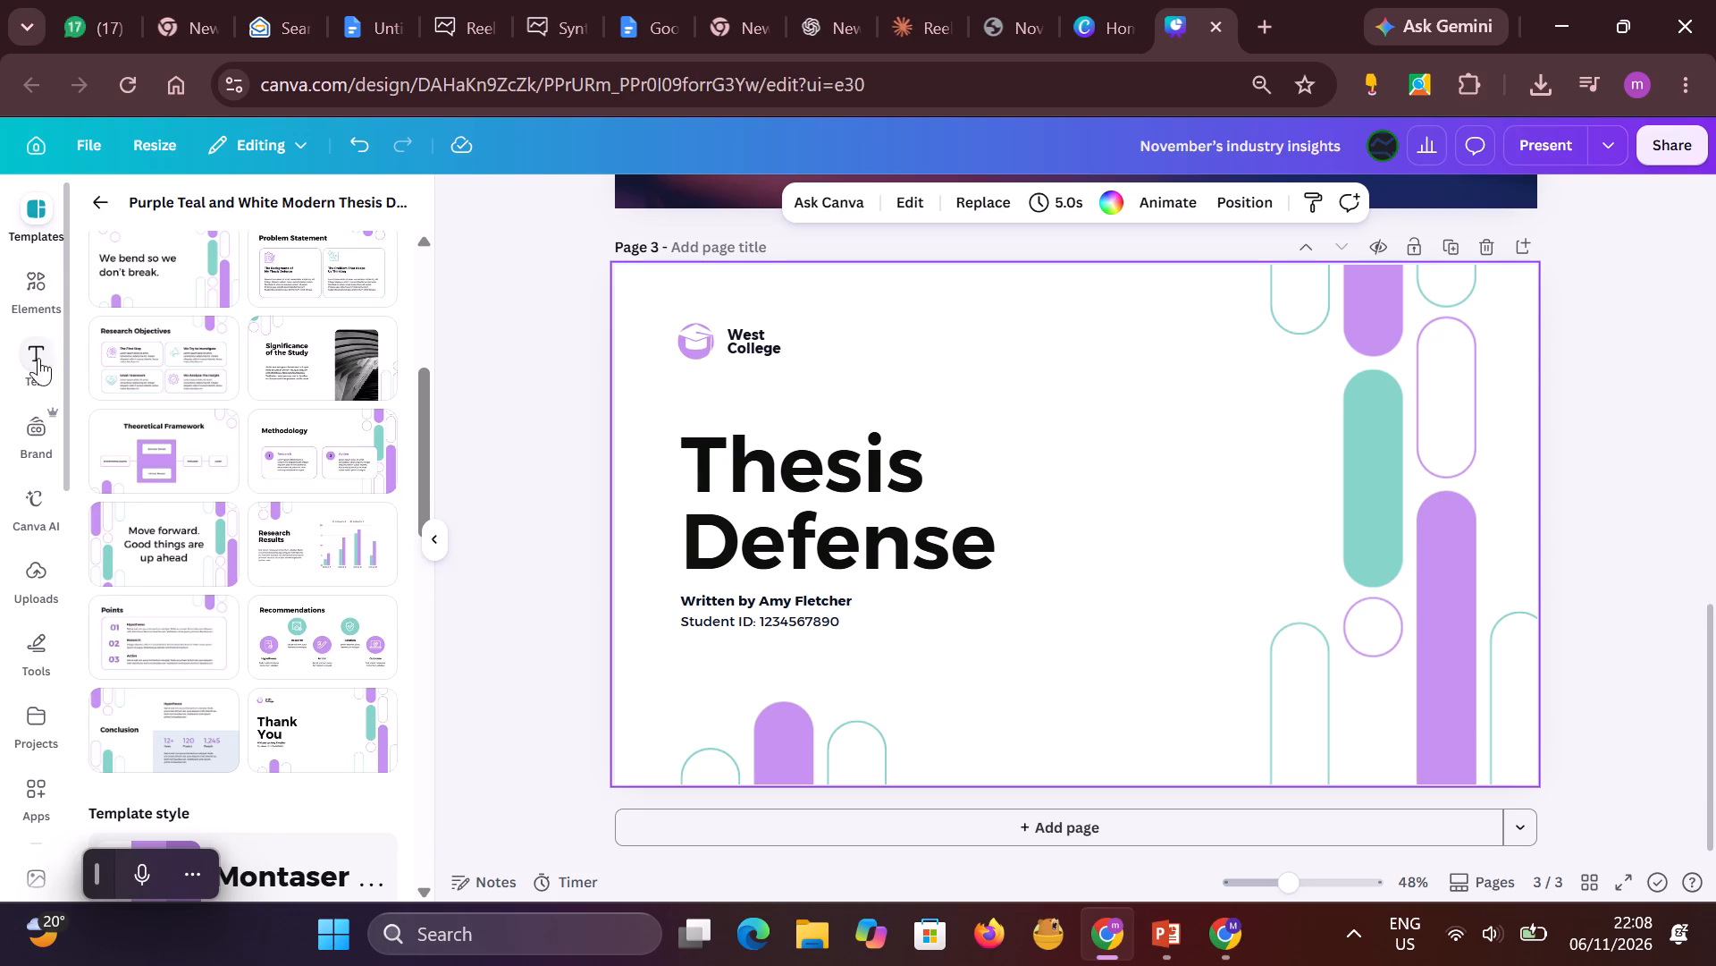
# Apply the ReelAnalytics brand color palette to page 3, shuffling it to a navy background with red and white shapes.
pyautogui.click(42, 431)
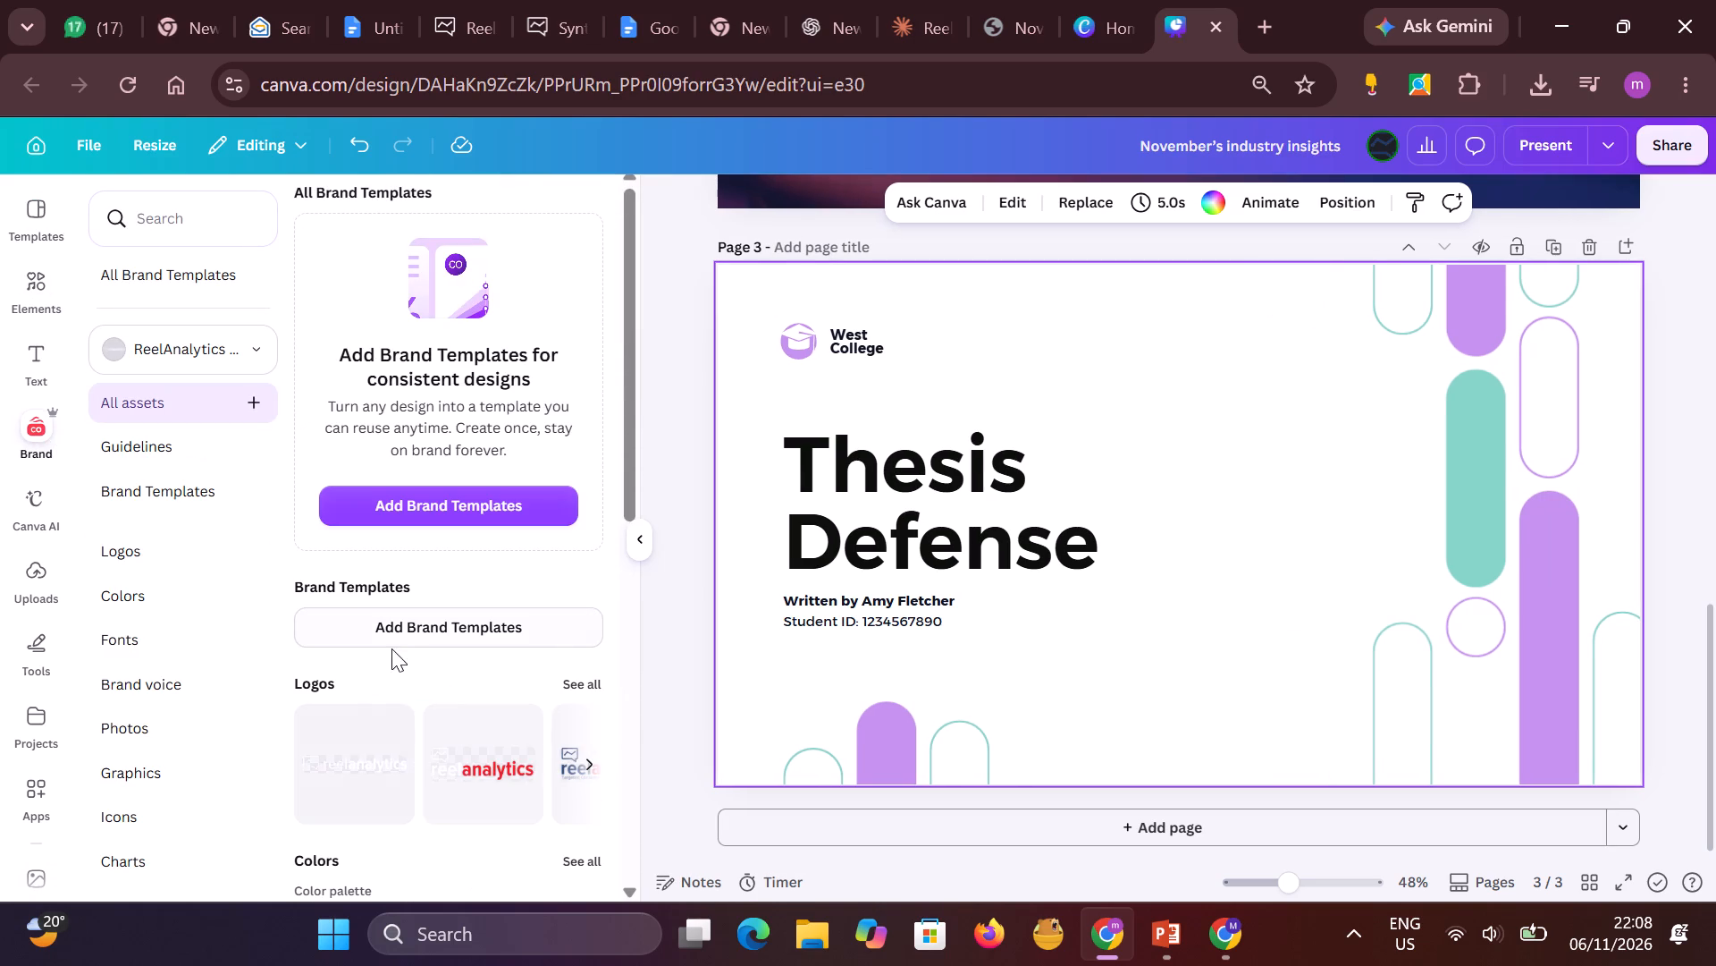
pyautogui.scroll(-6, 469, 523)
pyautogui.click(399, 643)
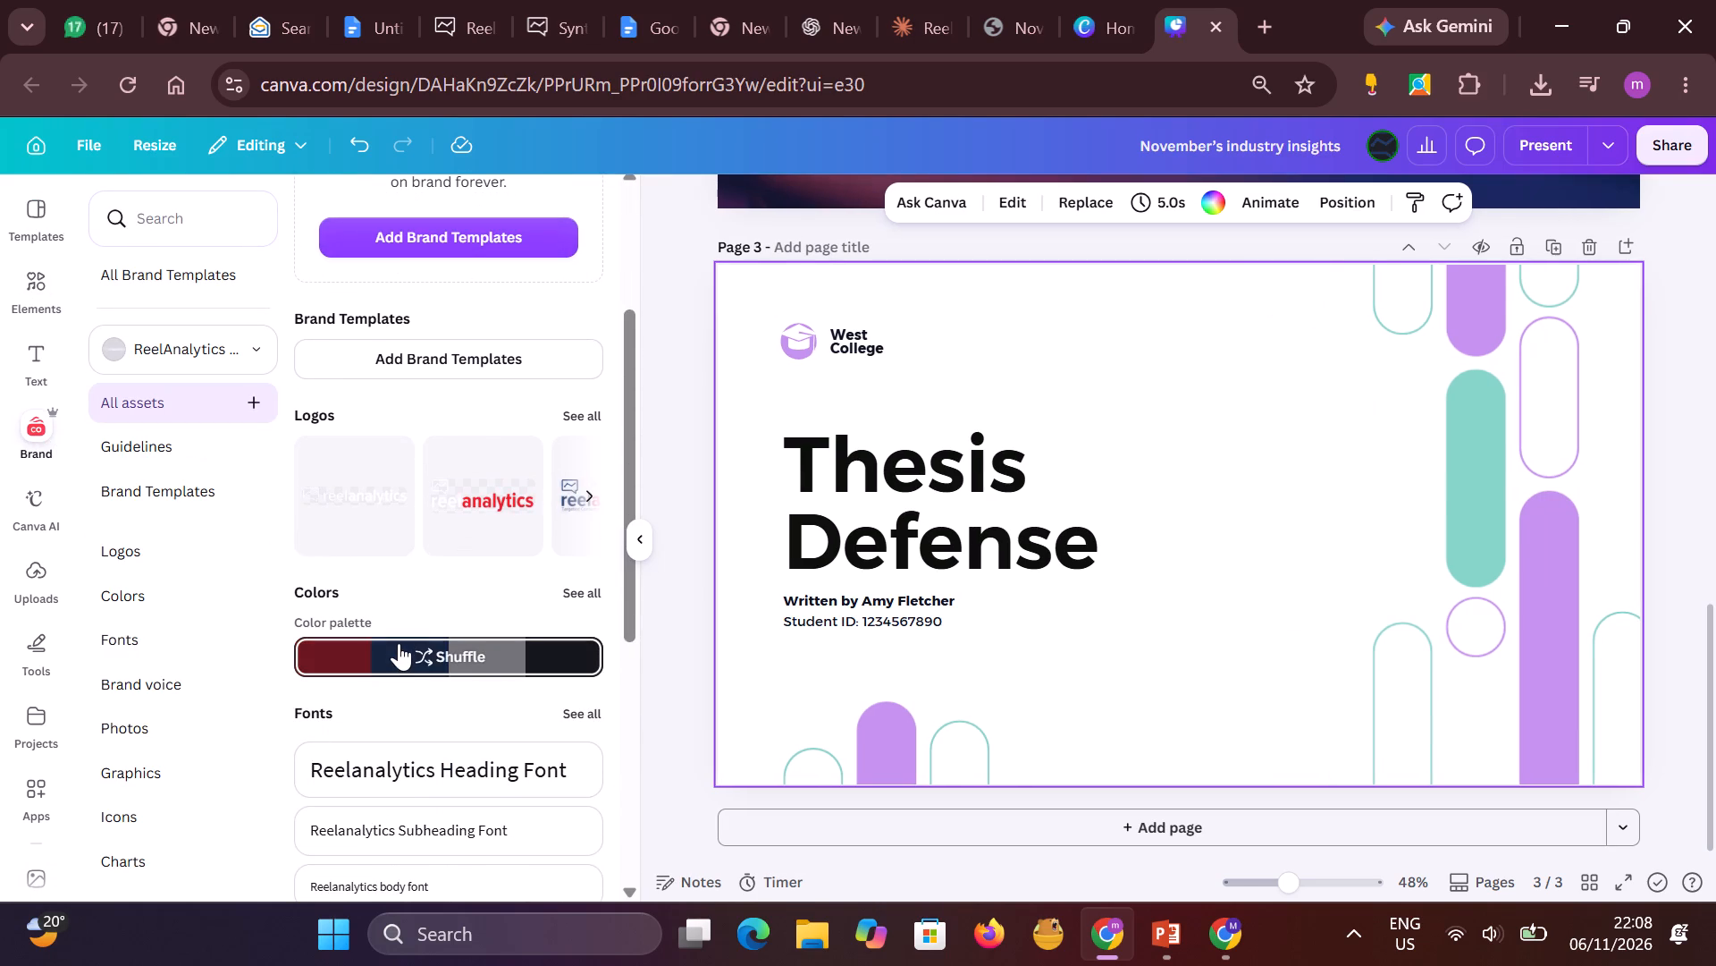
pyautogui.click(399, 643)
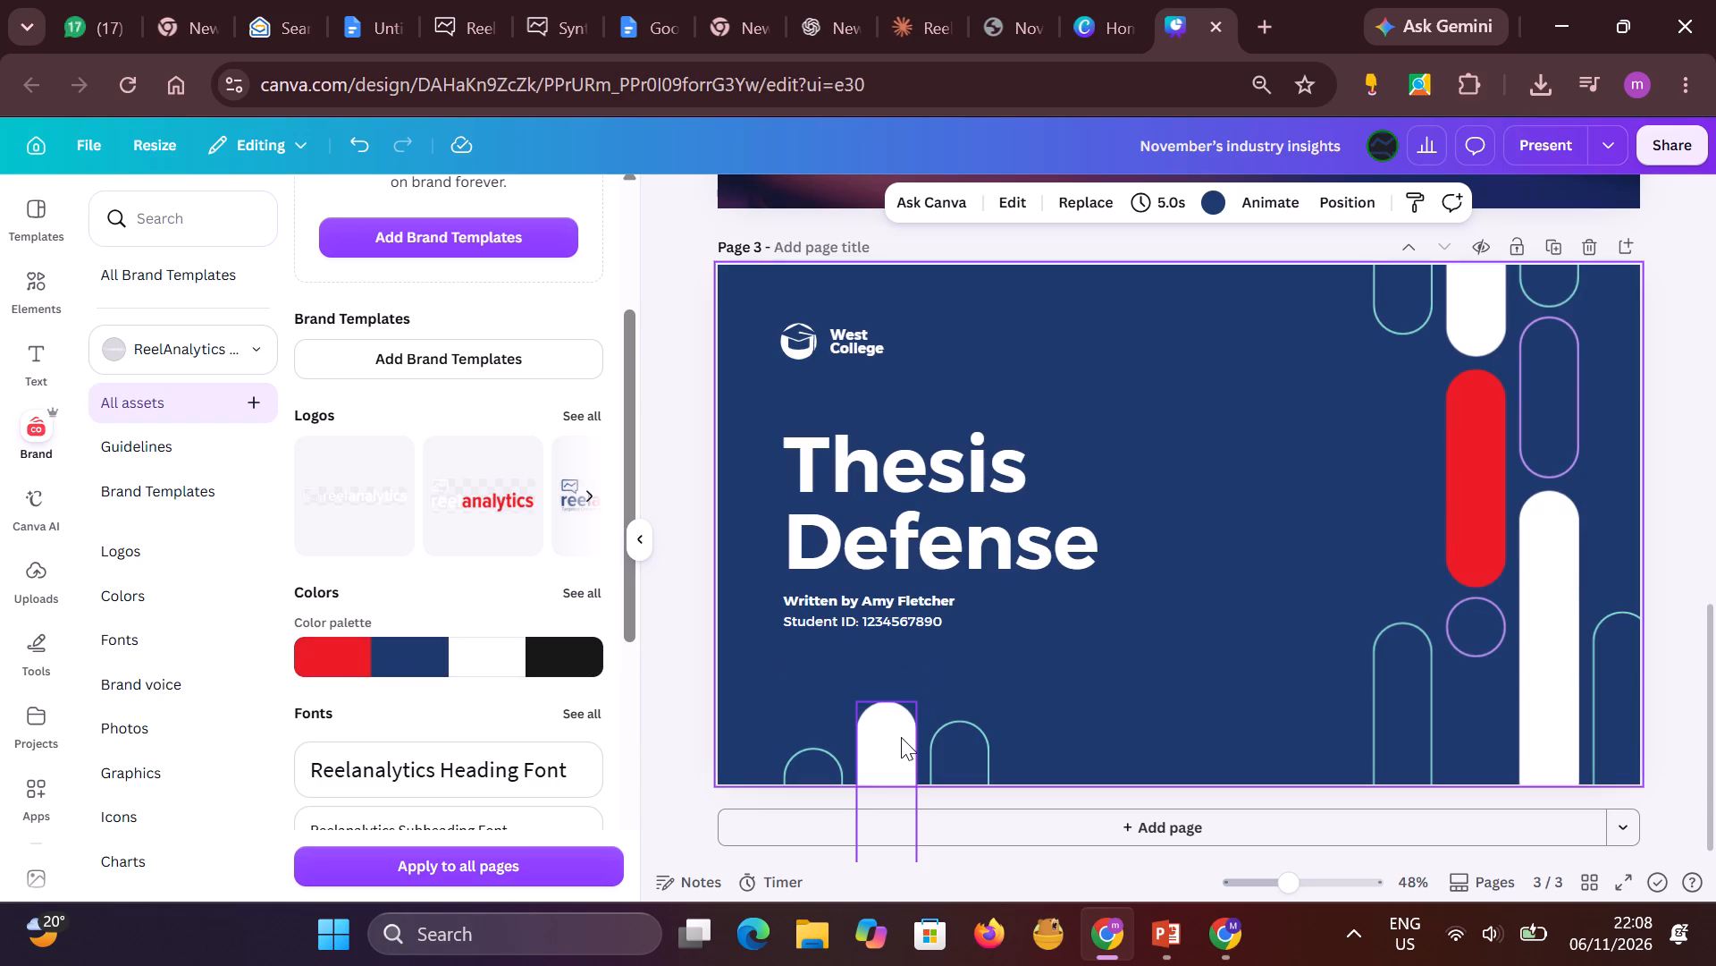
# Remove the "Thesis Defense" title from page 3.
pyautogui.moveTo(1095, 533); pyautogui.dragTo(0, 459)
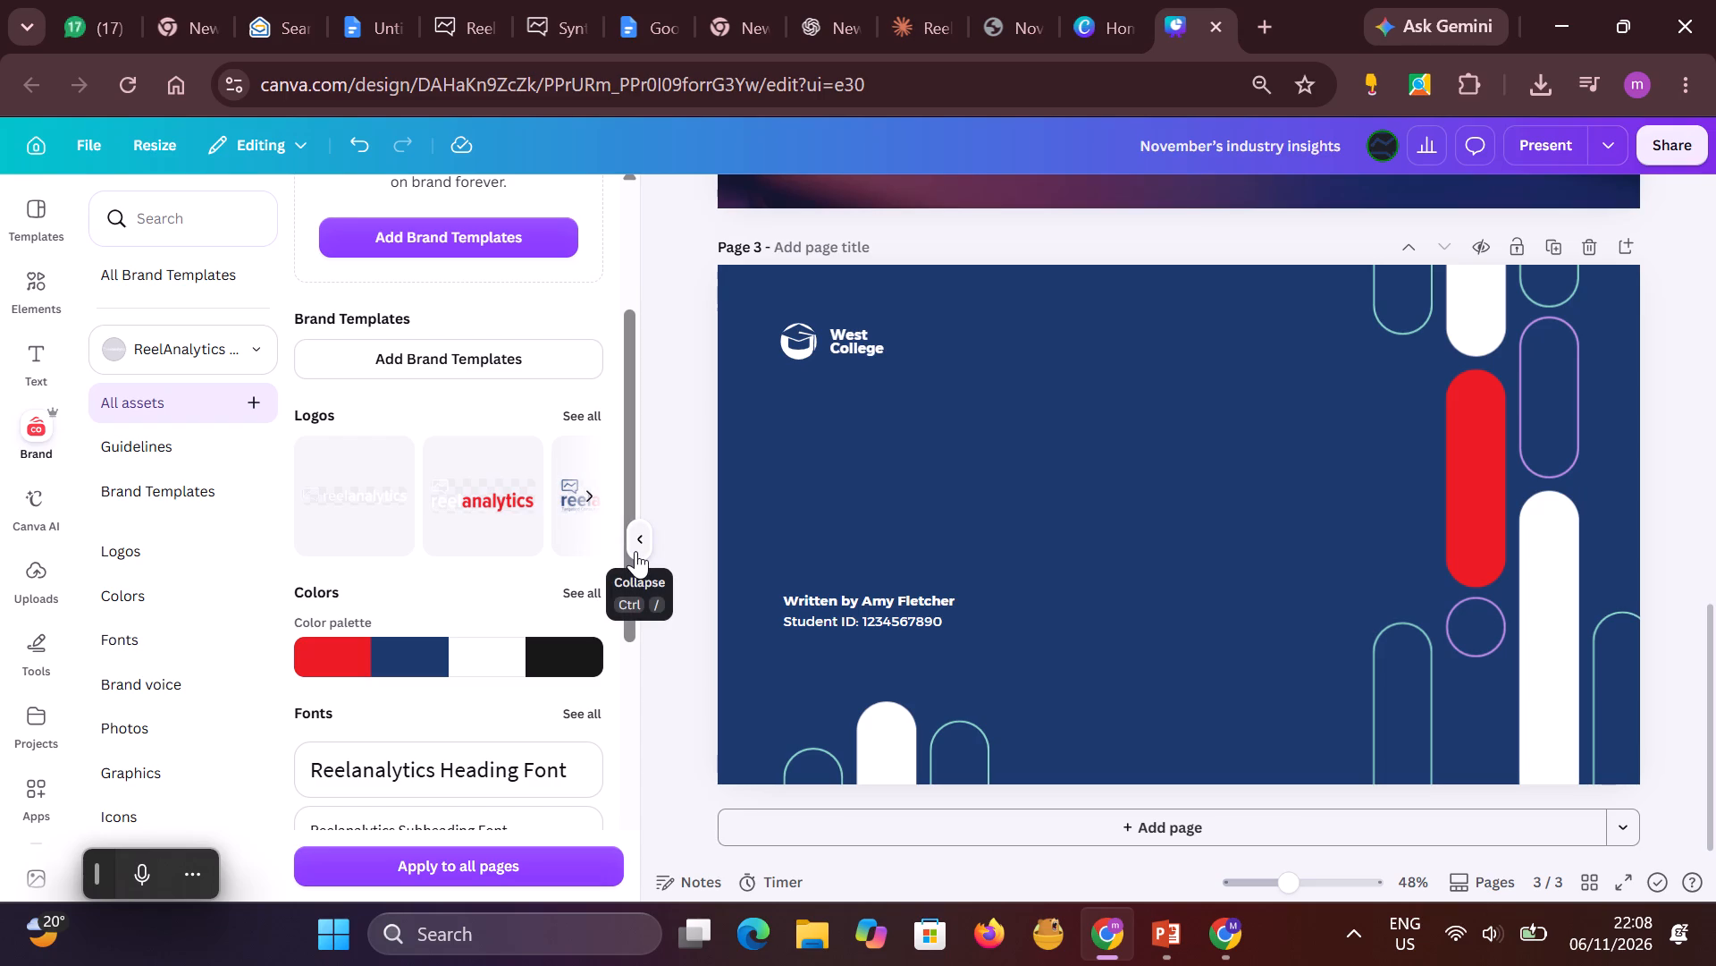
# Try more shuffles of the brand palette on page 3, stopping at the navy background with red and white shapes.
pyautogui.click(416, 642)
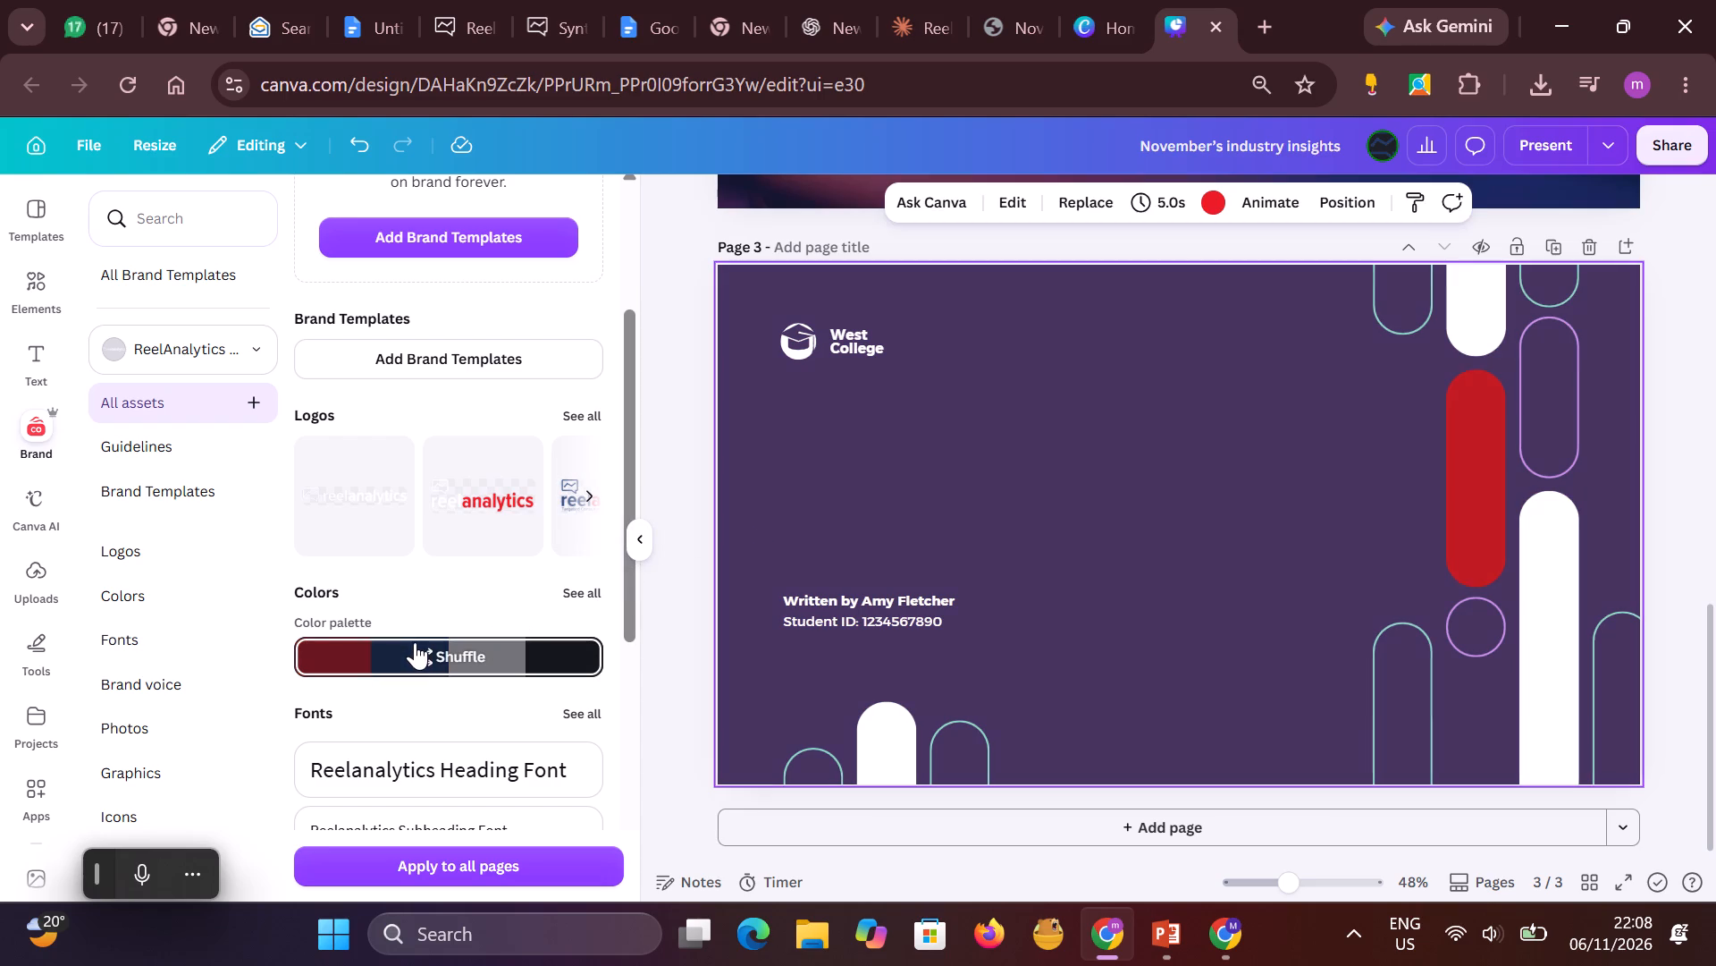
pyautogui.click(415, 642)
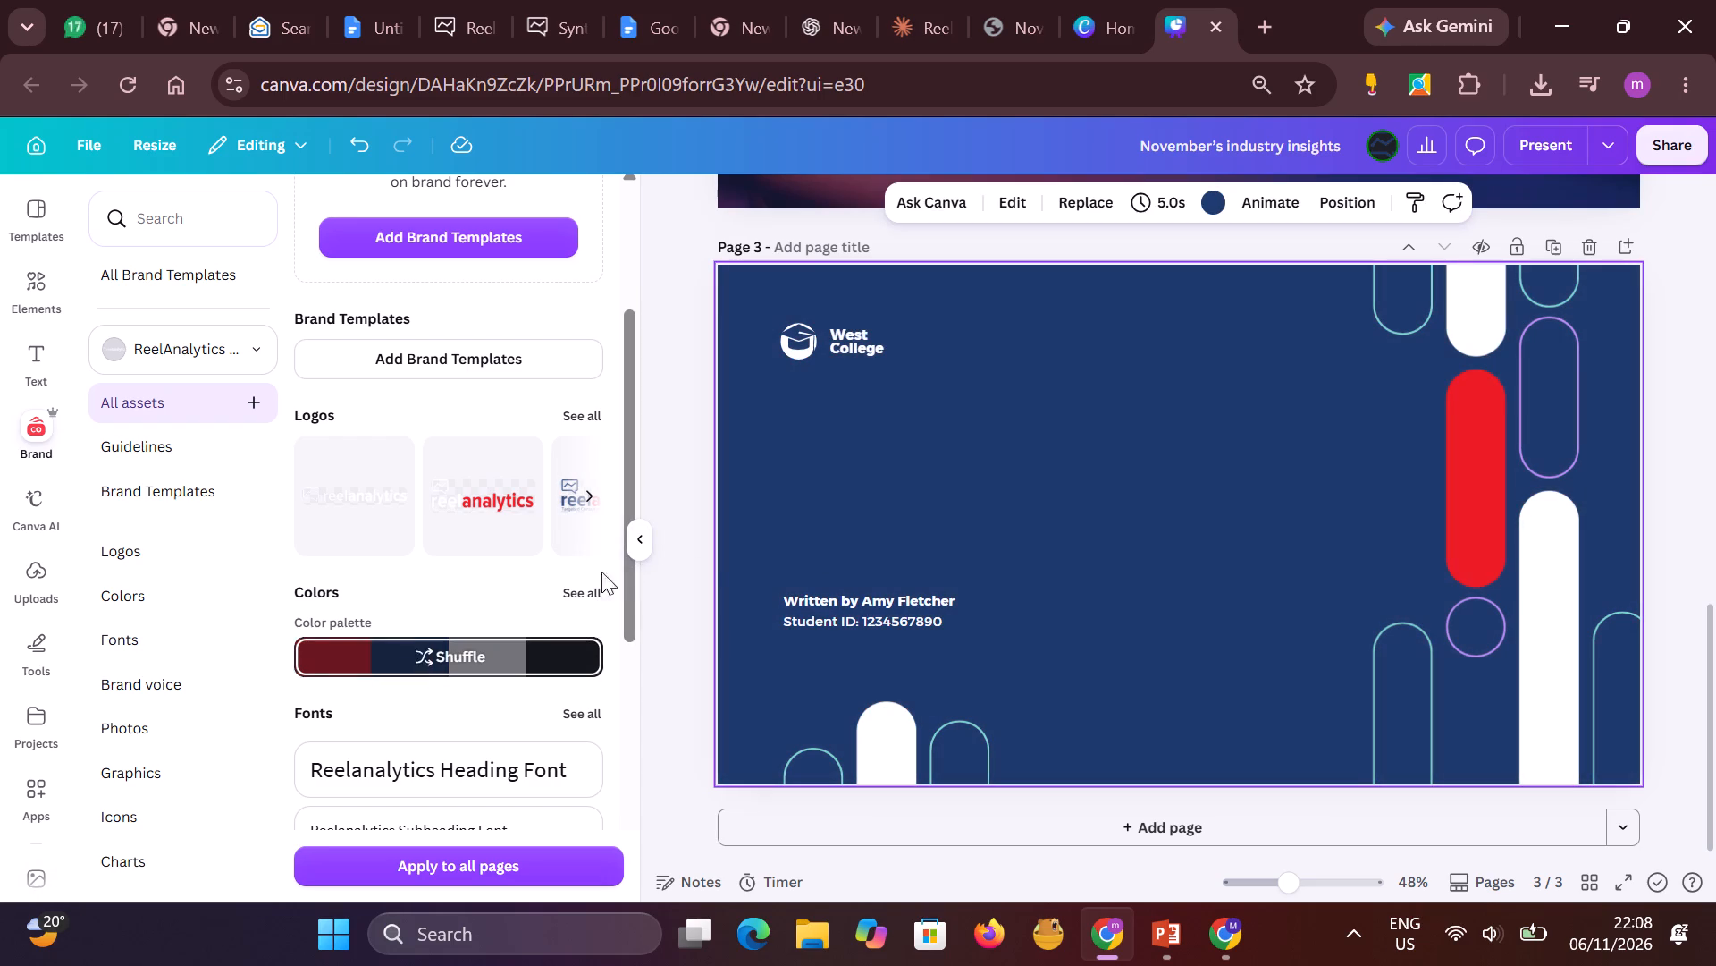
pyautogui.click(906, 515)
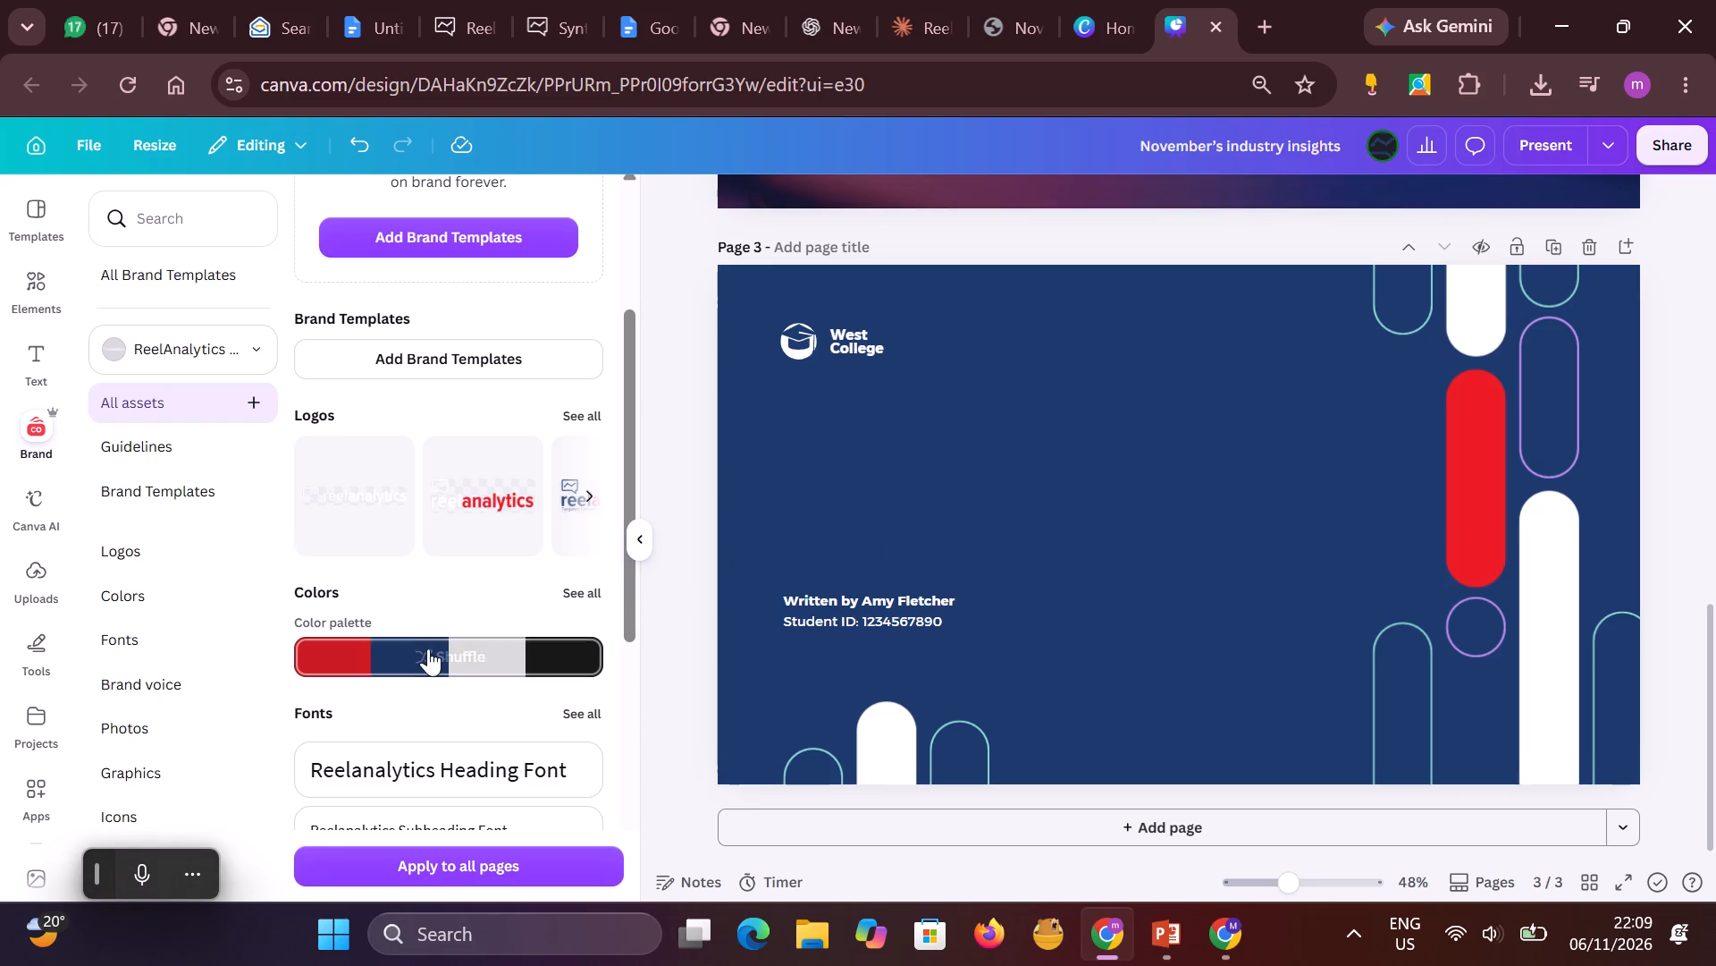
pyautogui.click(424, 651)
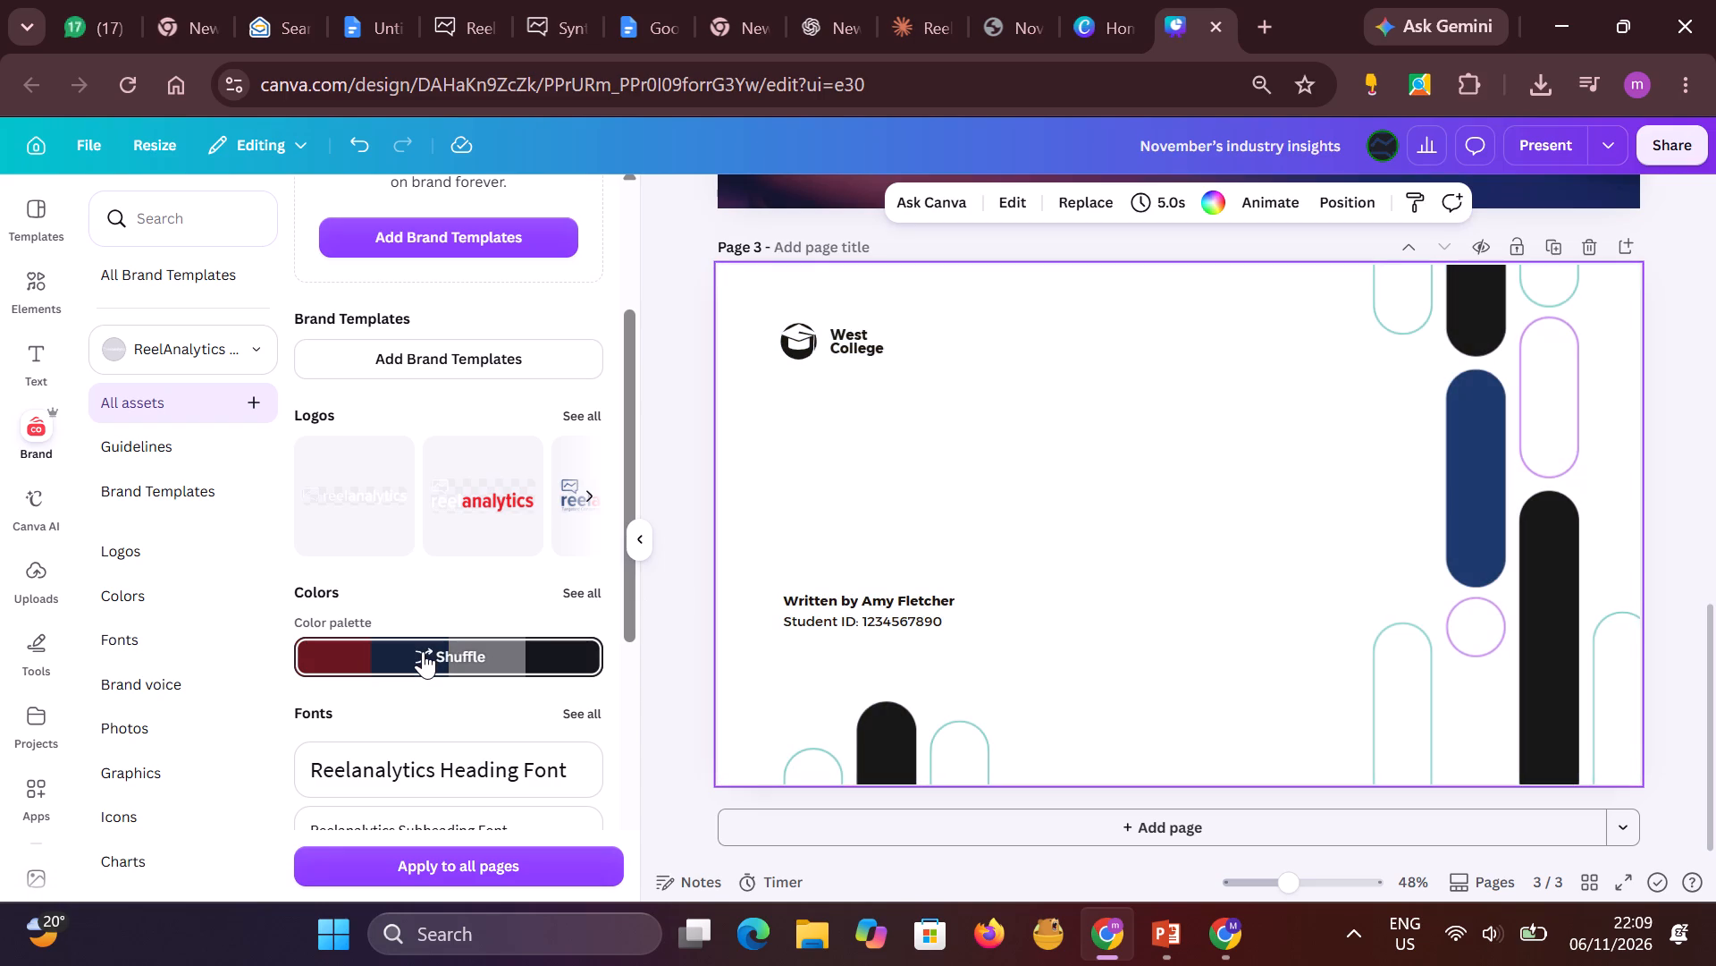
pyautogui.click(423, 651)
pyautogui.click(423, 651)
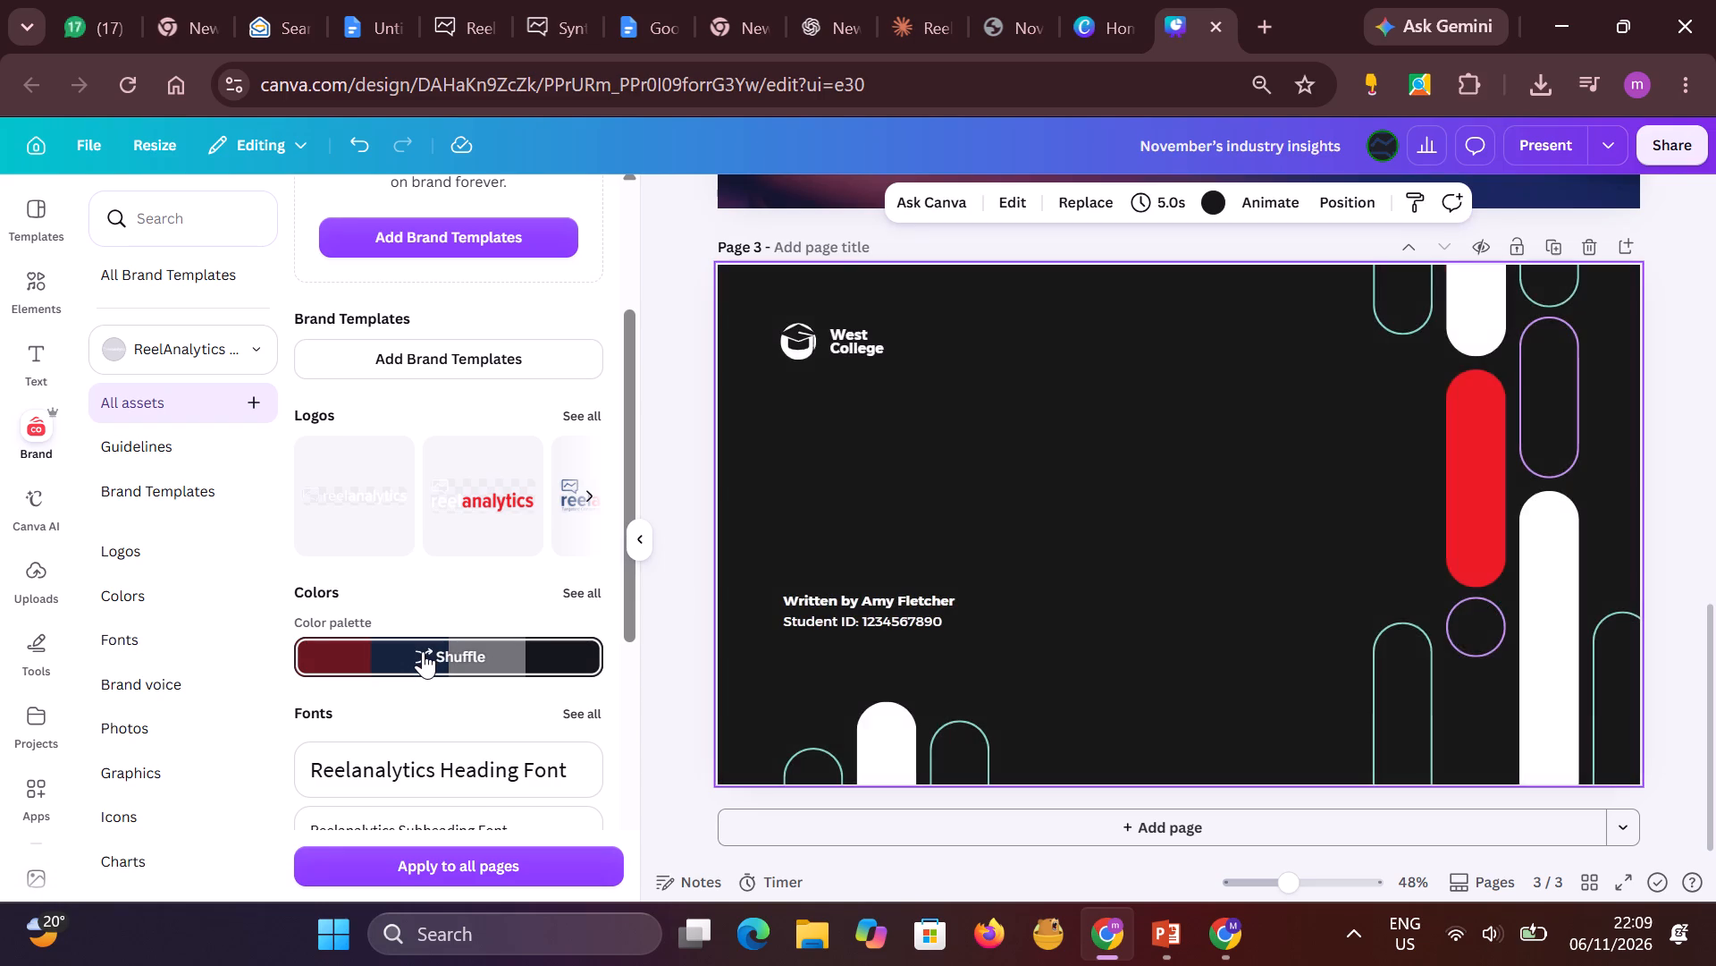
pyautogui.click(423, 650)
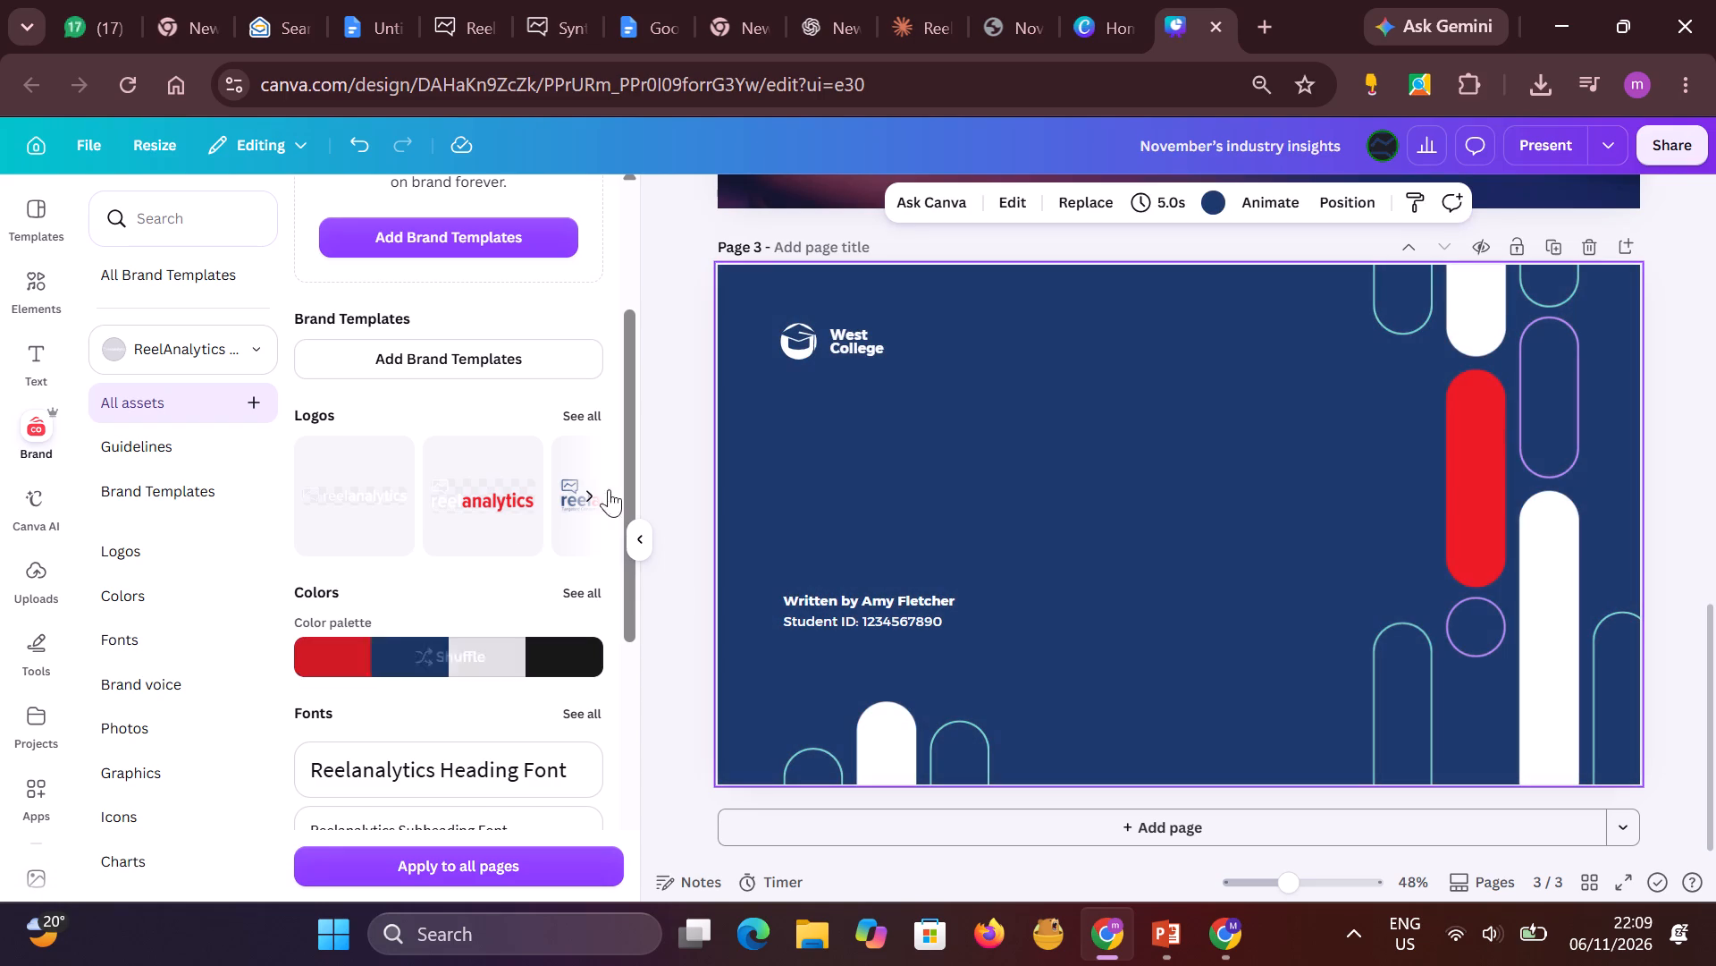
# Recolor all the teal shape outlines on page 3 to the darker navy already used in the design.
pyautogui.click(1376, 309)
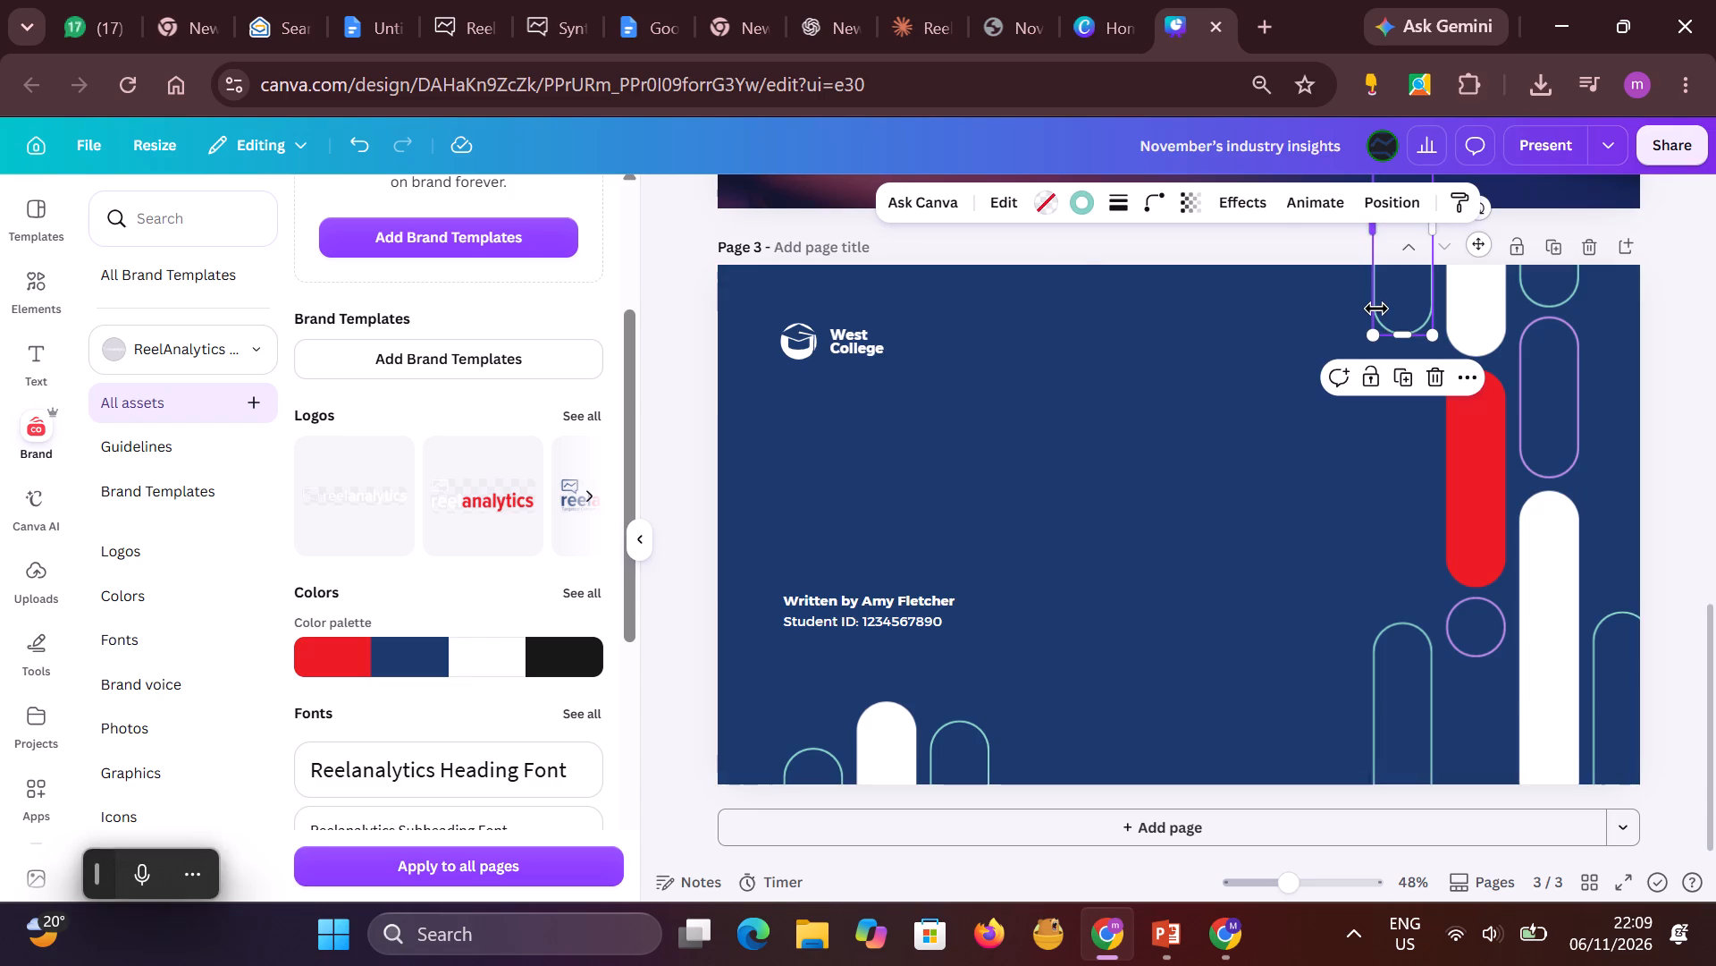
pyautogui.click(1081, 200)
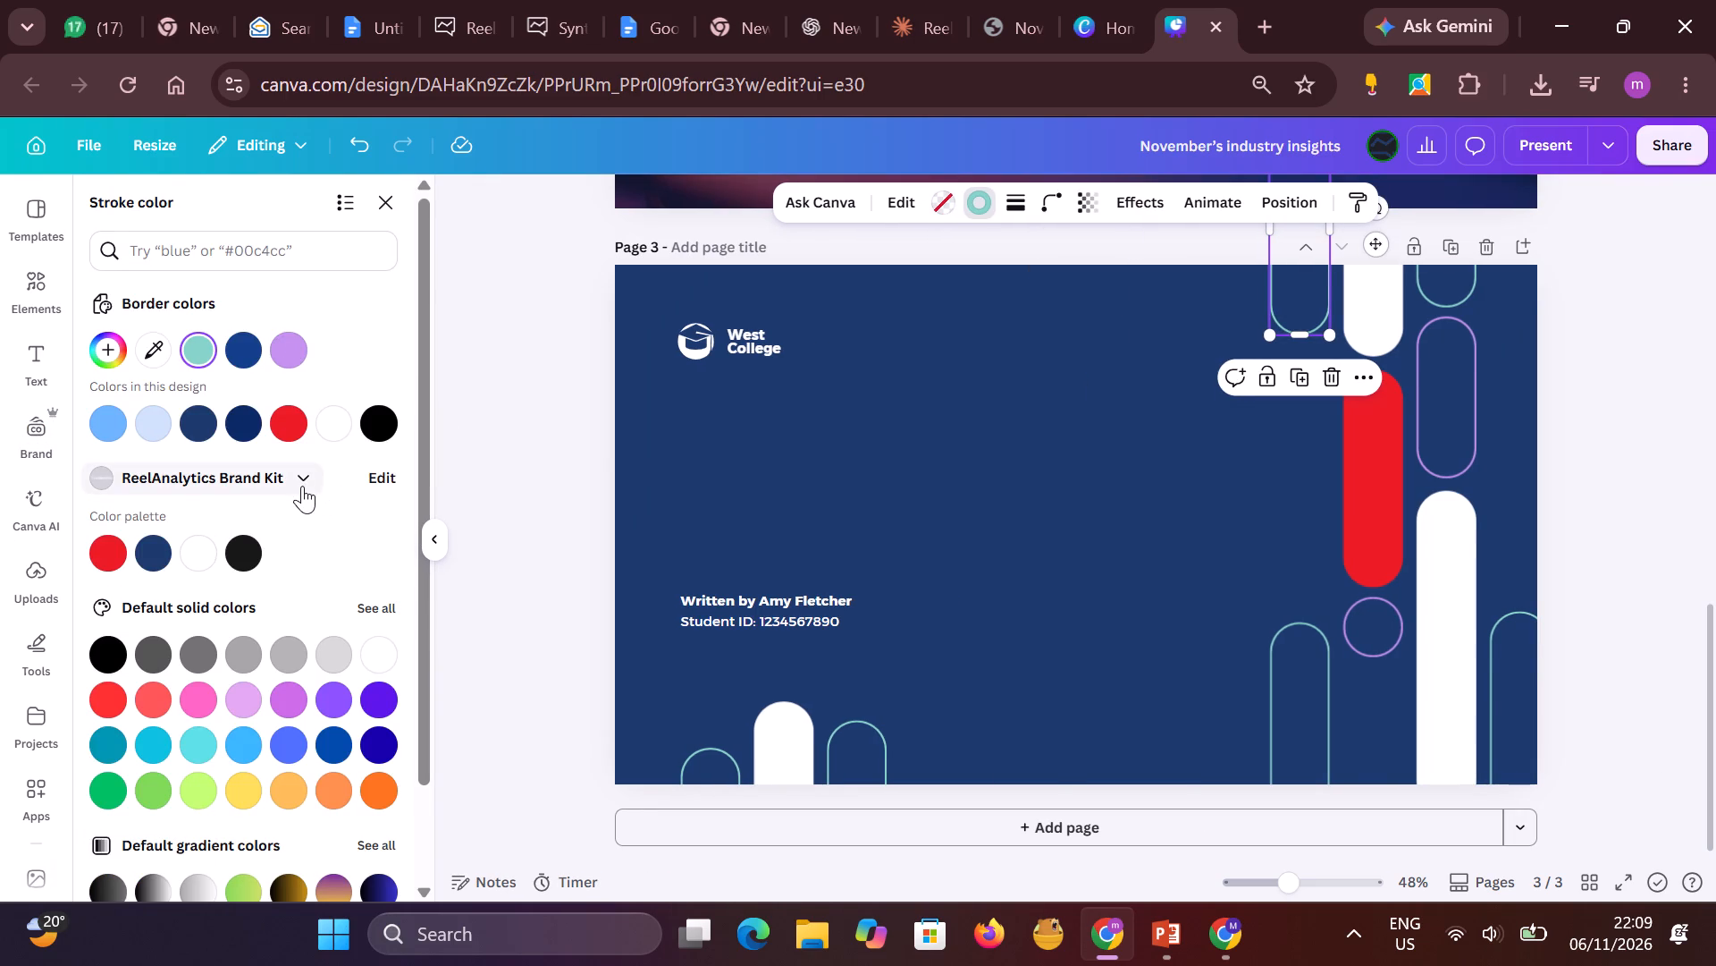
pyautogui.click(242, 430)
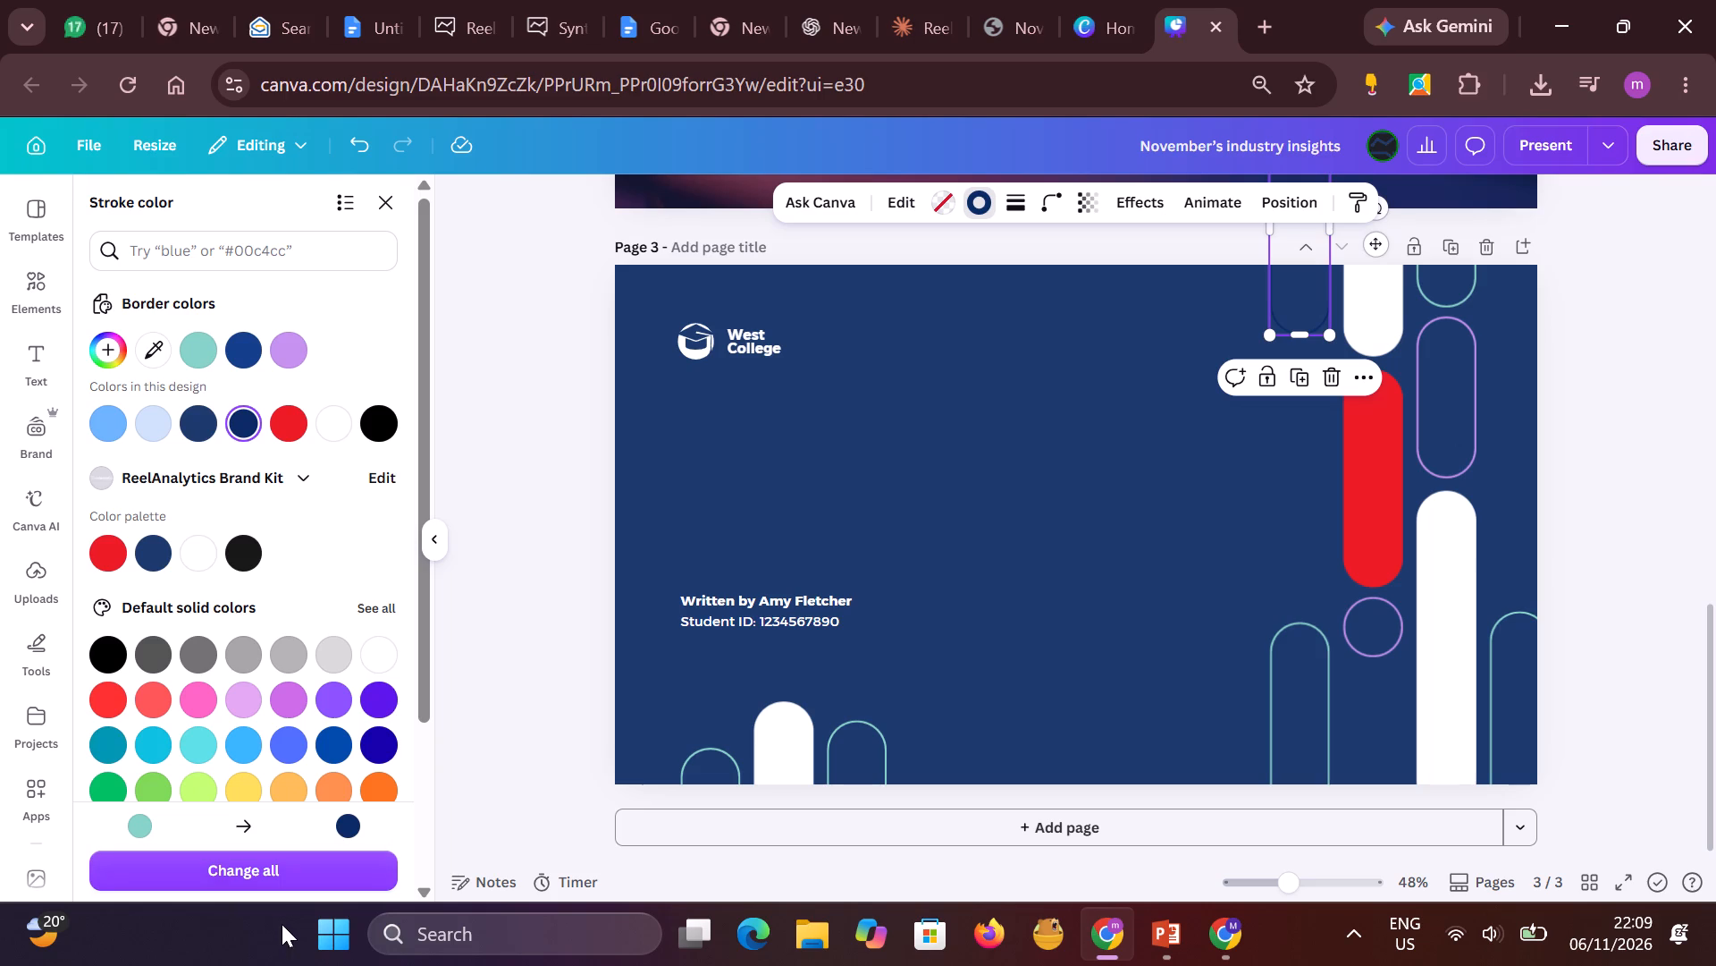
pyautogui.click(270, 865)
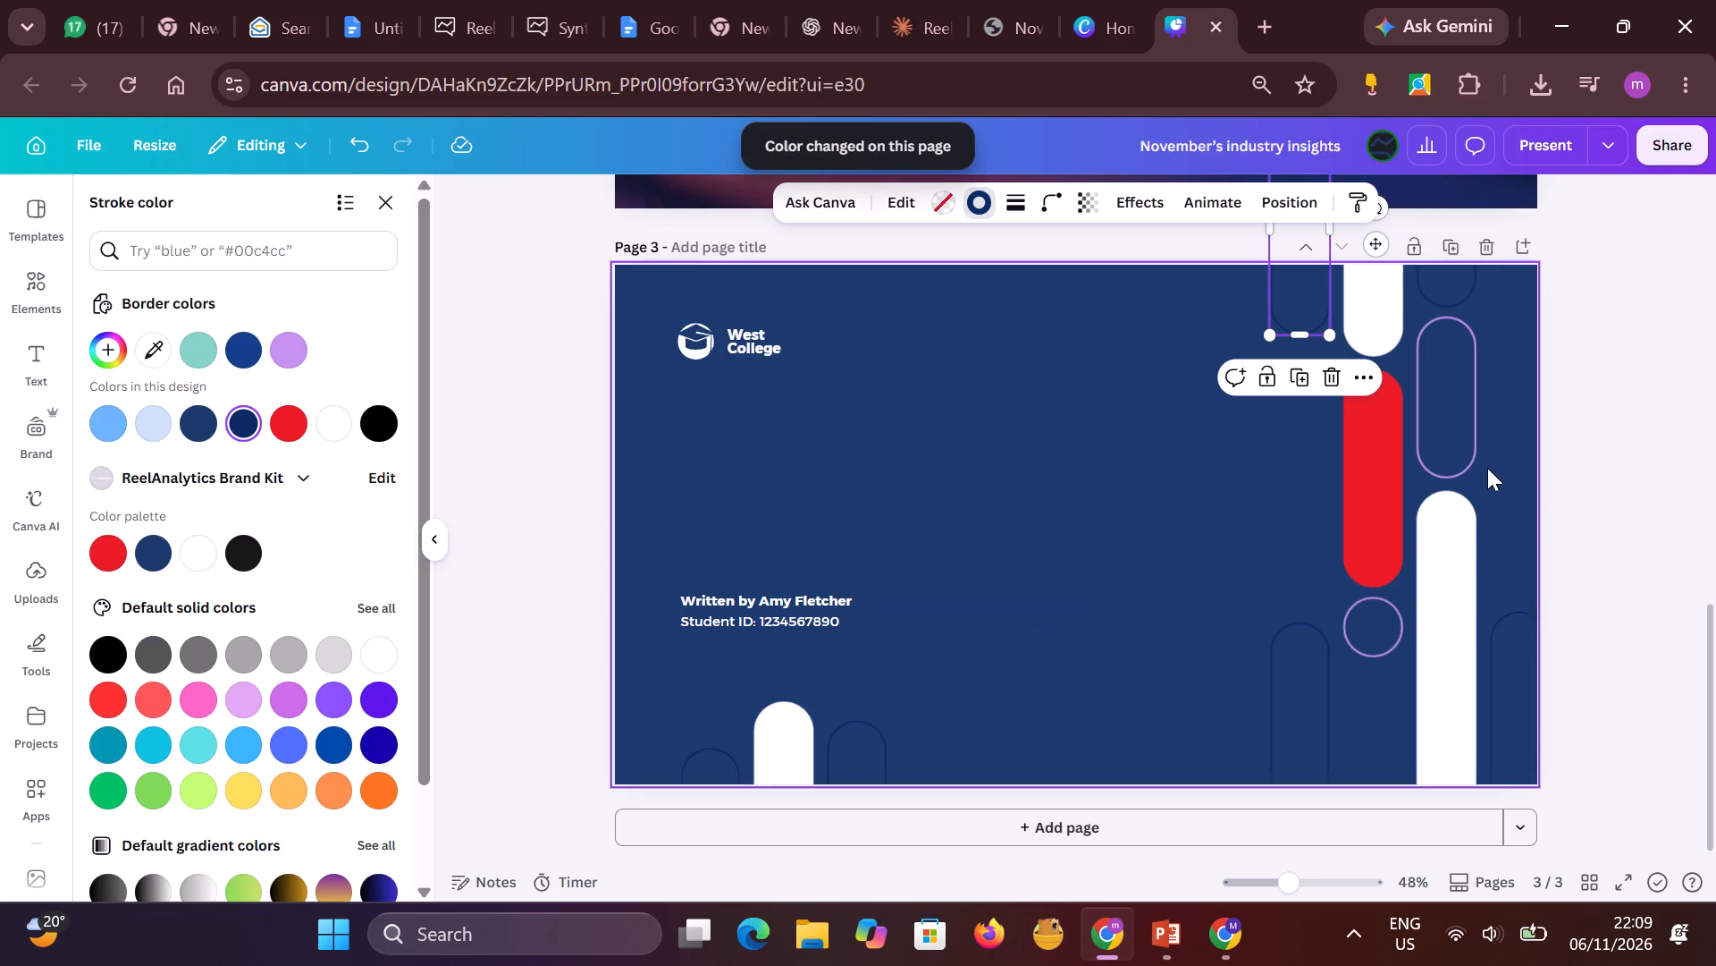
pyautogui.click(1465, 421)
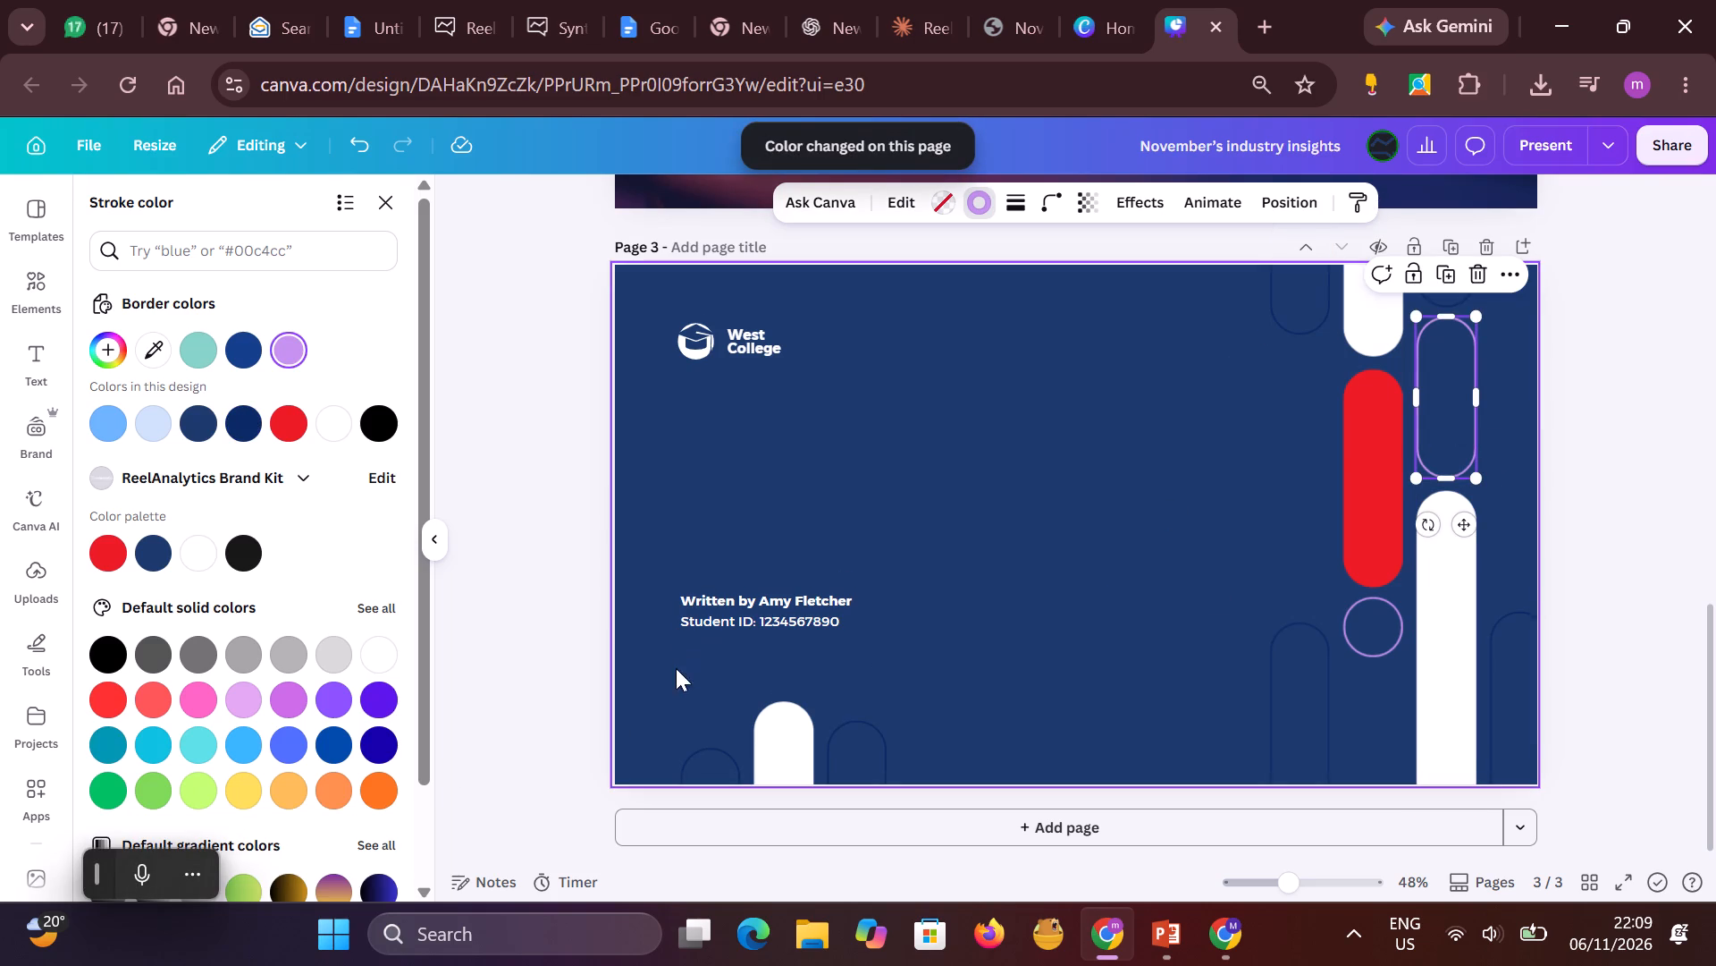
pyautogui.click(753, 478)
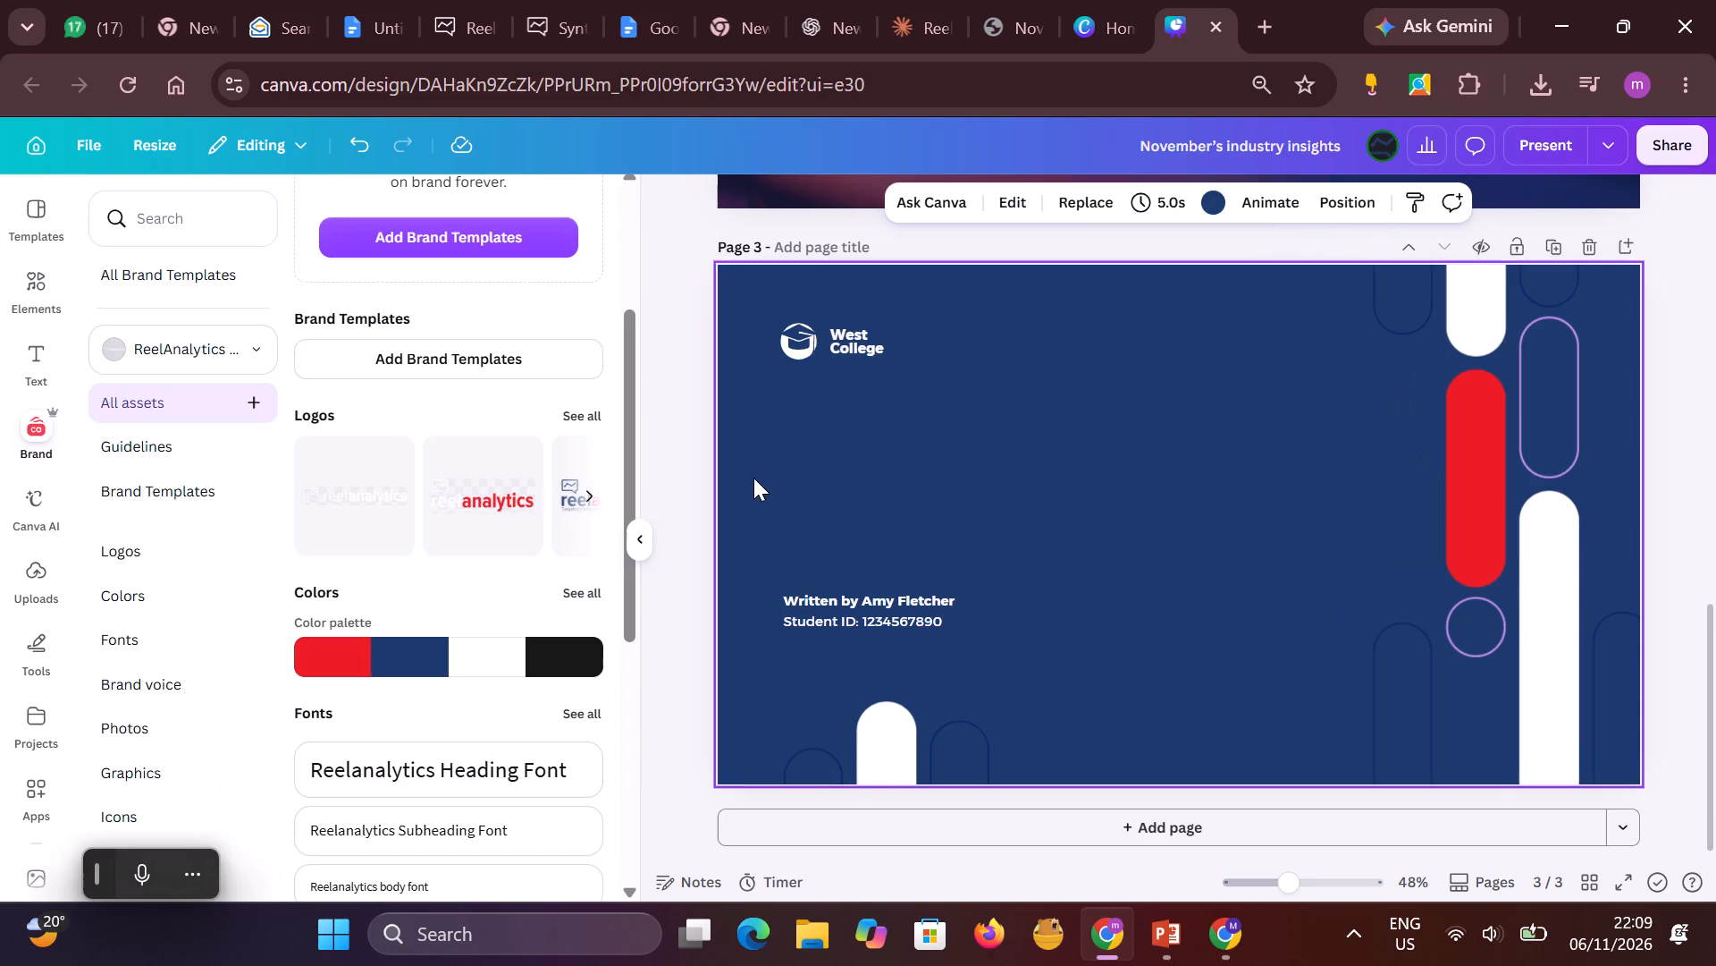
# Remove the "West College" name and its graduation cap logo from page 3.
pyautogui.moveTo(835, 347); pyautogui.dragTo(213, 366)
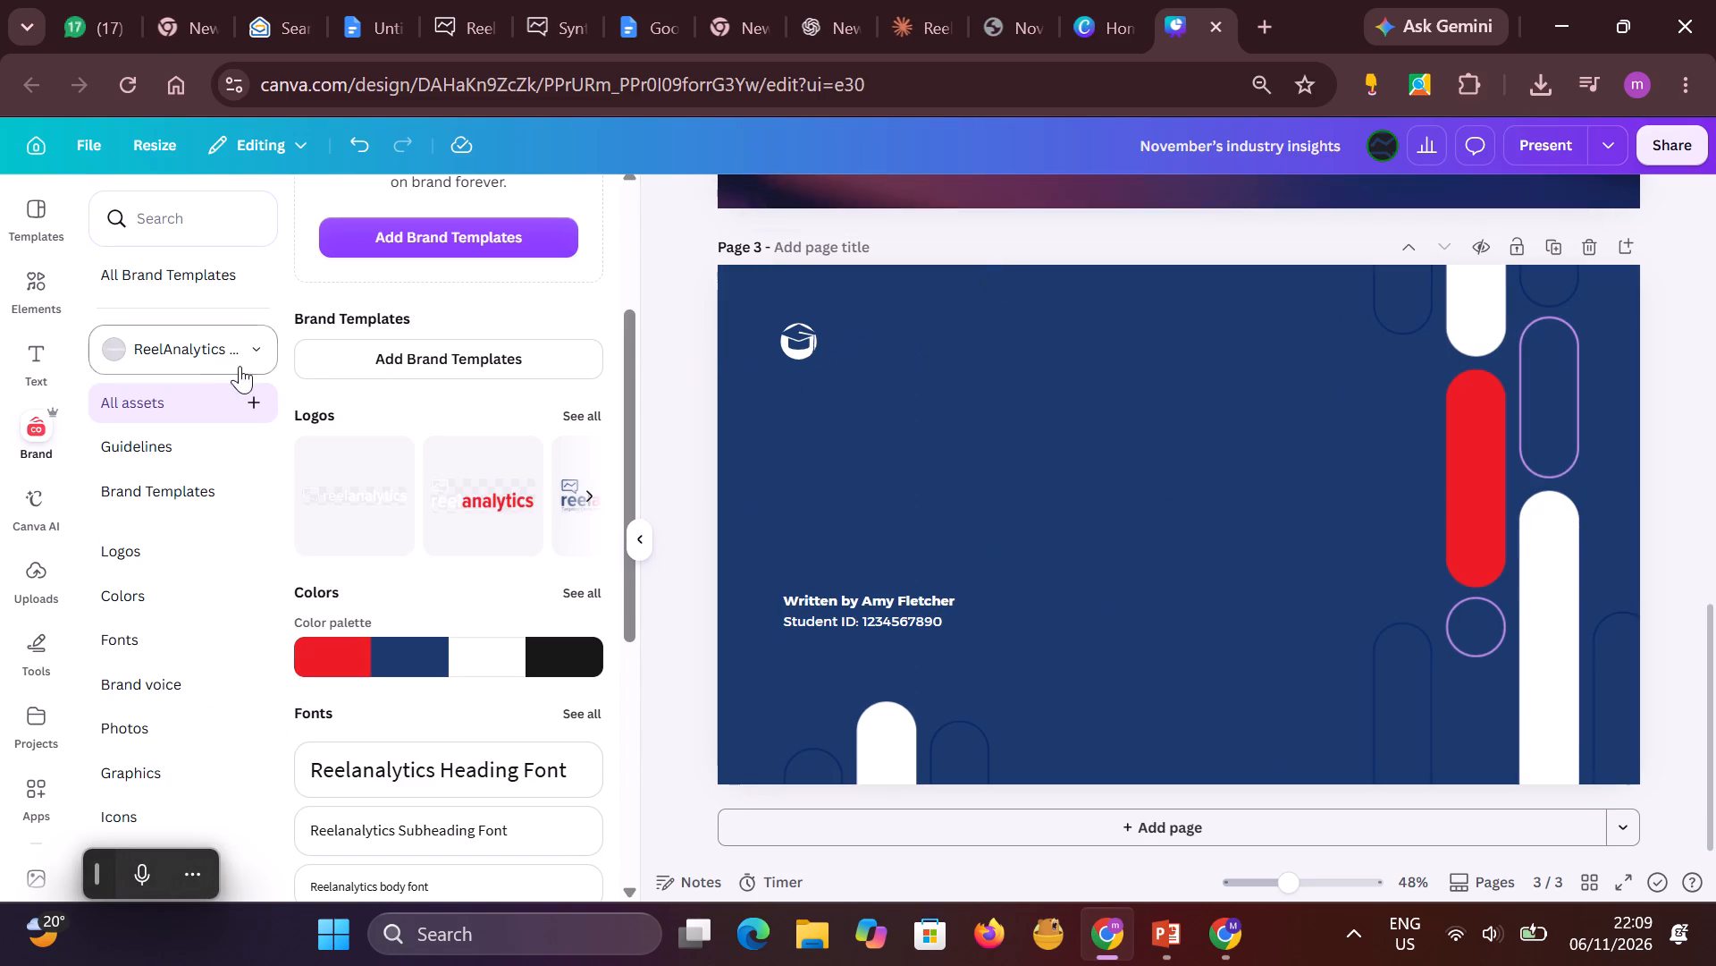
pyautogui.moveTo(768, 353); pyautogui.dragTo(710, 373)
pyautogui.moveTo(795, 337); pyautogui.dragTo(714, 356)
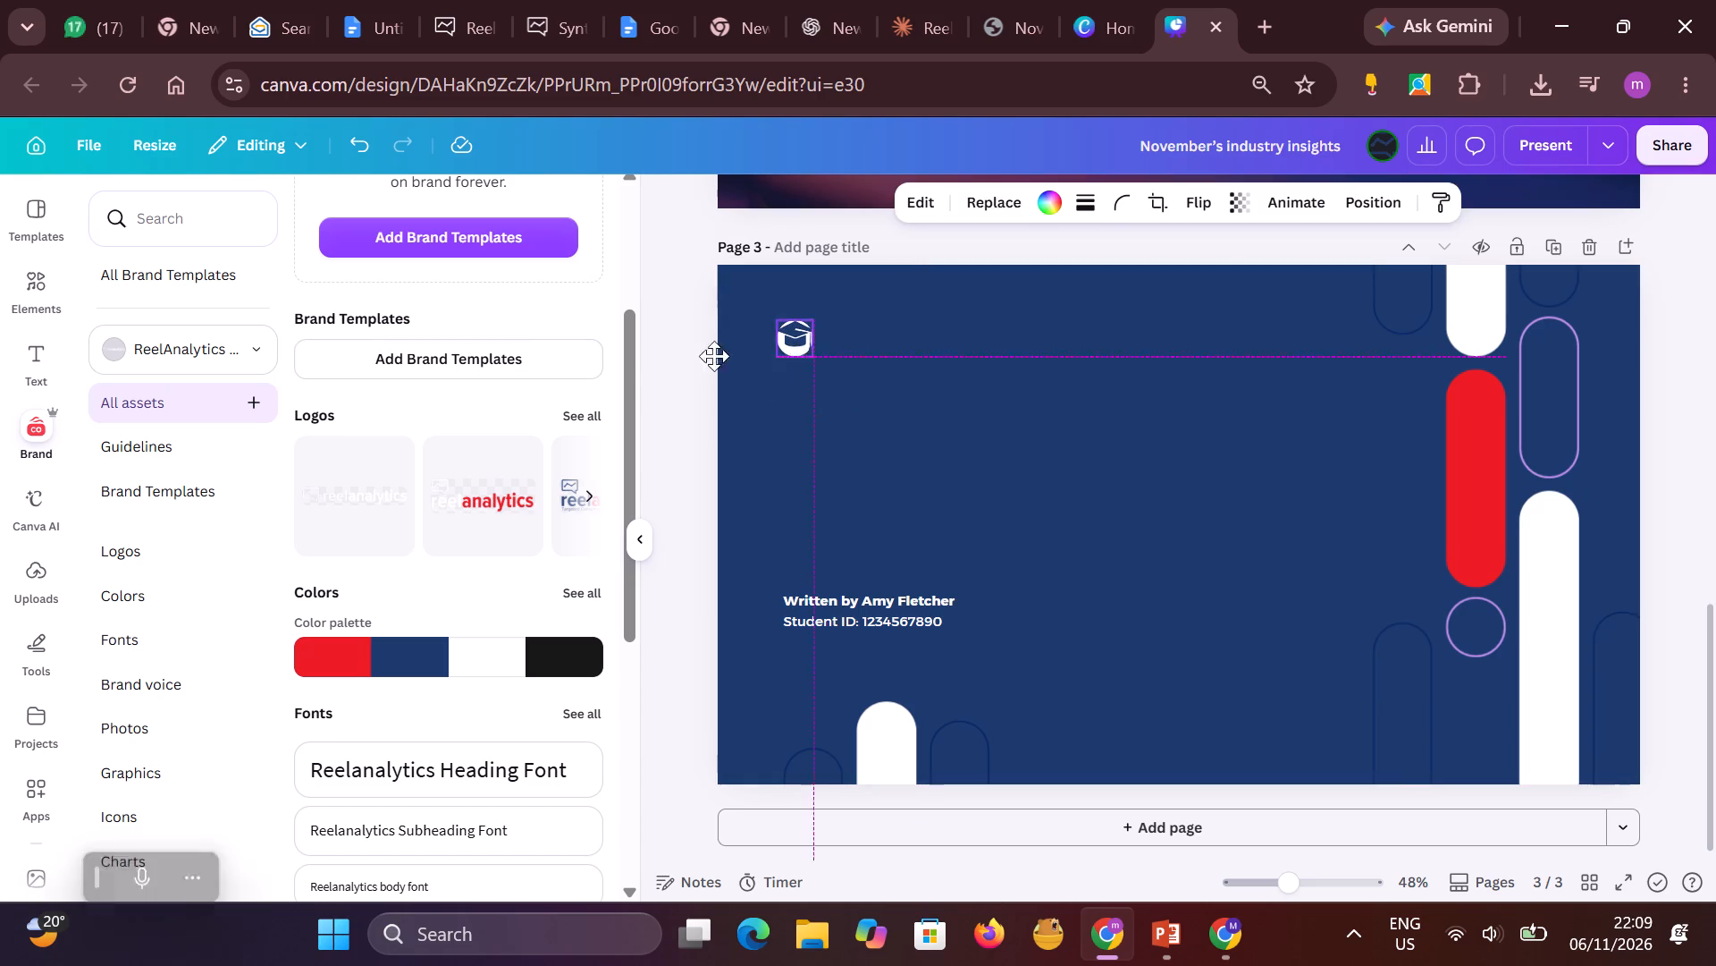
pyautogui.moveTo(714, 356); pyautogui.dragTo(729, 353)
pyautogui.moveTo(729, 356); pyautogui.dragTo(521, 375)
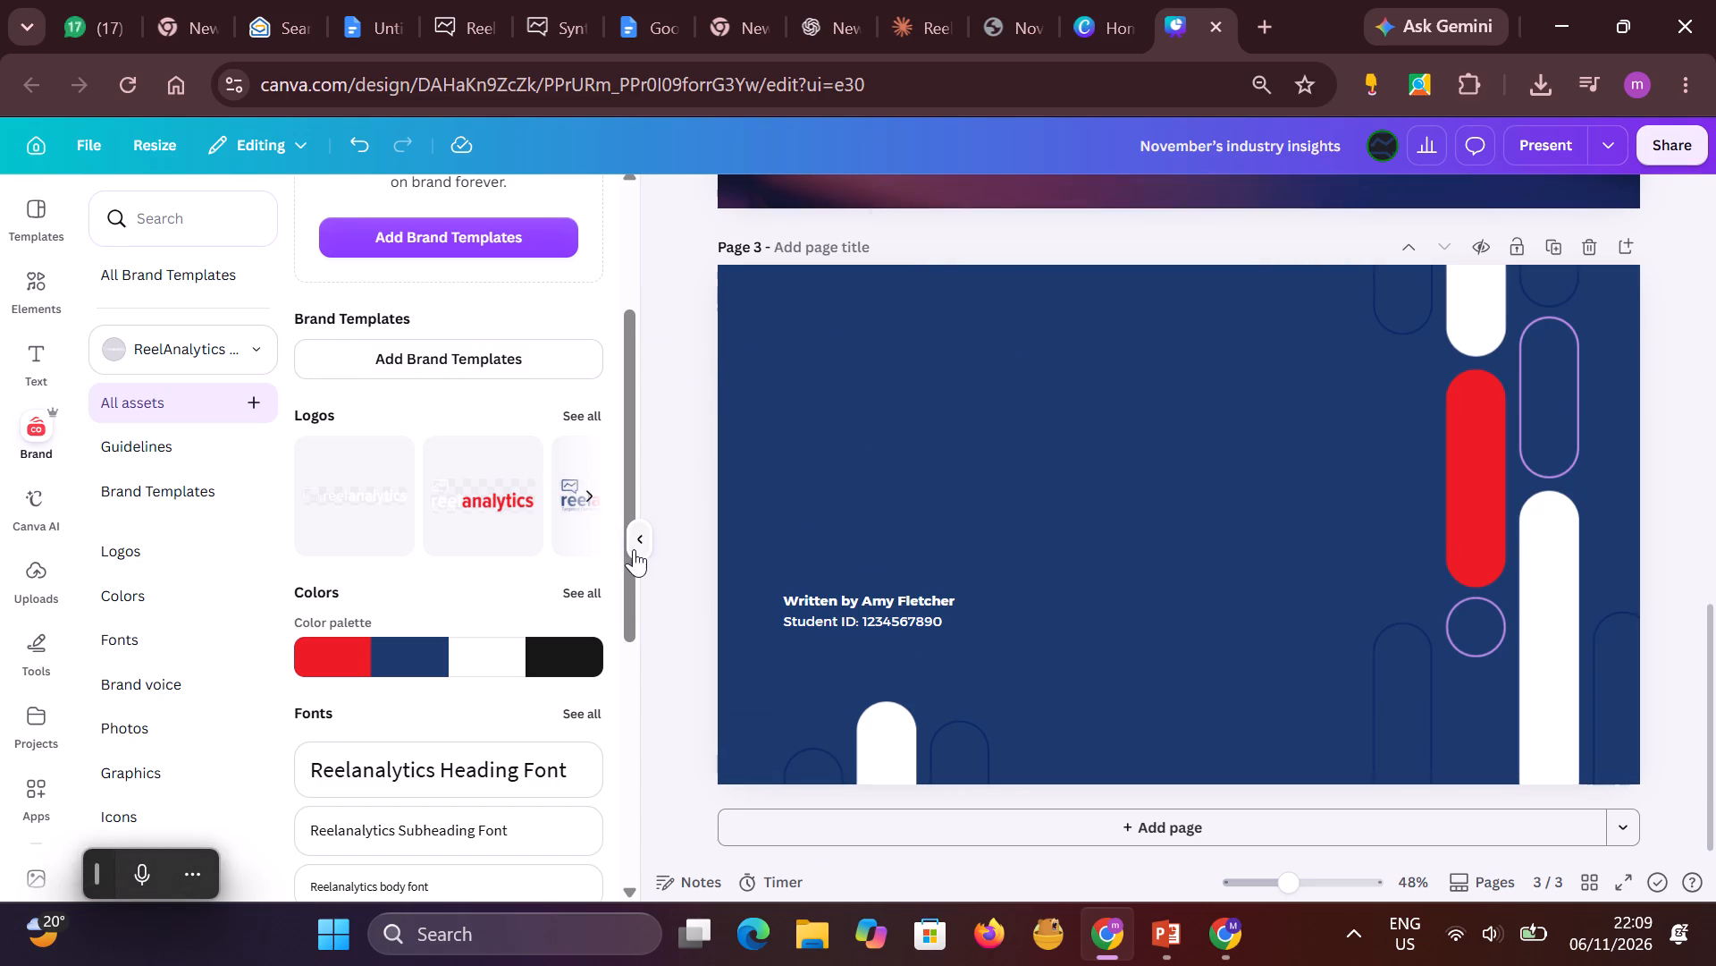
# Resize the rounded bar shapes along page 3's right side together so they sit closer to and past the page's right edge.
pyautogui.click(636, 536)
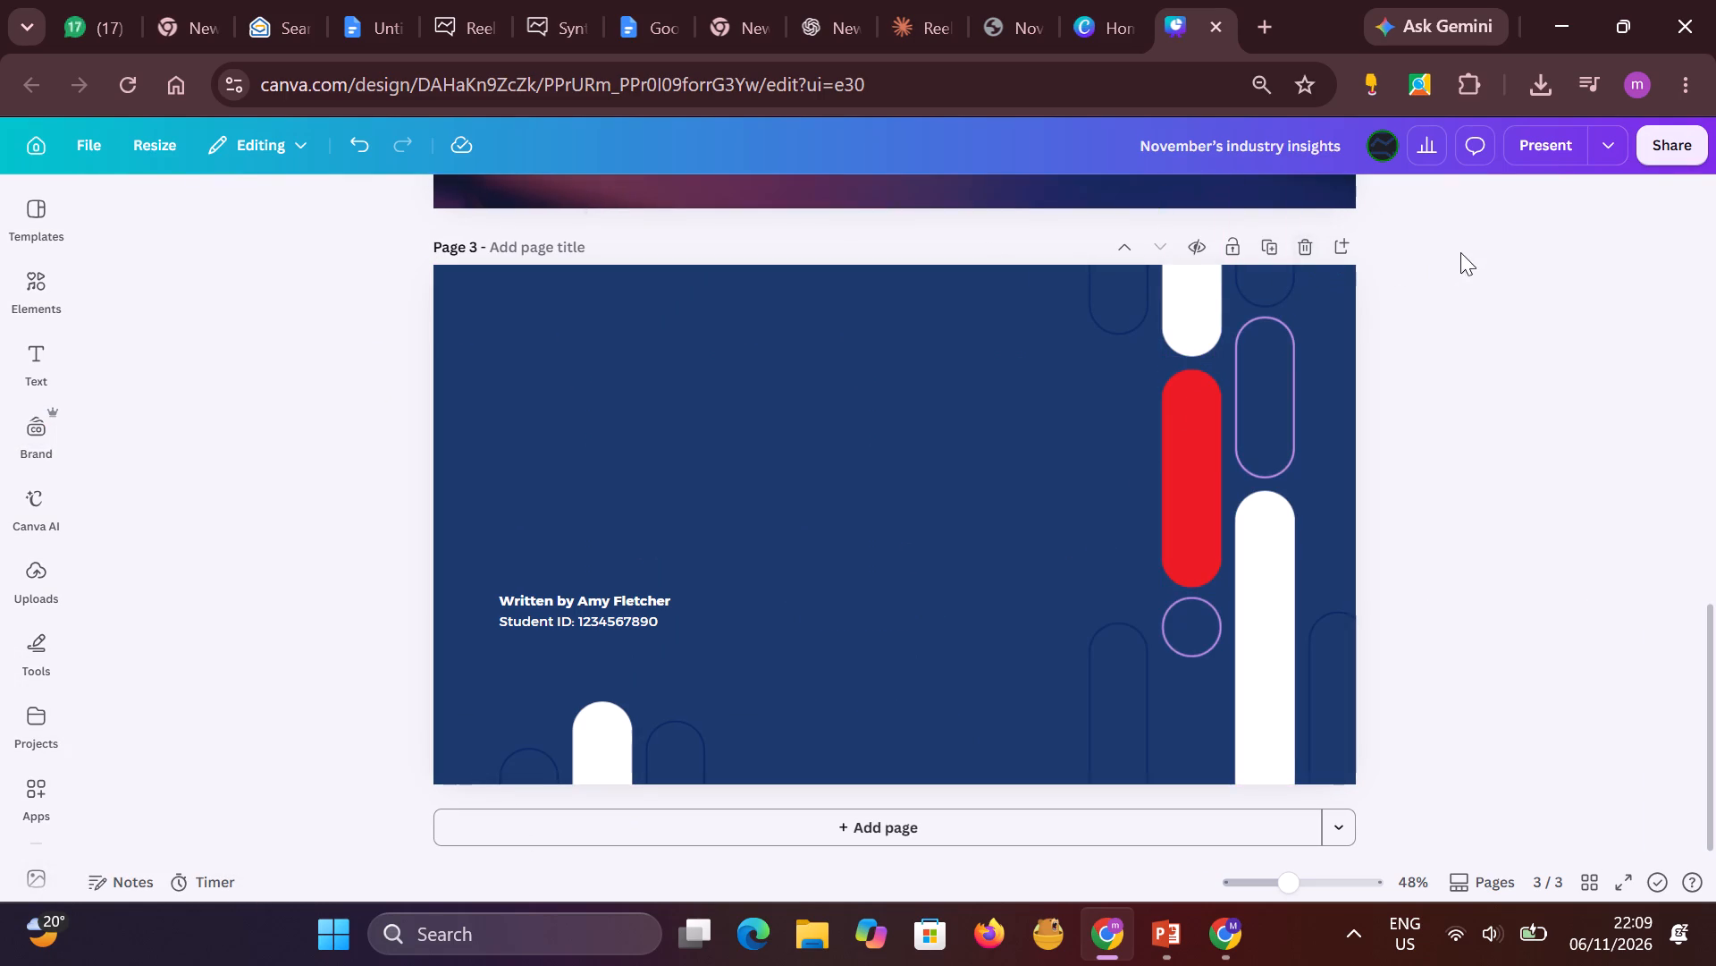
pyautogui.moveTo(1464, 252); pyautogui.dragTo(972, 735)
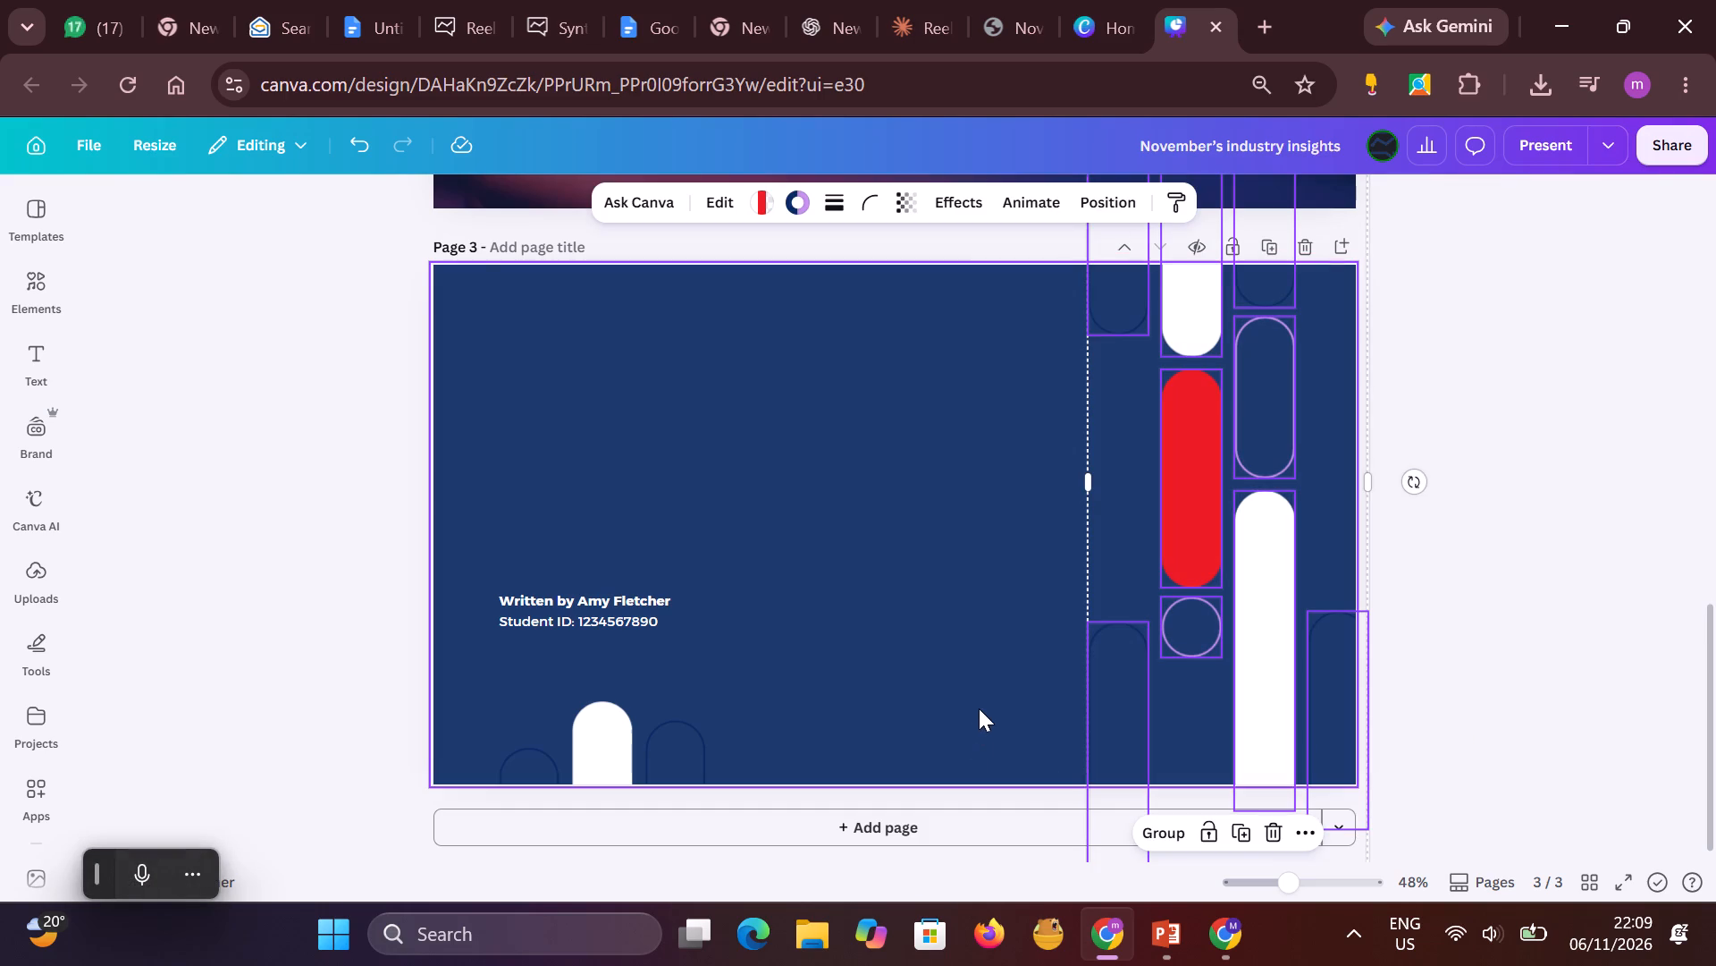
pyautogui.moveTo(1088, 481); pyautogui.dragTo(1119, 483)
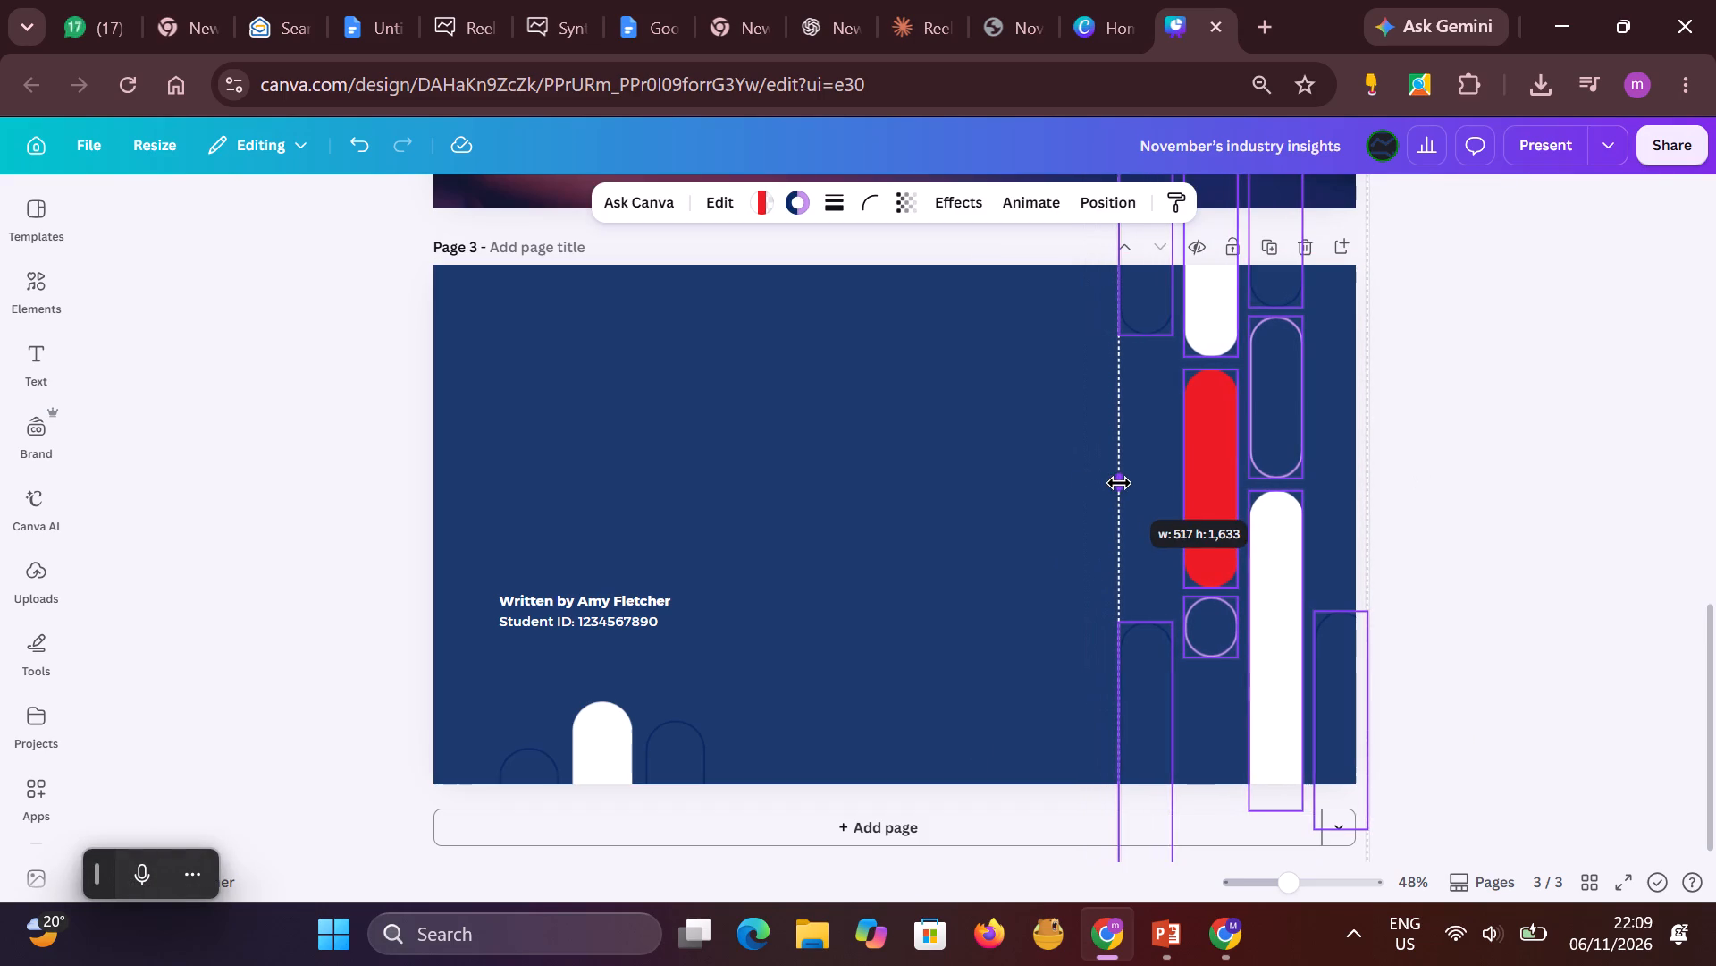
pyautogui.moveTo(1119, 483); pyautogui.dragTo(1120, 483)
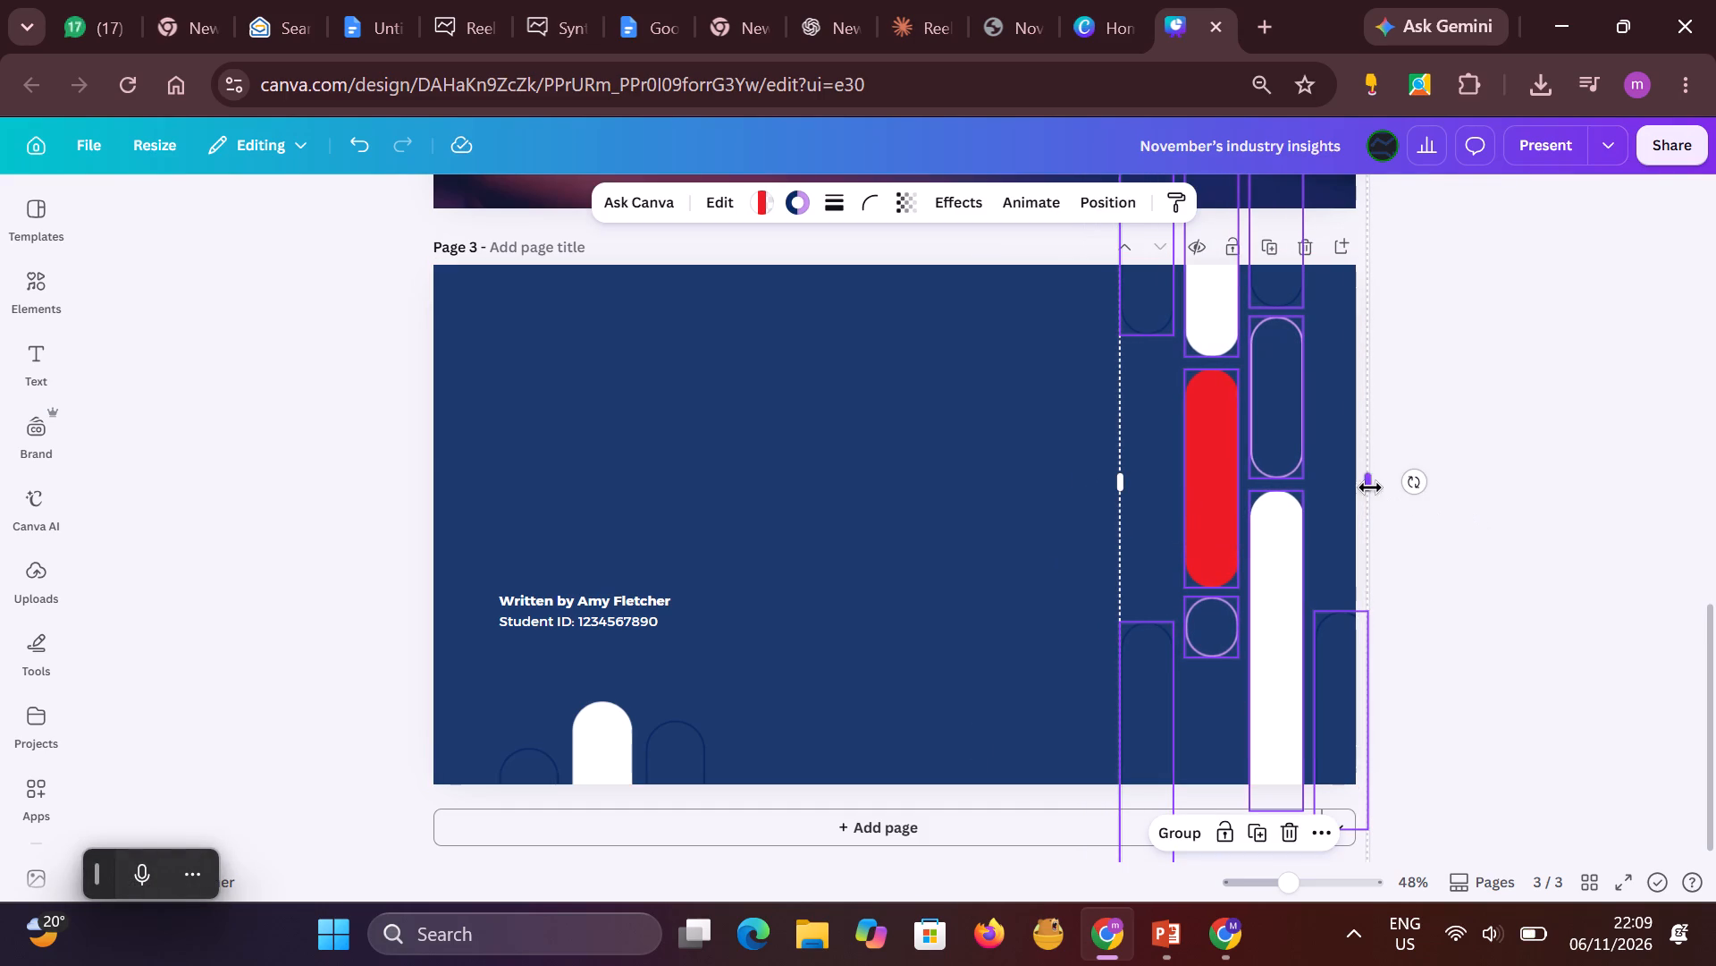
pyautogui.moveTo(1367, 487); pyautogui.dragTo(1401, 478)
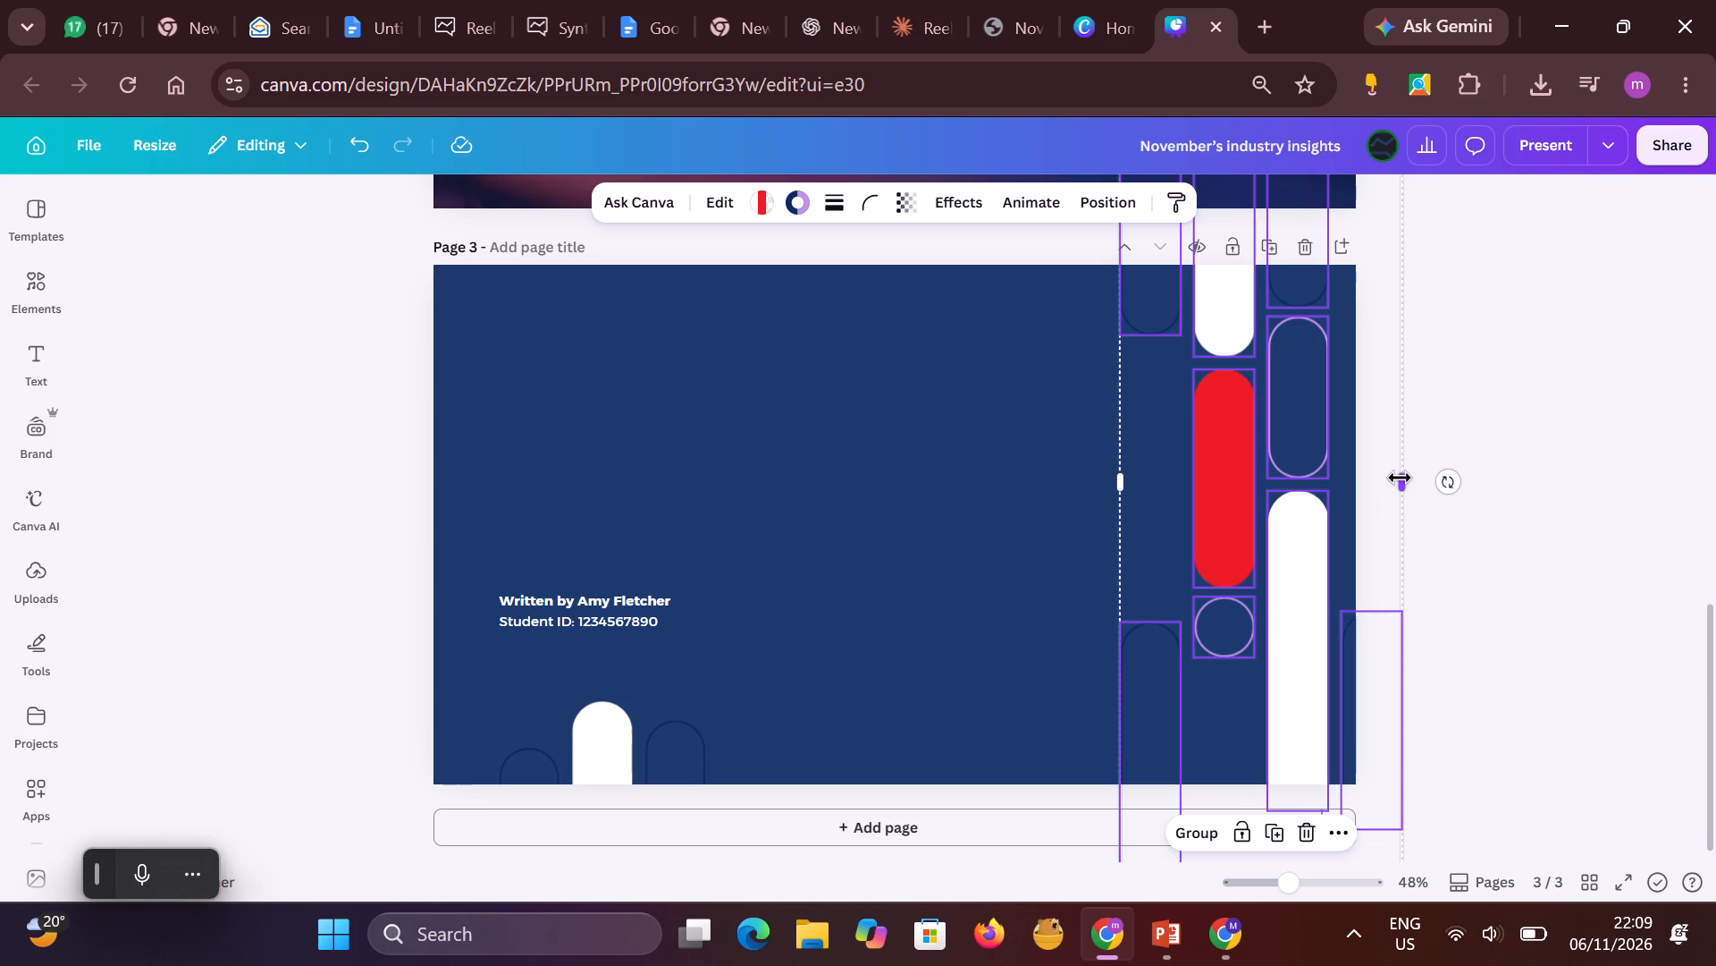
pyautogui.click(1526, 280)
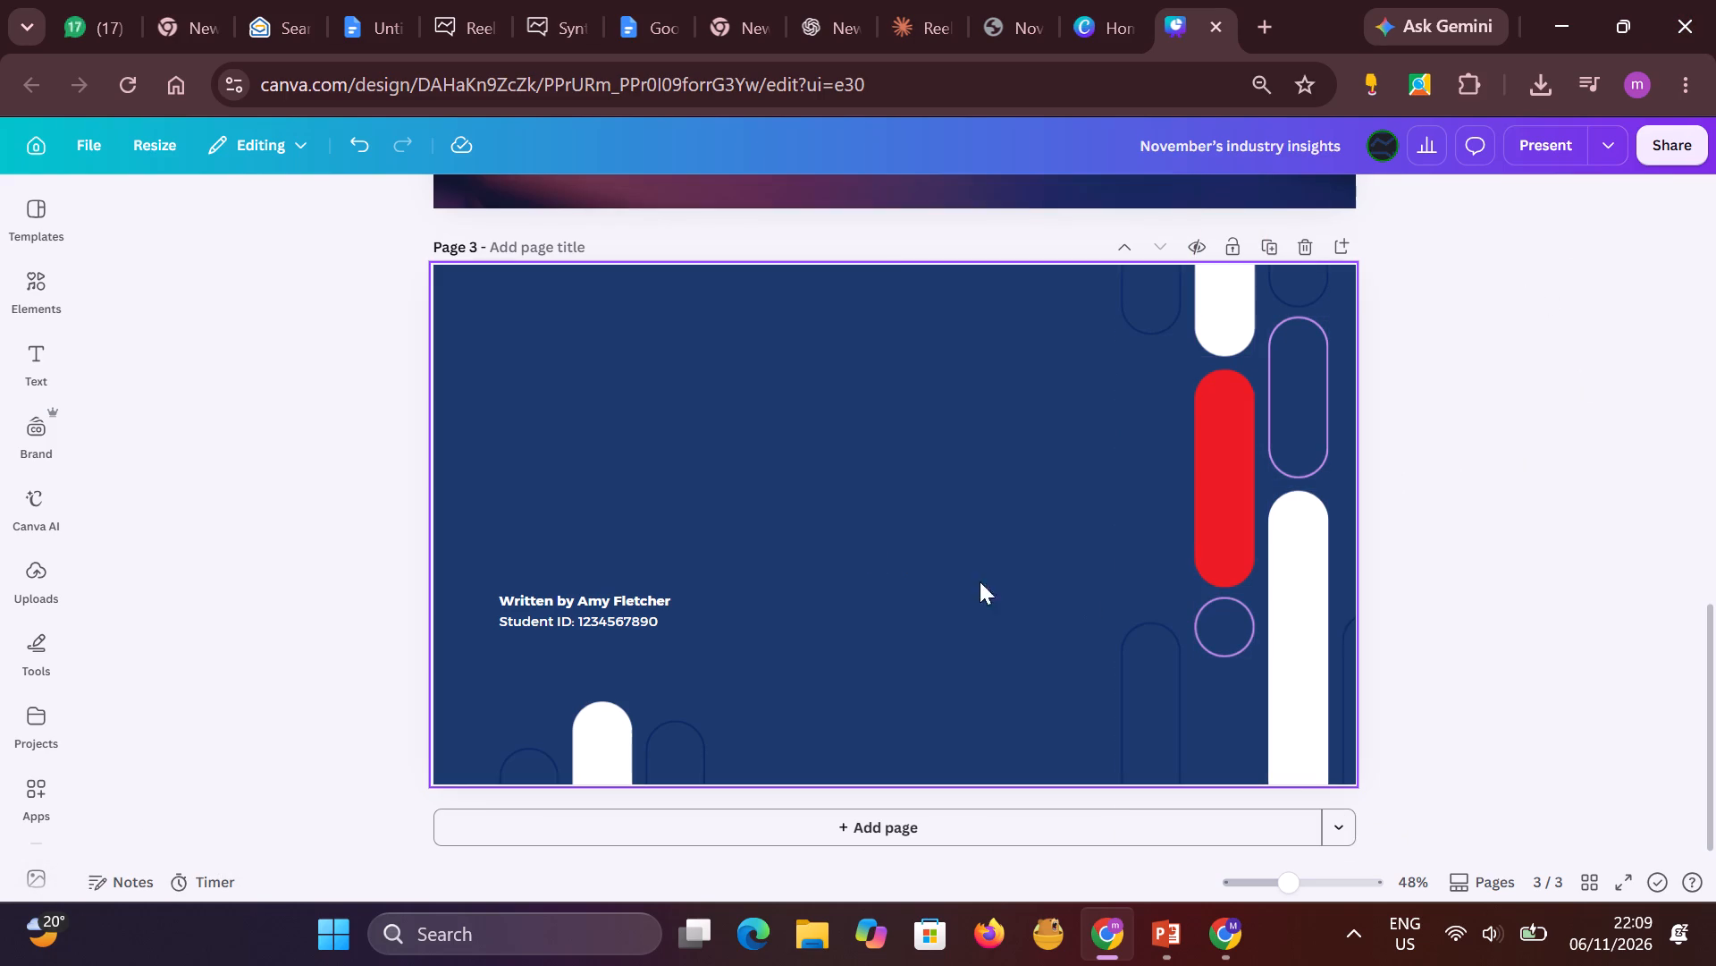
# Set page 3's background to the black from the ReelAnalytics Brand Kit palette.
pyautogui.click(854, 538)
pyautogui.click(934, 204)
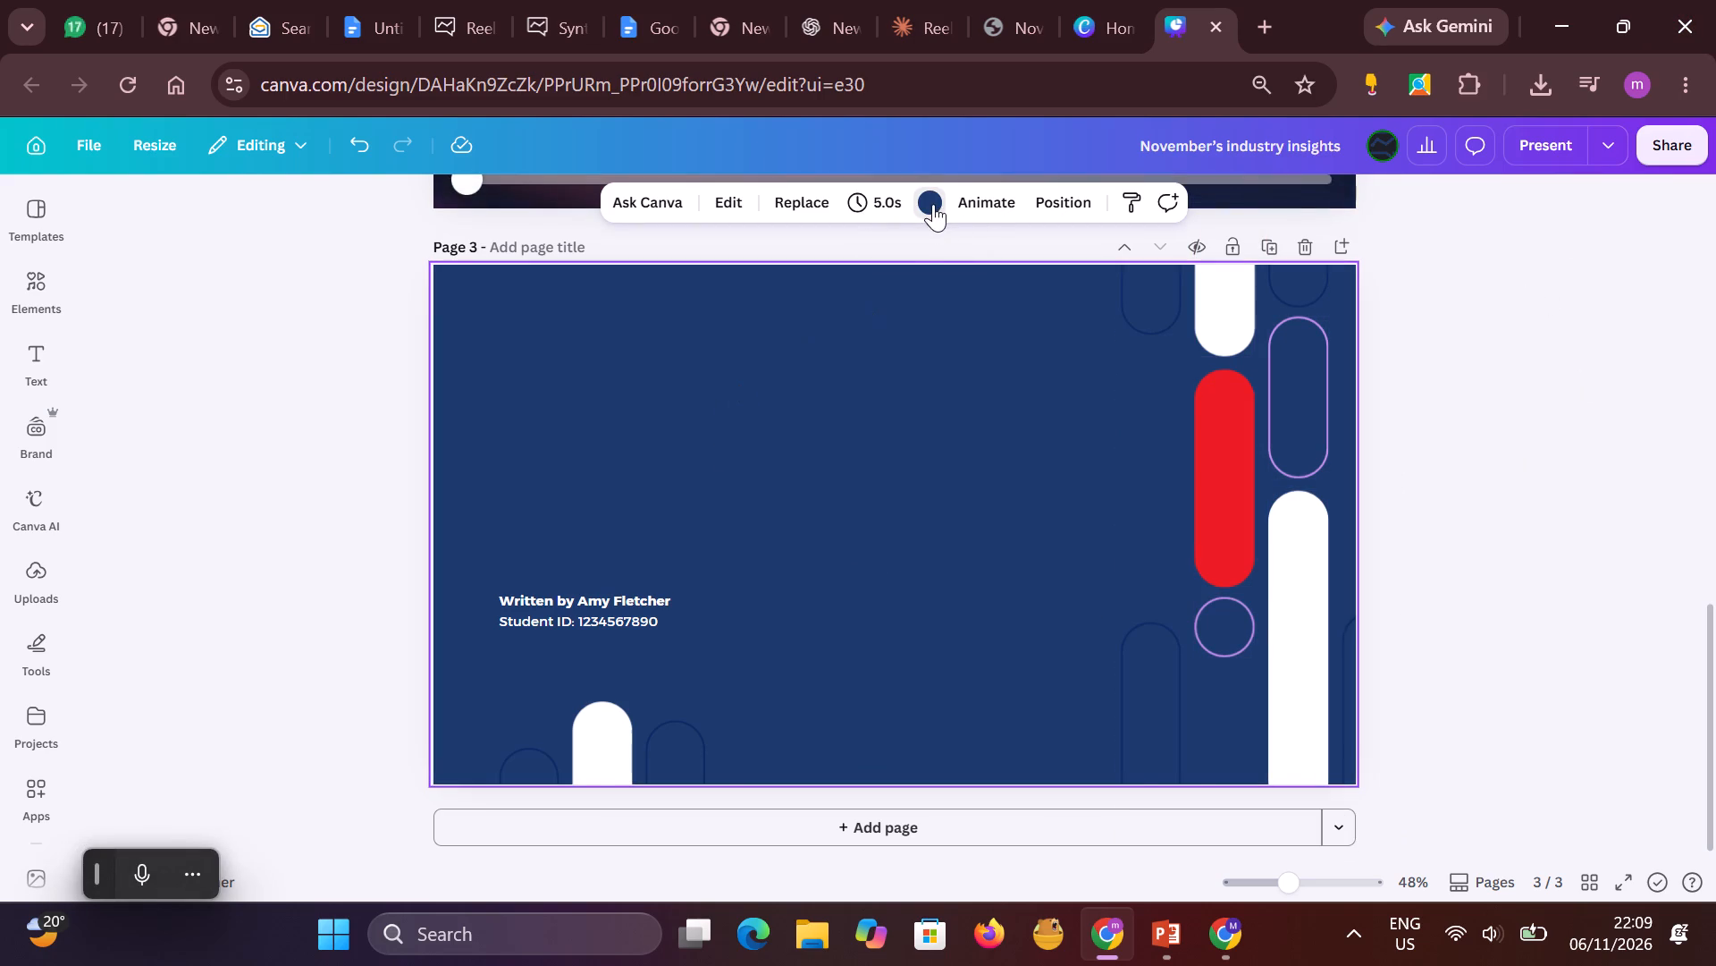
pyautogui.click(229, 561)
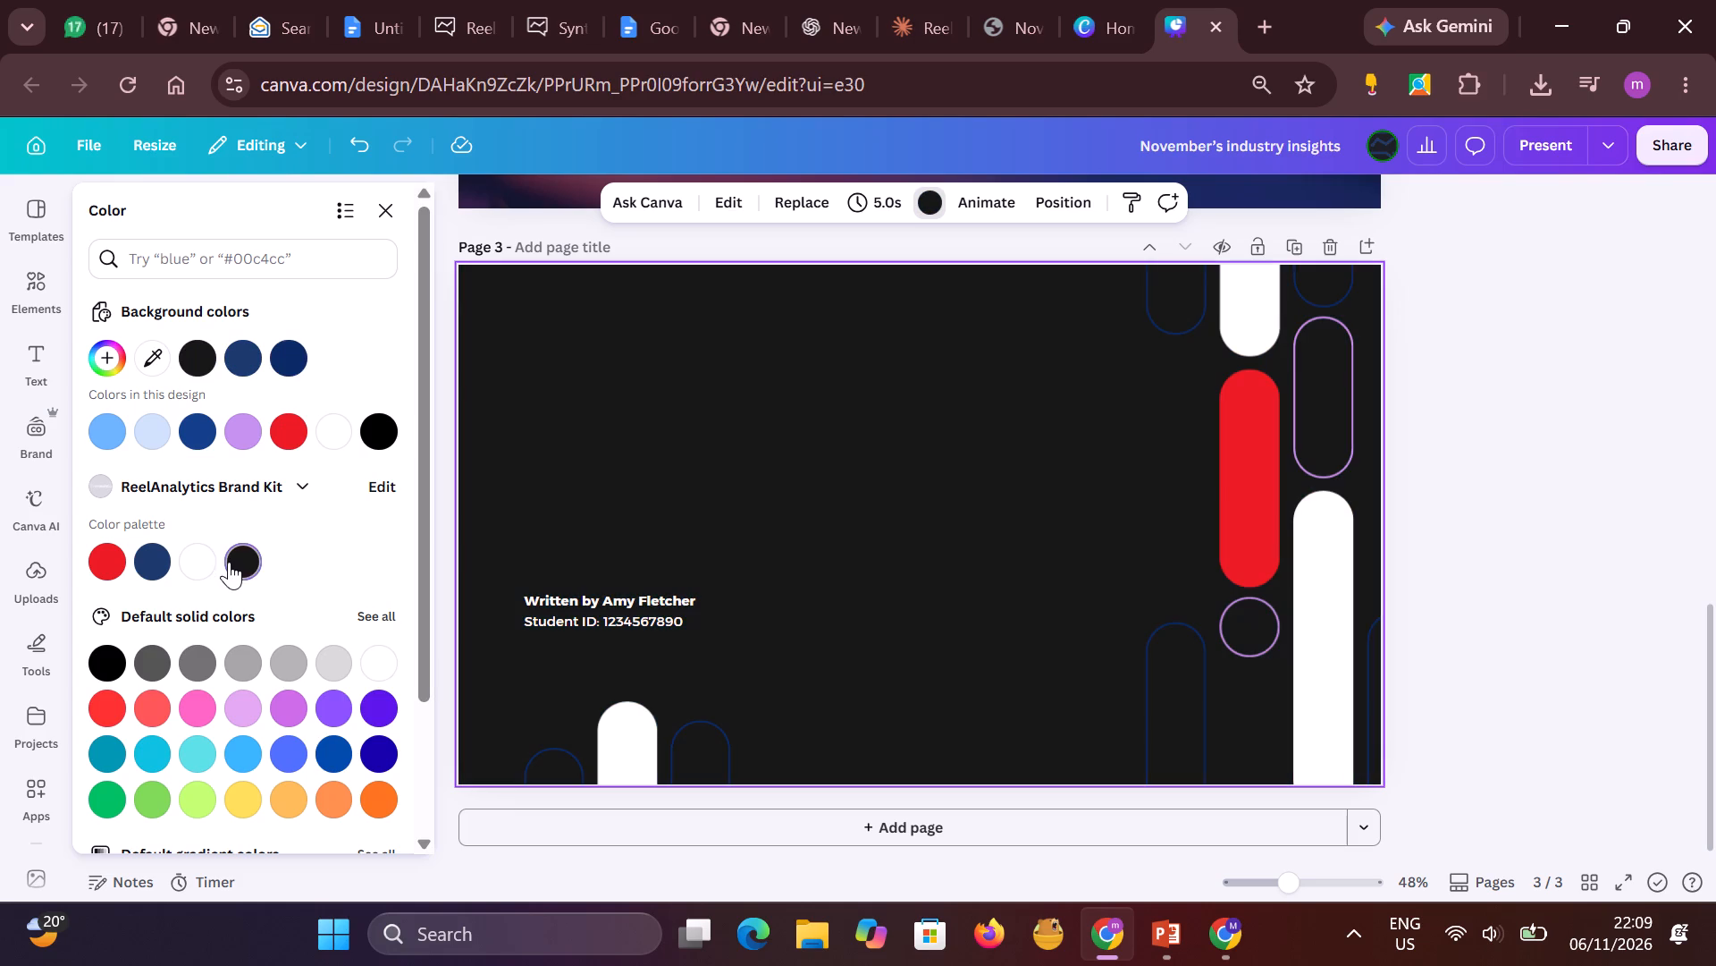
# Remove the student ID line and the author byline from page 3.
pyautogui.moveTo(657, 619); pyautogui.dragTo(1715, 481)
pyautogui.moveTo(583, 598); pyautogui.dragTo(718, 600)
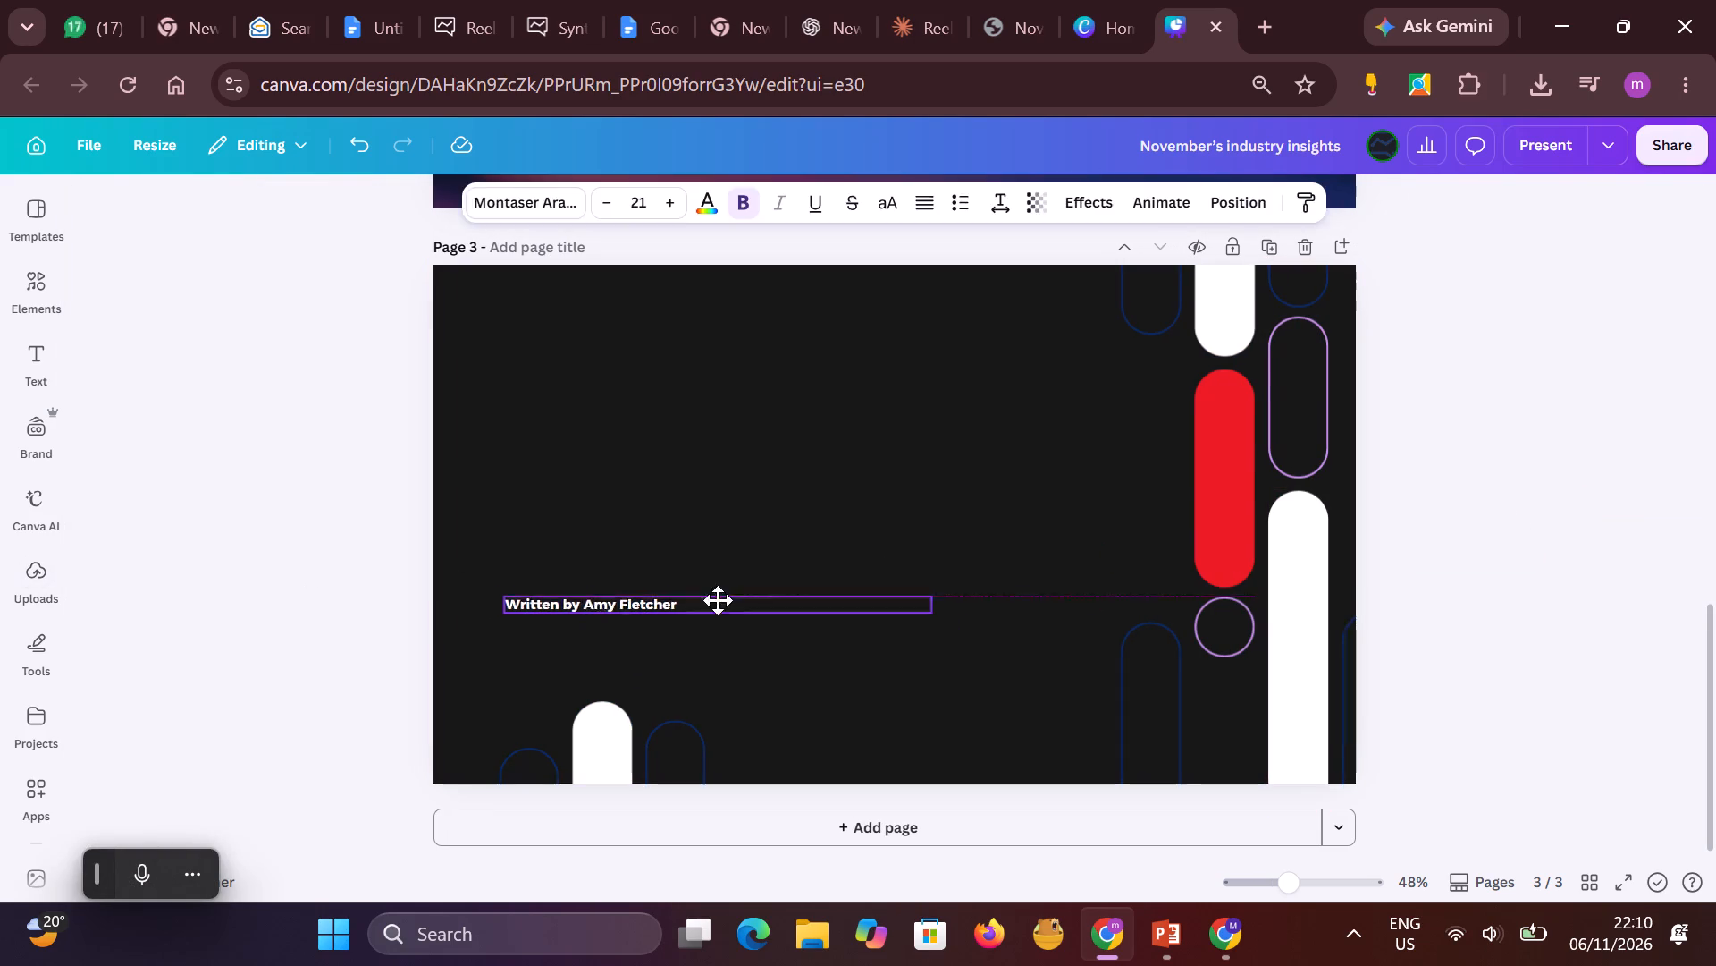
pyautogui.moveTo(718, 600); pyautogui.dragTo(1715, 507)
# Copy all of page 2's text and article cards onto page 3.
pyautogui.scroll(7, 1518, 267)
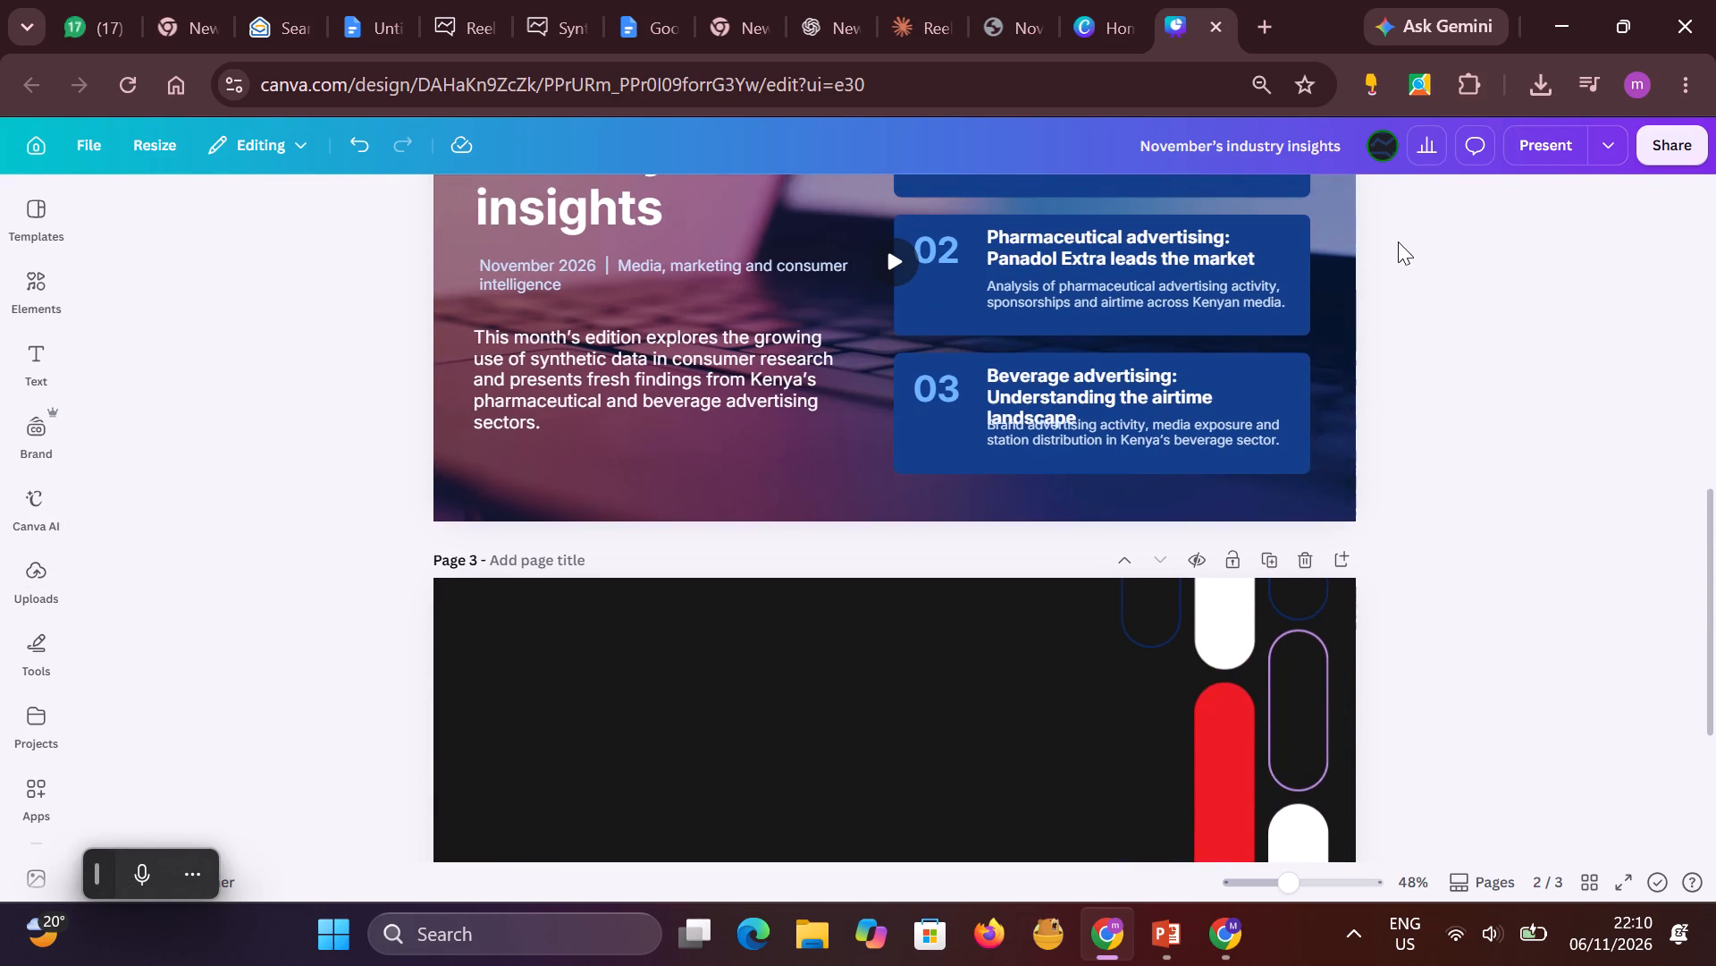
pyautogui.scroll(6, 1398, 241)
pyautogui.moveTo(1399, 278); pyautogui.dragTo(1308, 643)
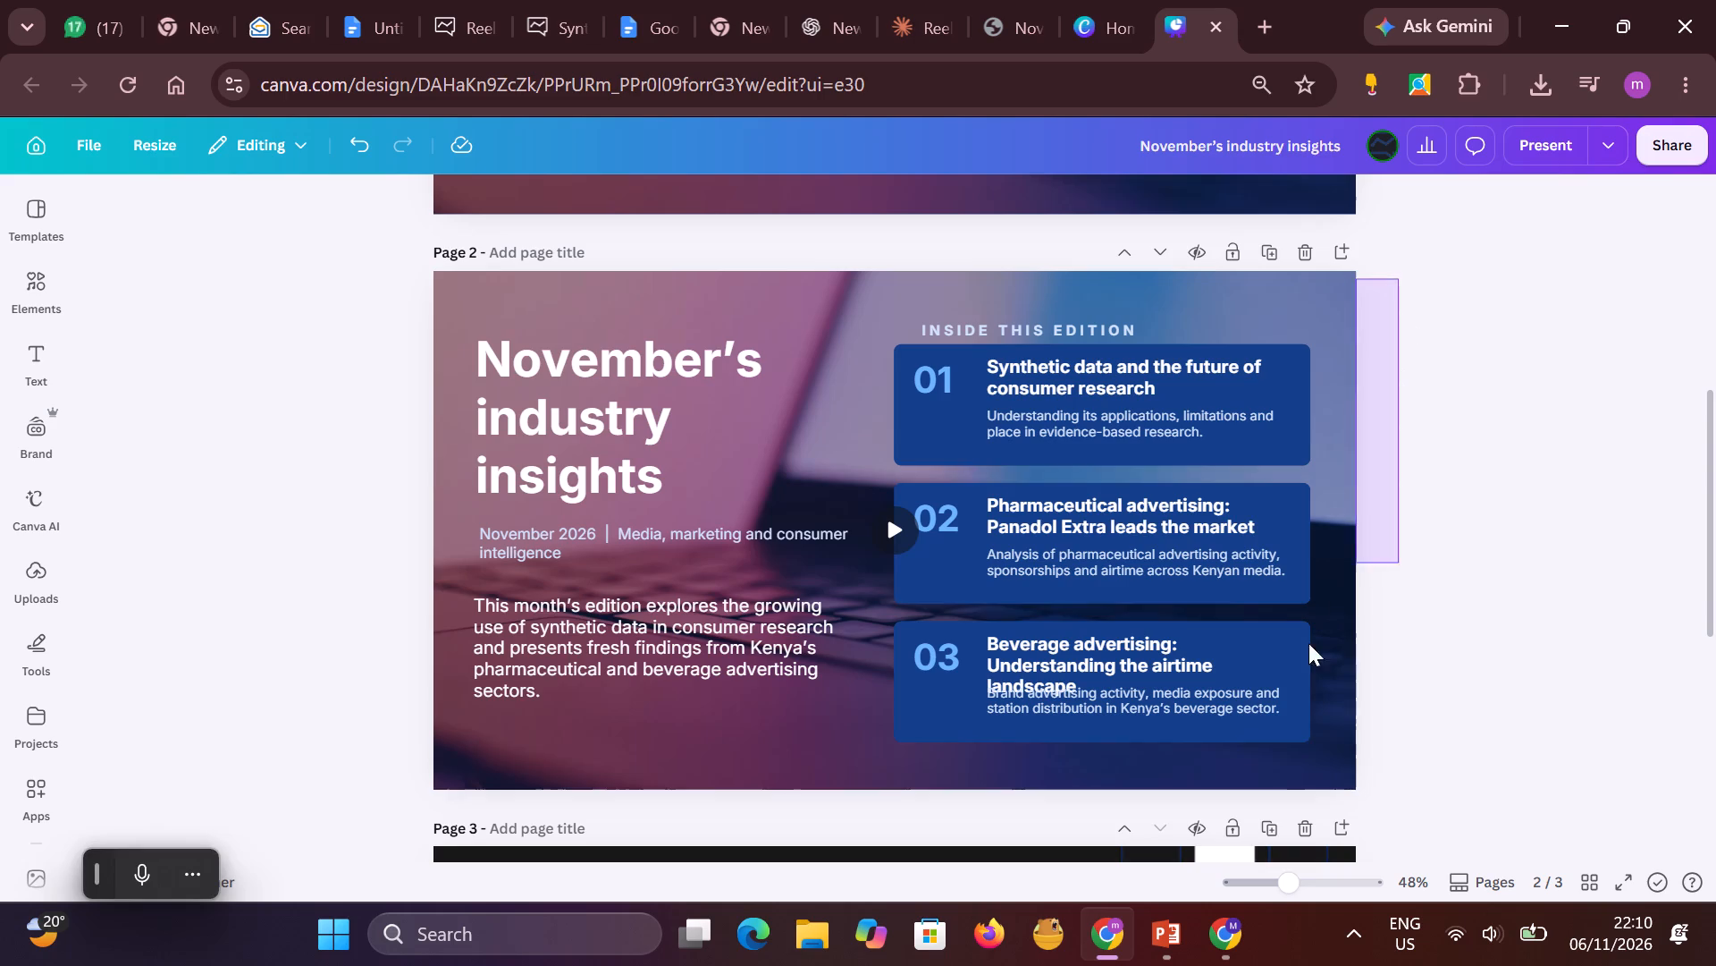
pyautogui.moveTo(1308, 643); pyautogui.dragTo(393, 843)
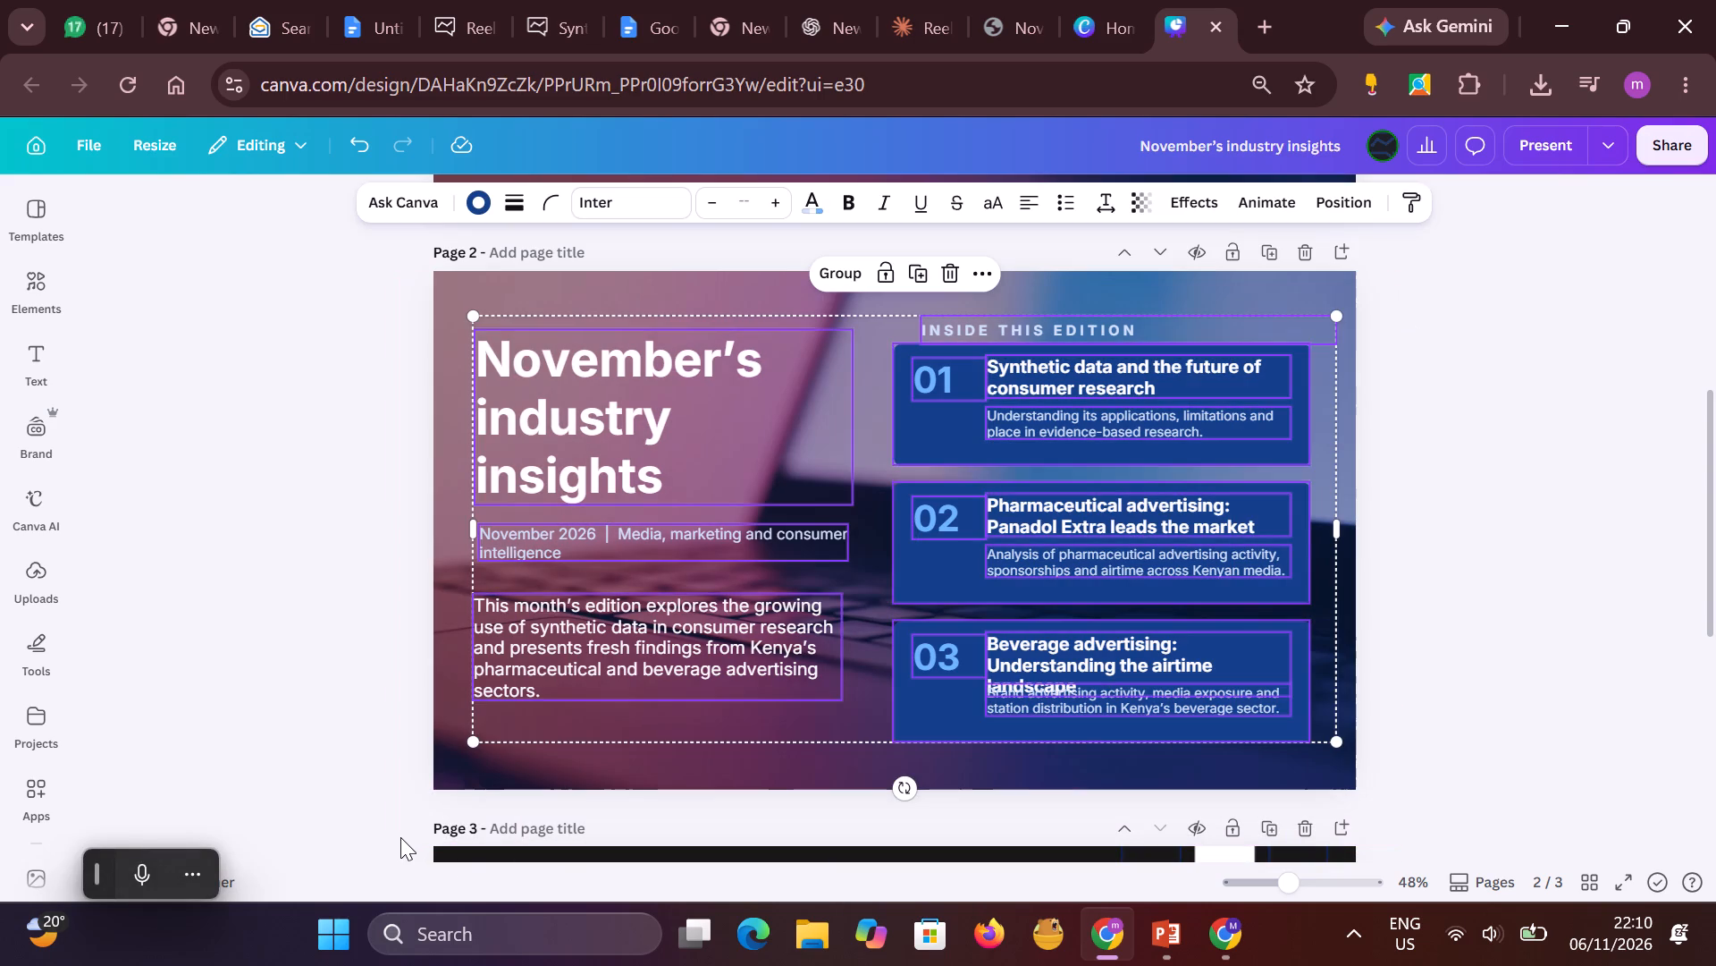
pyautogui.hotkey('ctrl', 'c')
pyautogui.scroll(-6, 450, 791)
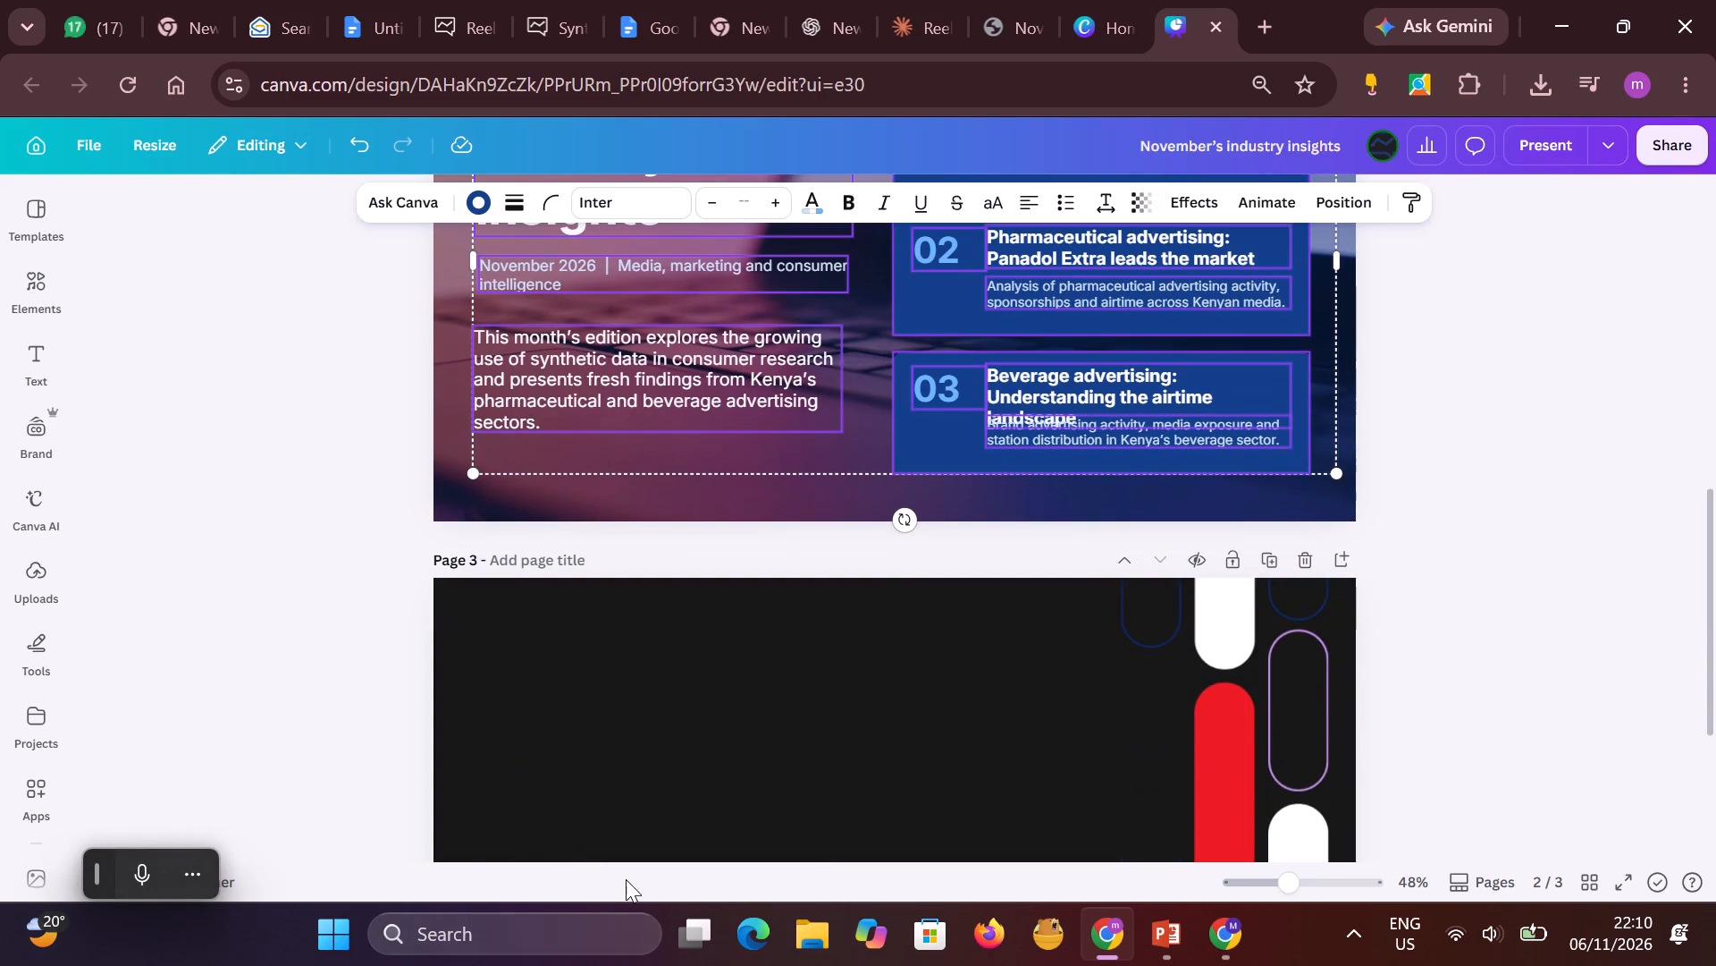
pyautogui.click(635, 792)
pyautogui.hotkey('ctrl', 'v')
# Scale the pasted text and cards on page 3 down together to about 1,523 by 751, placing them beside the red bar.
pyautogui.scroll(-3, 1577, 435)
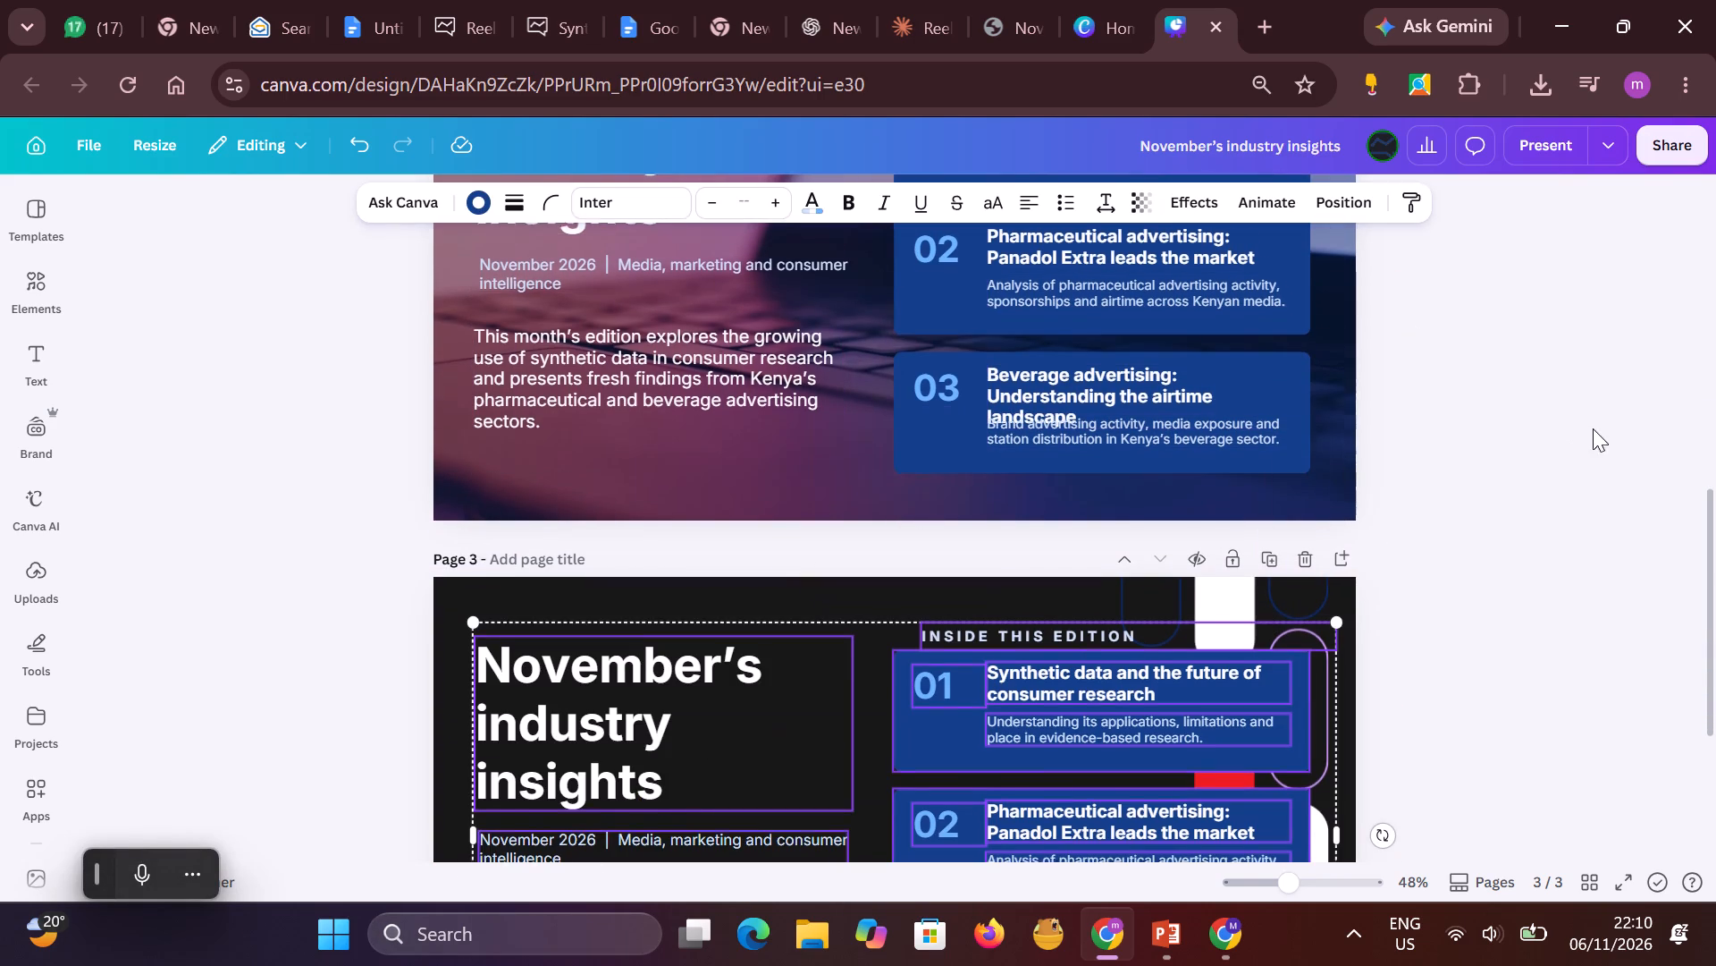
pyautogui.scroll(-2, 1593, 428)
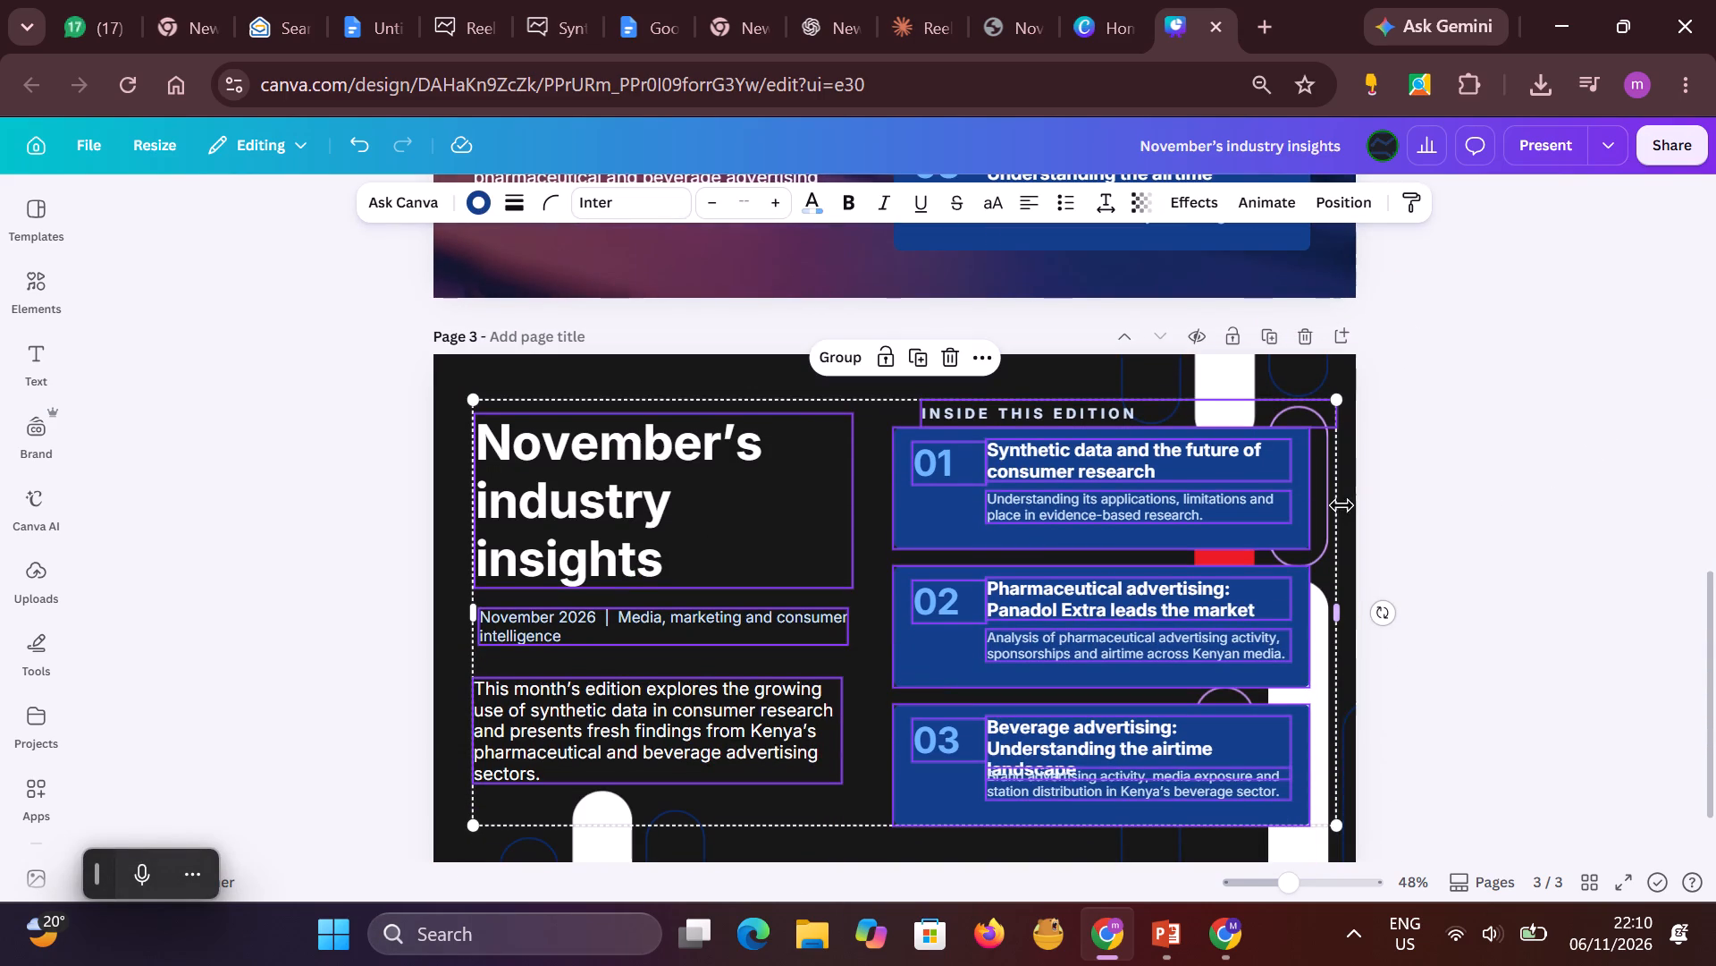
pyautogui.moveTo(1339, 404); pyautogui.dragTo(1334, 403)
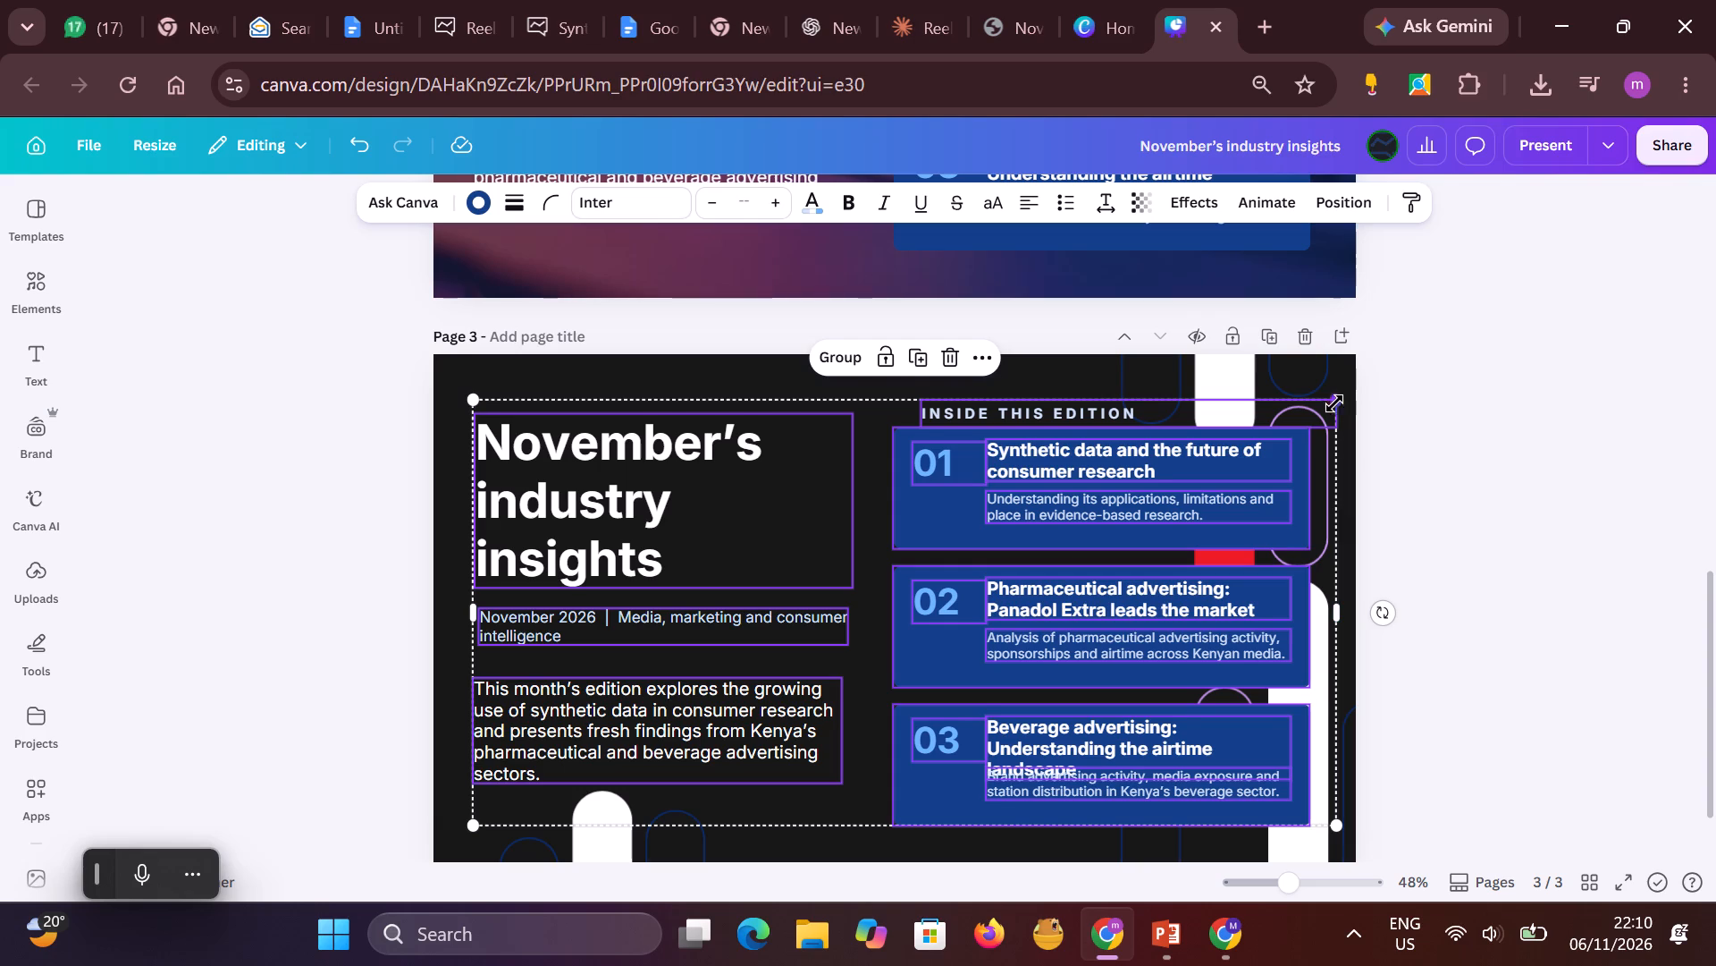
pyautogui.moveTo(1334, 403); pyautogui.dragTo(1261, 402)
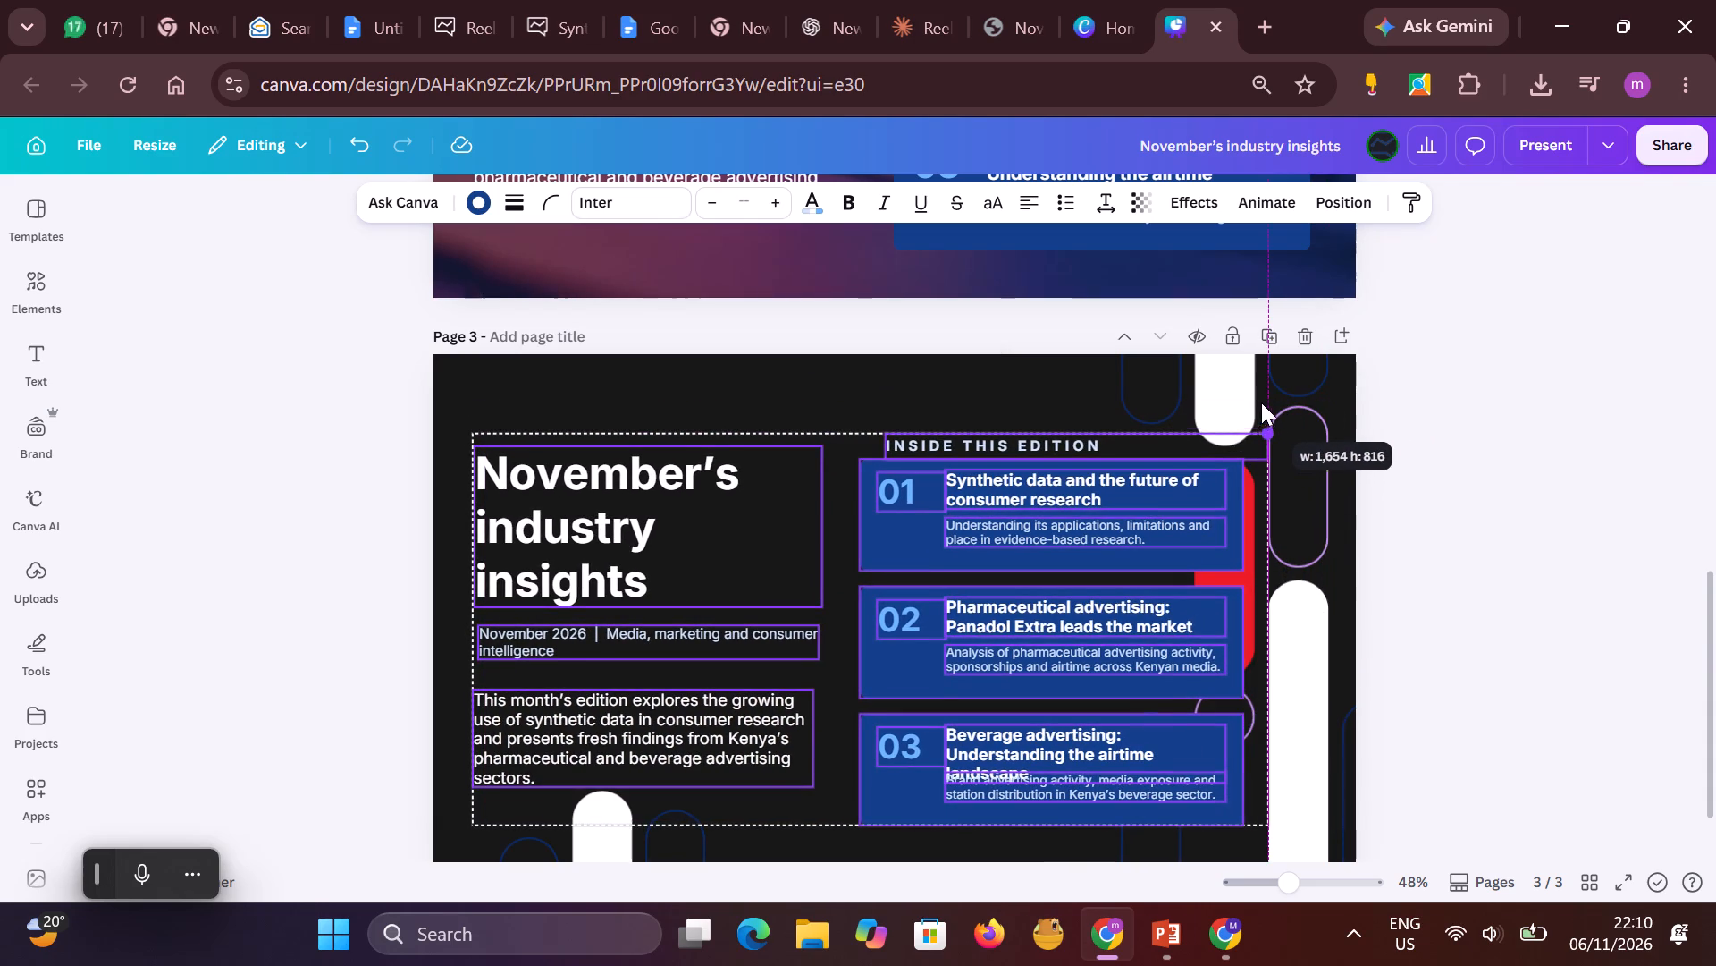
pyautogui.moveTo(1261, 402); pyautogui.dragTo(1157, 420)
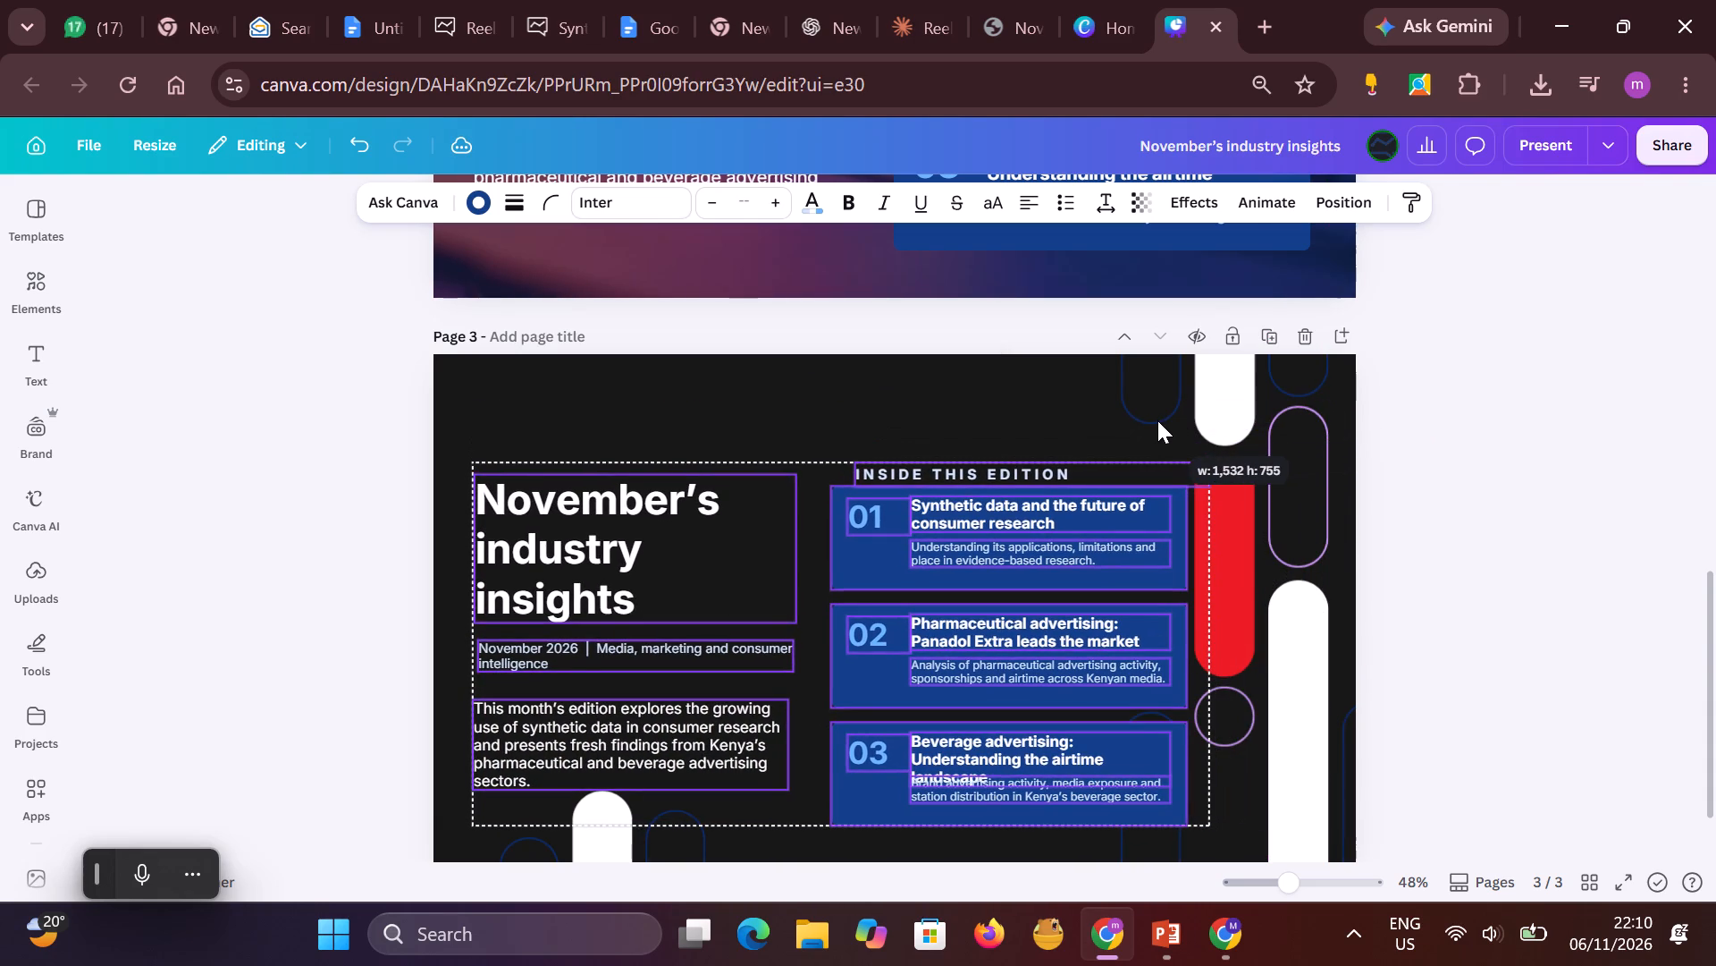
pyautogui.moveTo(1157, 420); pyautogui.dragTo(1126, 433)
pyautogui.moveTo(799, 542); pyautogui.dragTo(807, 502)
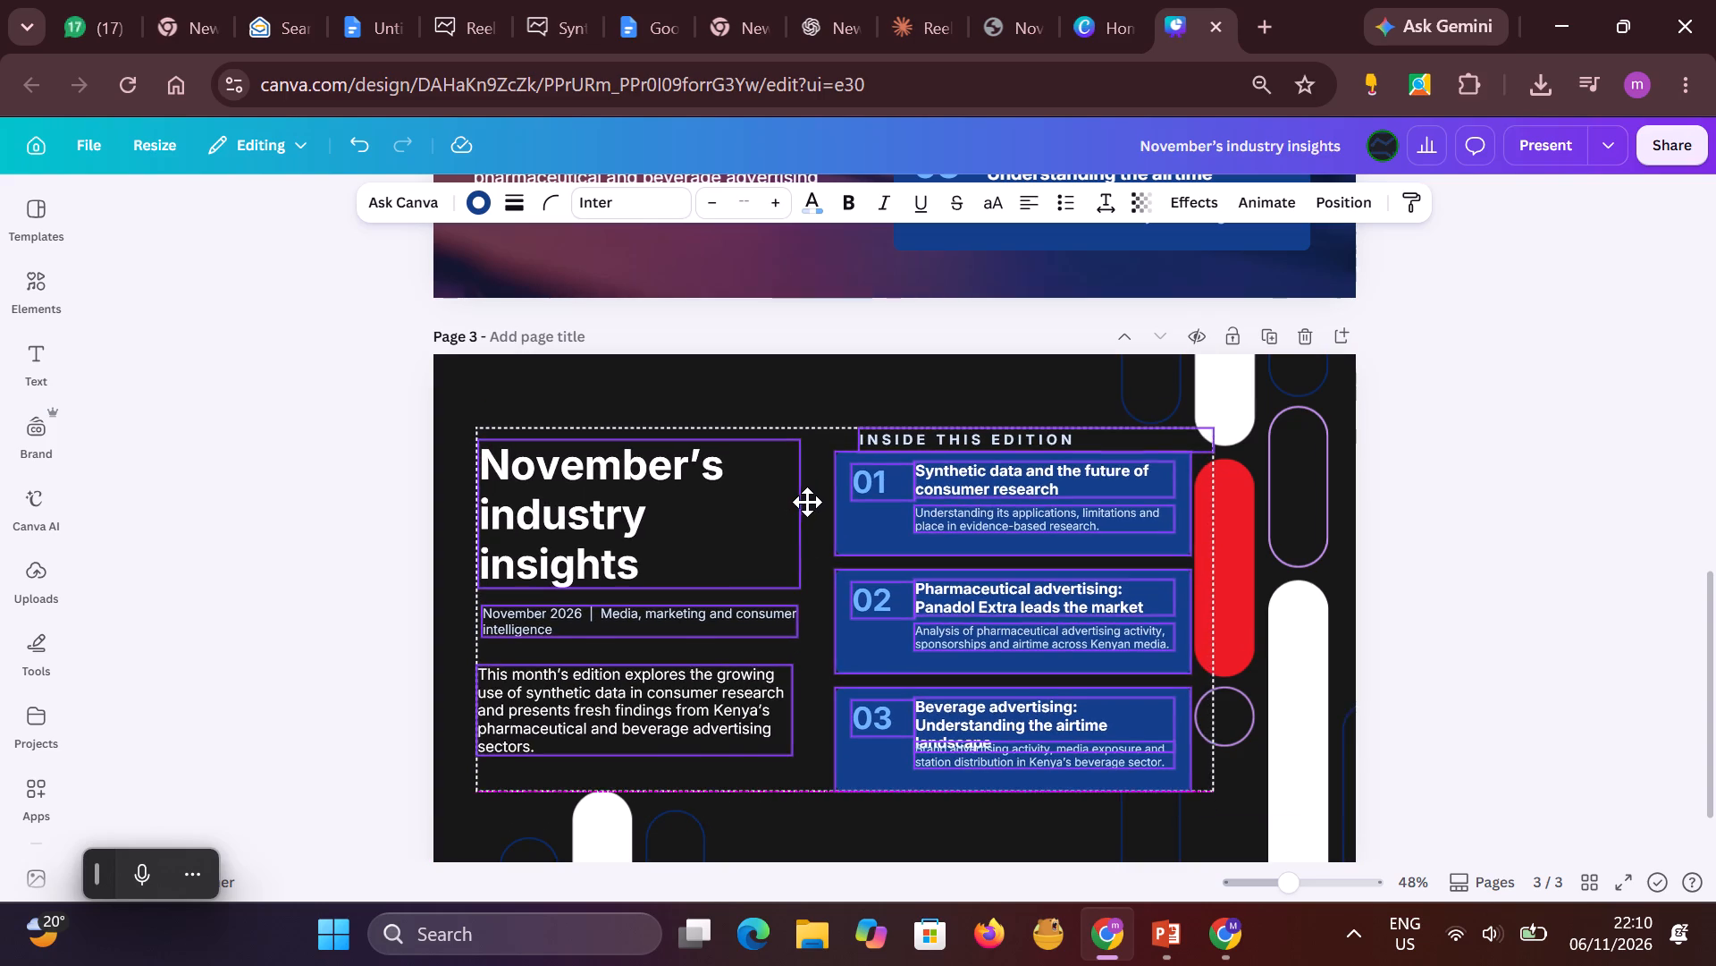
pyautogui.moveTo(807, 502); pyautogui.dragTo(806, 501)
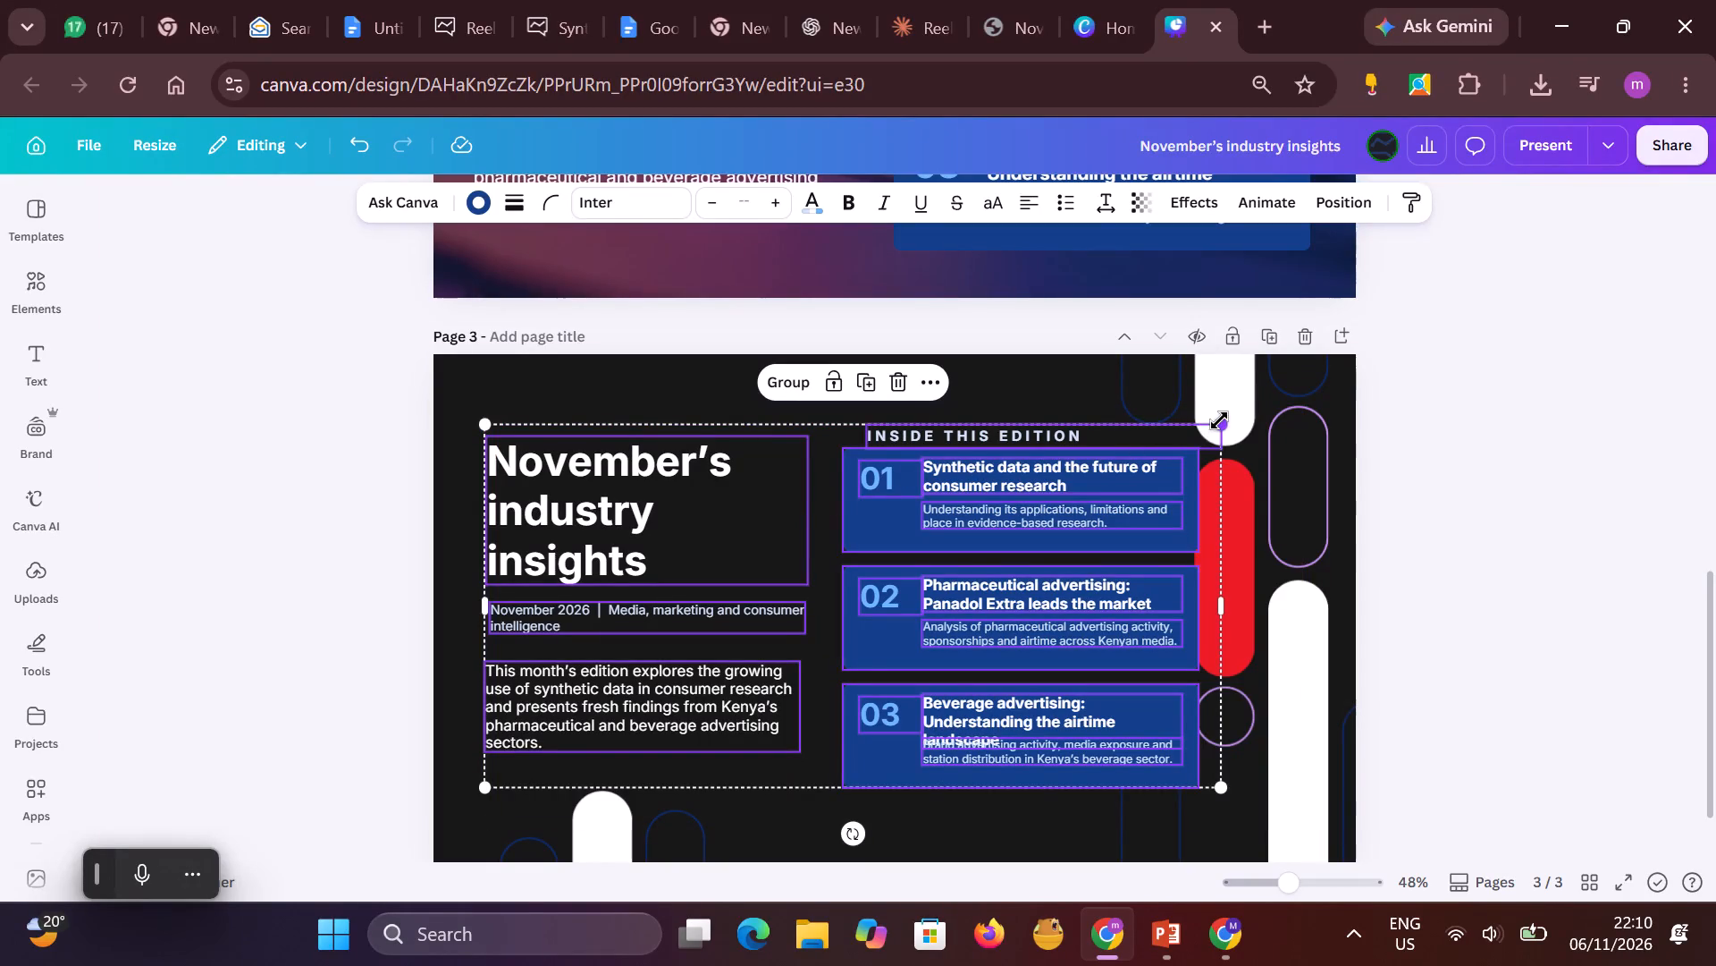
pyautogui.moveTo(1219, 420); pyautogui.dragTo(1138, 453)
pyautogui.moveTo(1219, 785); pyautogui.dragTo(1189, 759)
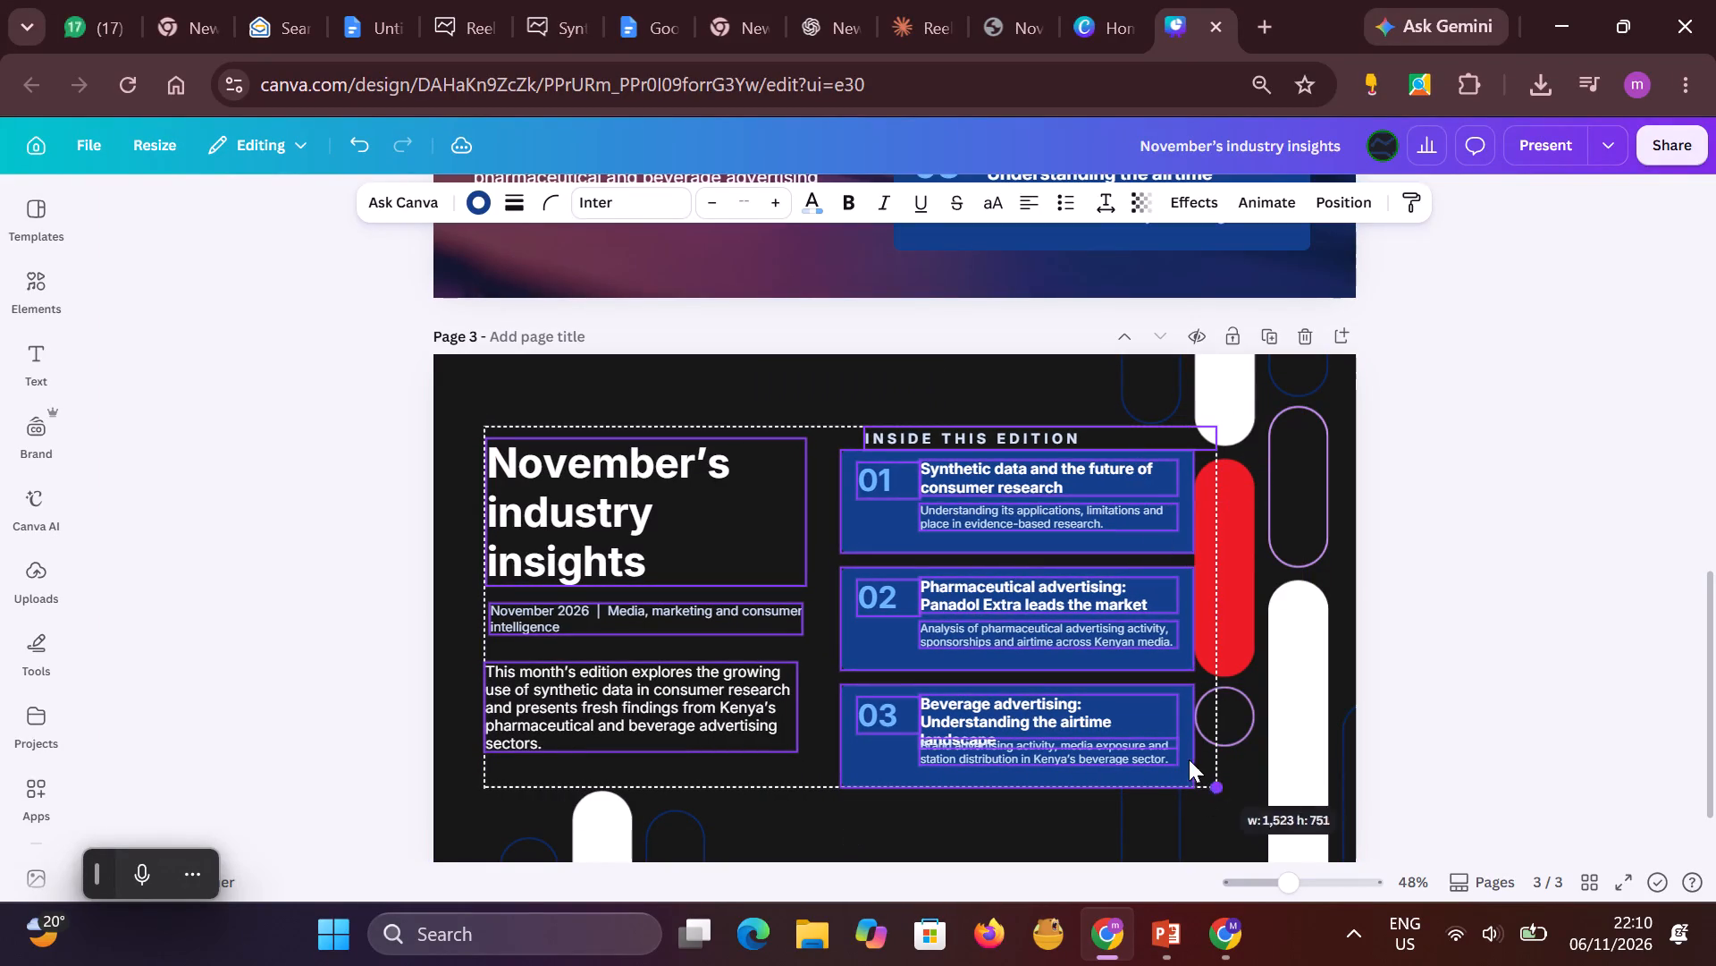
pyautogui.moveTo(1189, 759); pyautogui.dragTo(1105, 721)
pyautogui.click(1541, 577)
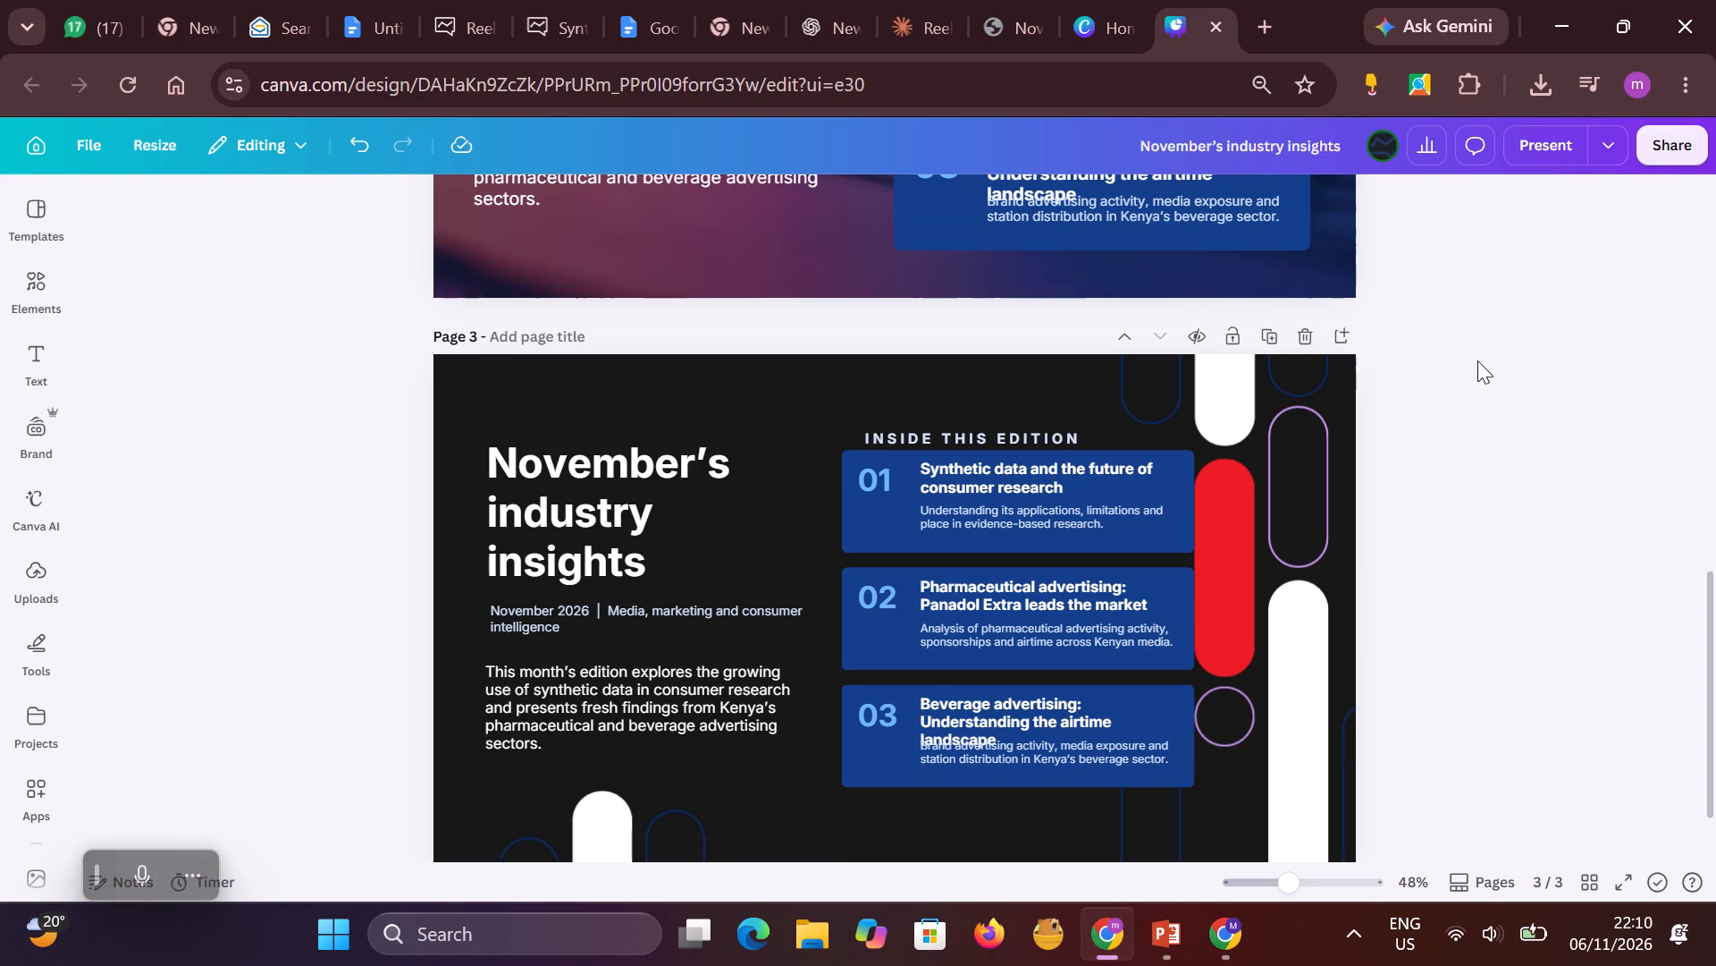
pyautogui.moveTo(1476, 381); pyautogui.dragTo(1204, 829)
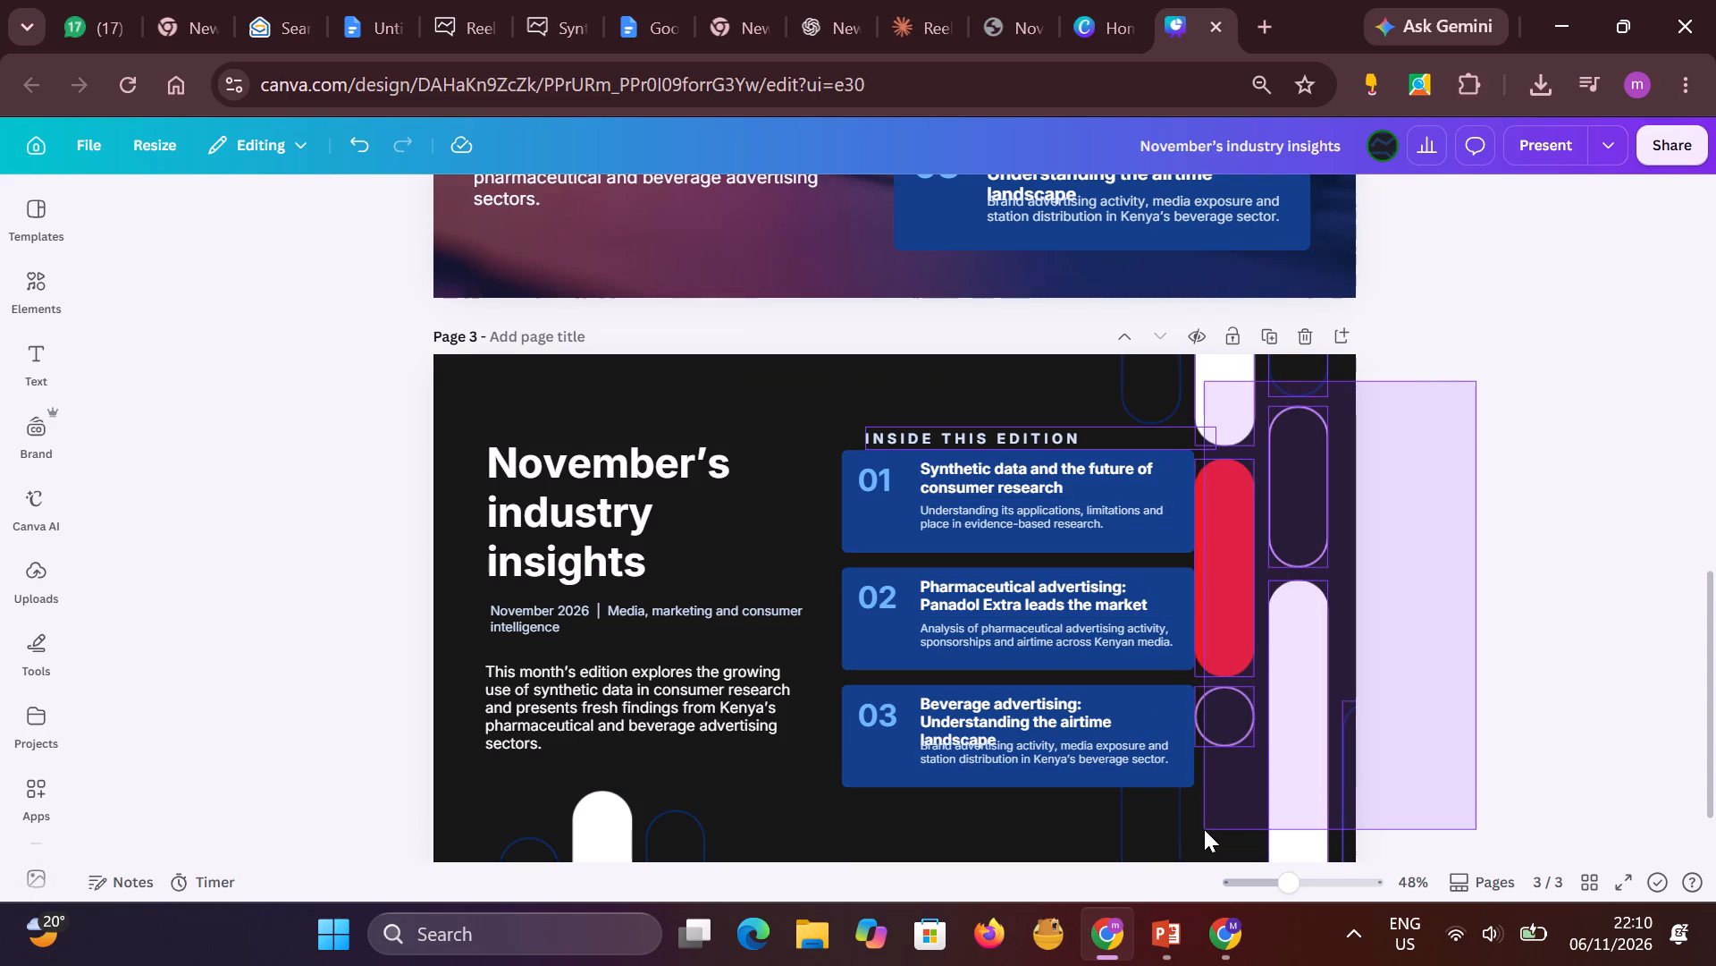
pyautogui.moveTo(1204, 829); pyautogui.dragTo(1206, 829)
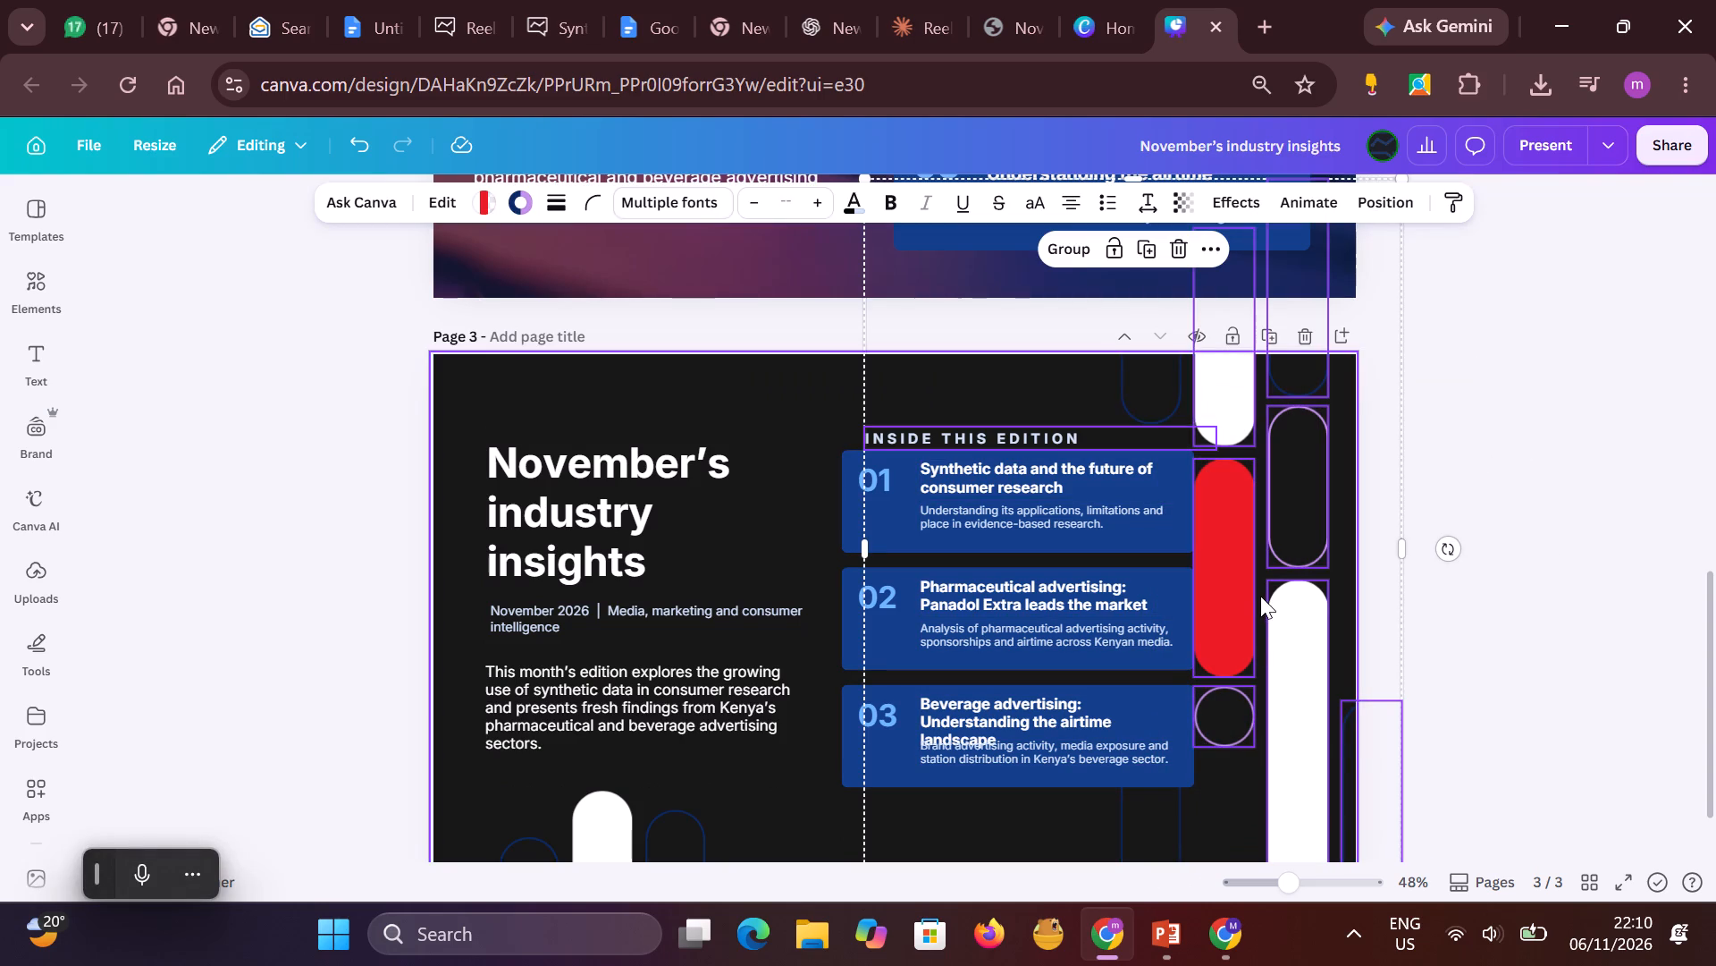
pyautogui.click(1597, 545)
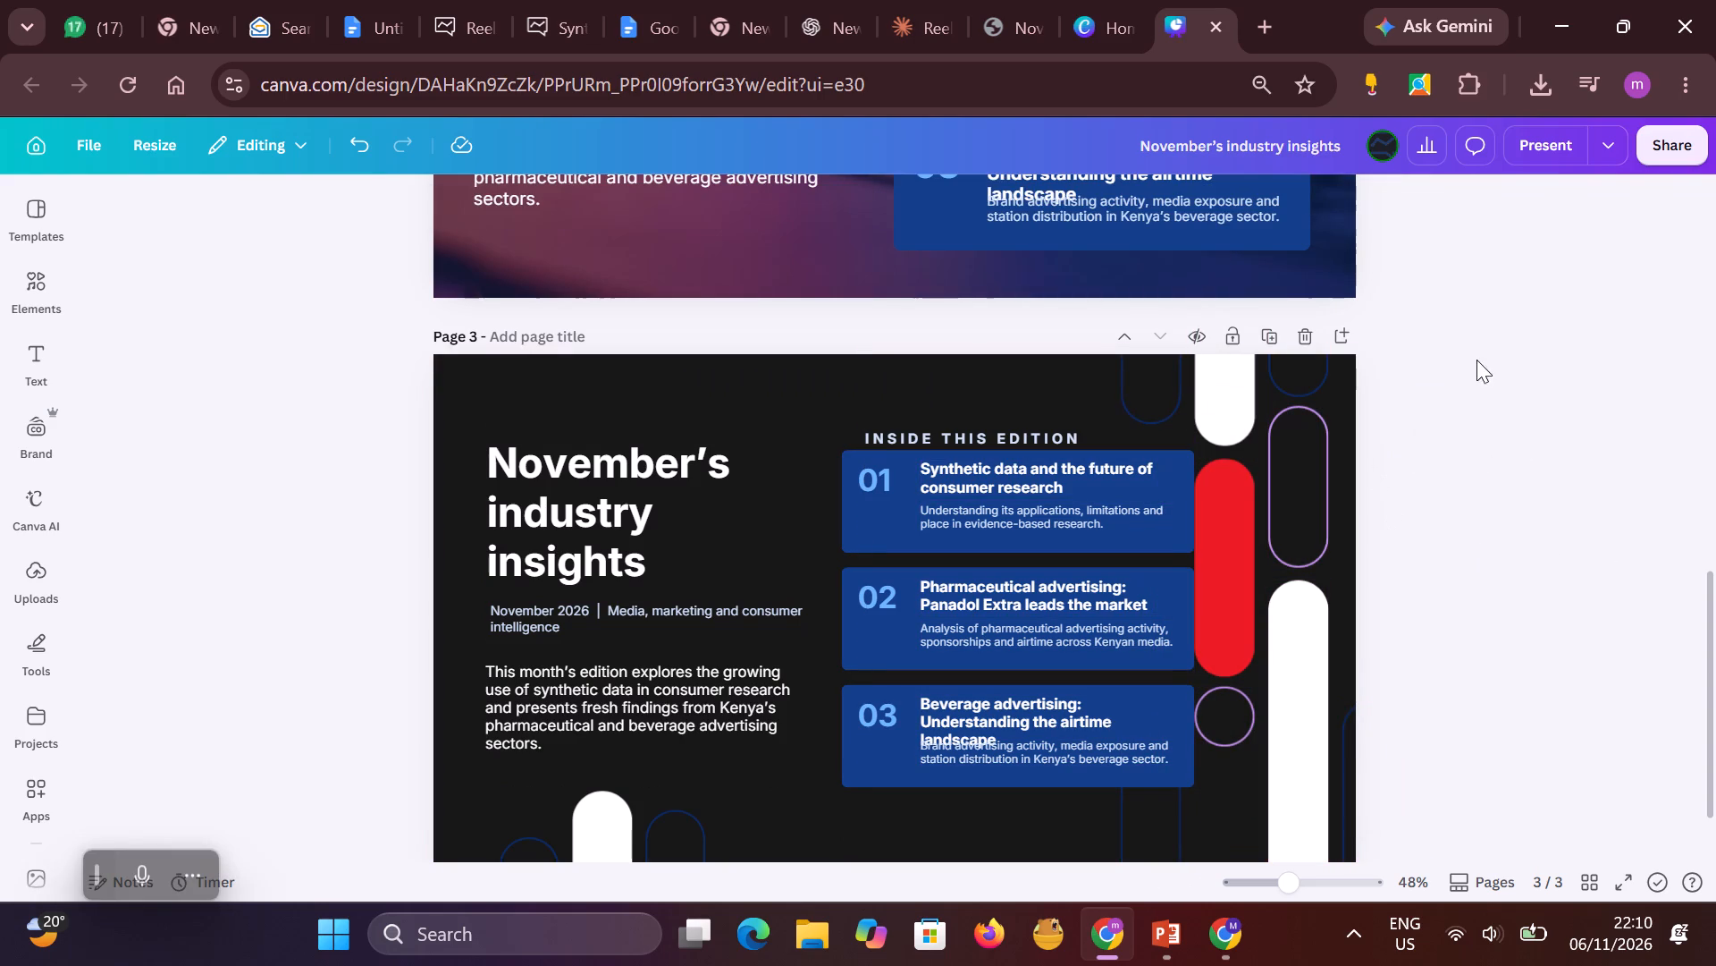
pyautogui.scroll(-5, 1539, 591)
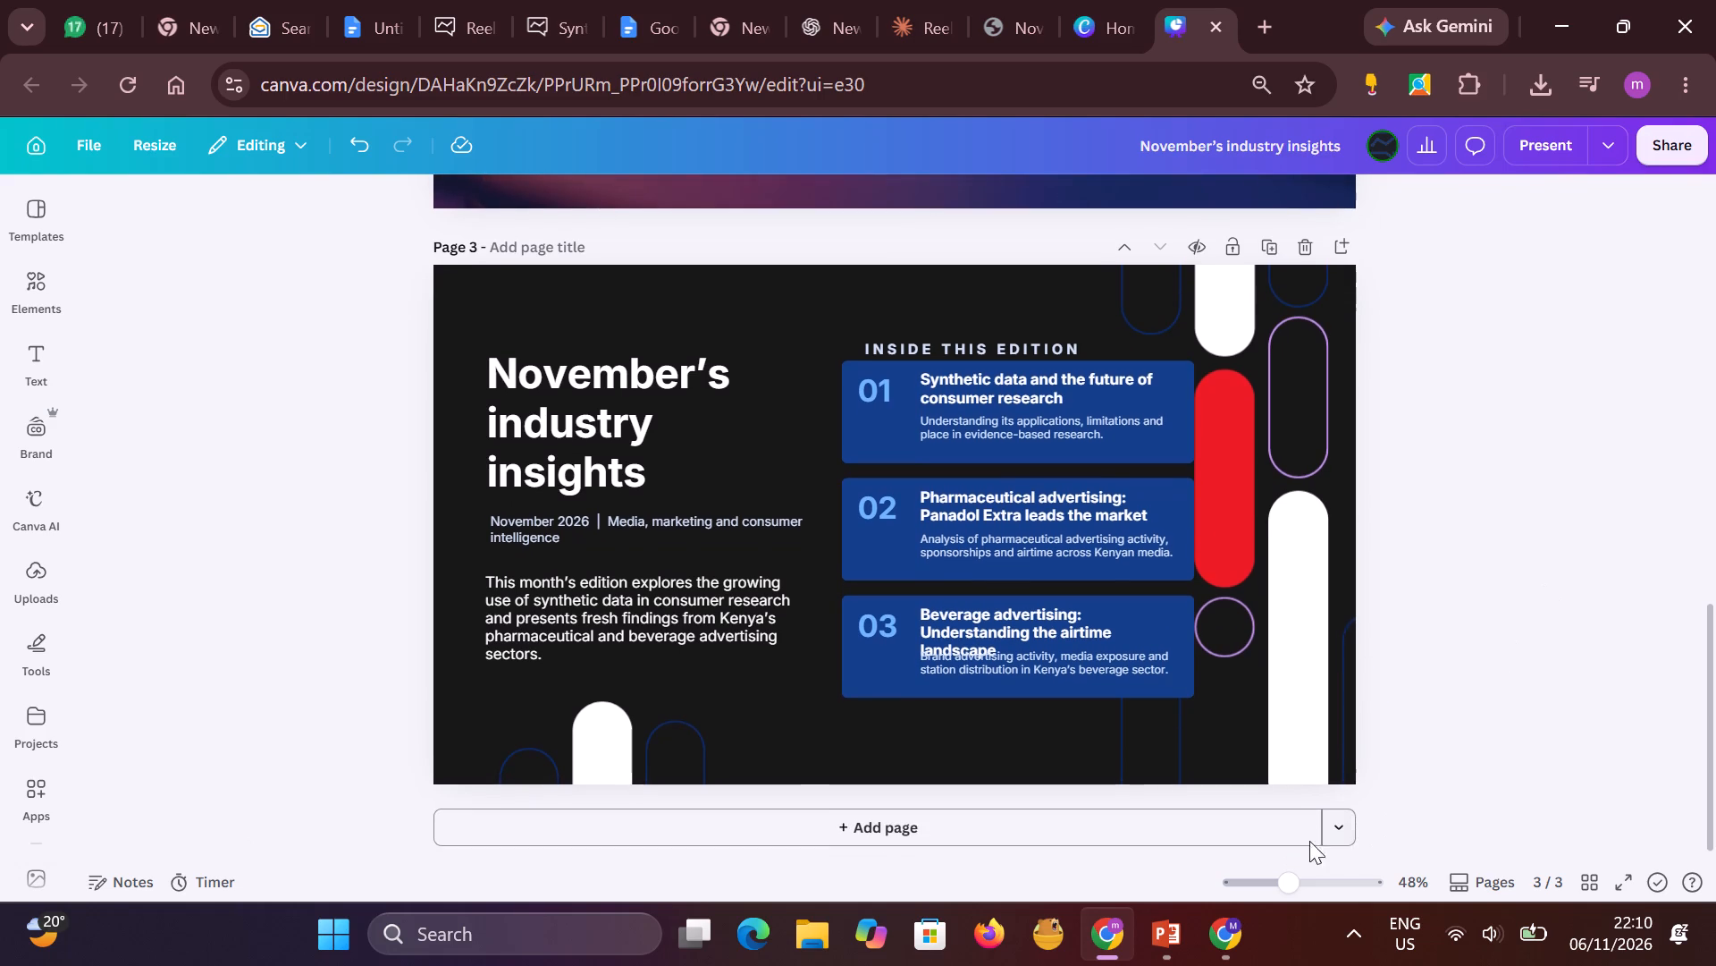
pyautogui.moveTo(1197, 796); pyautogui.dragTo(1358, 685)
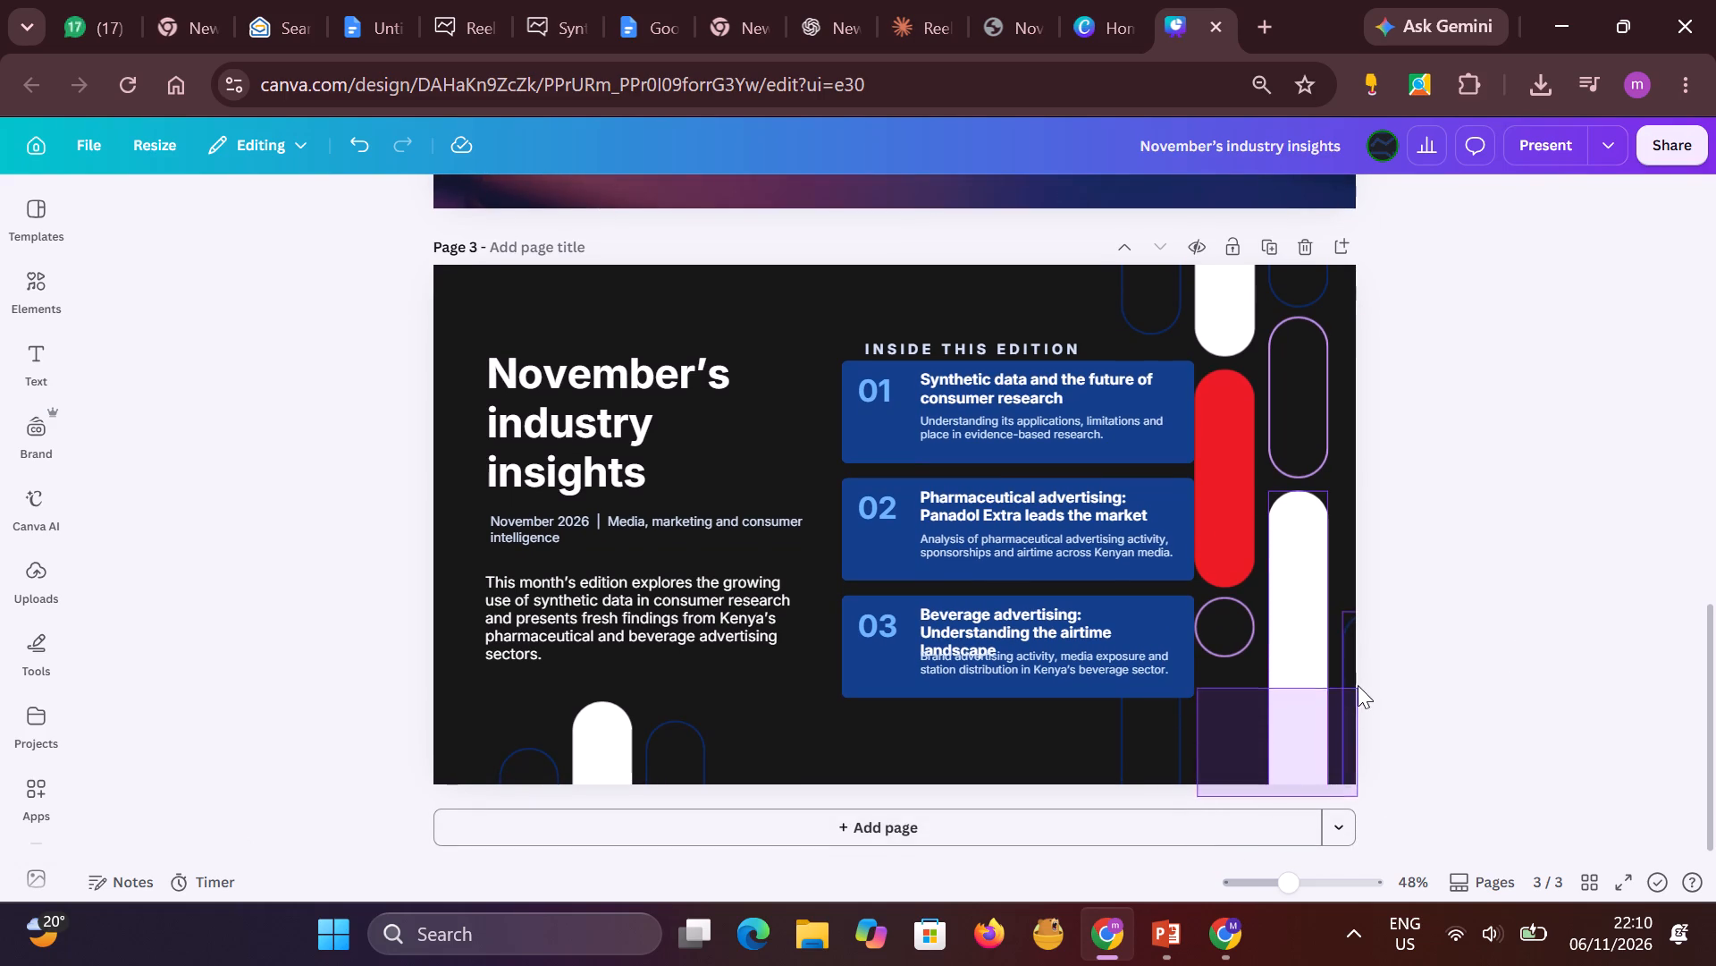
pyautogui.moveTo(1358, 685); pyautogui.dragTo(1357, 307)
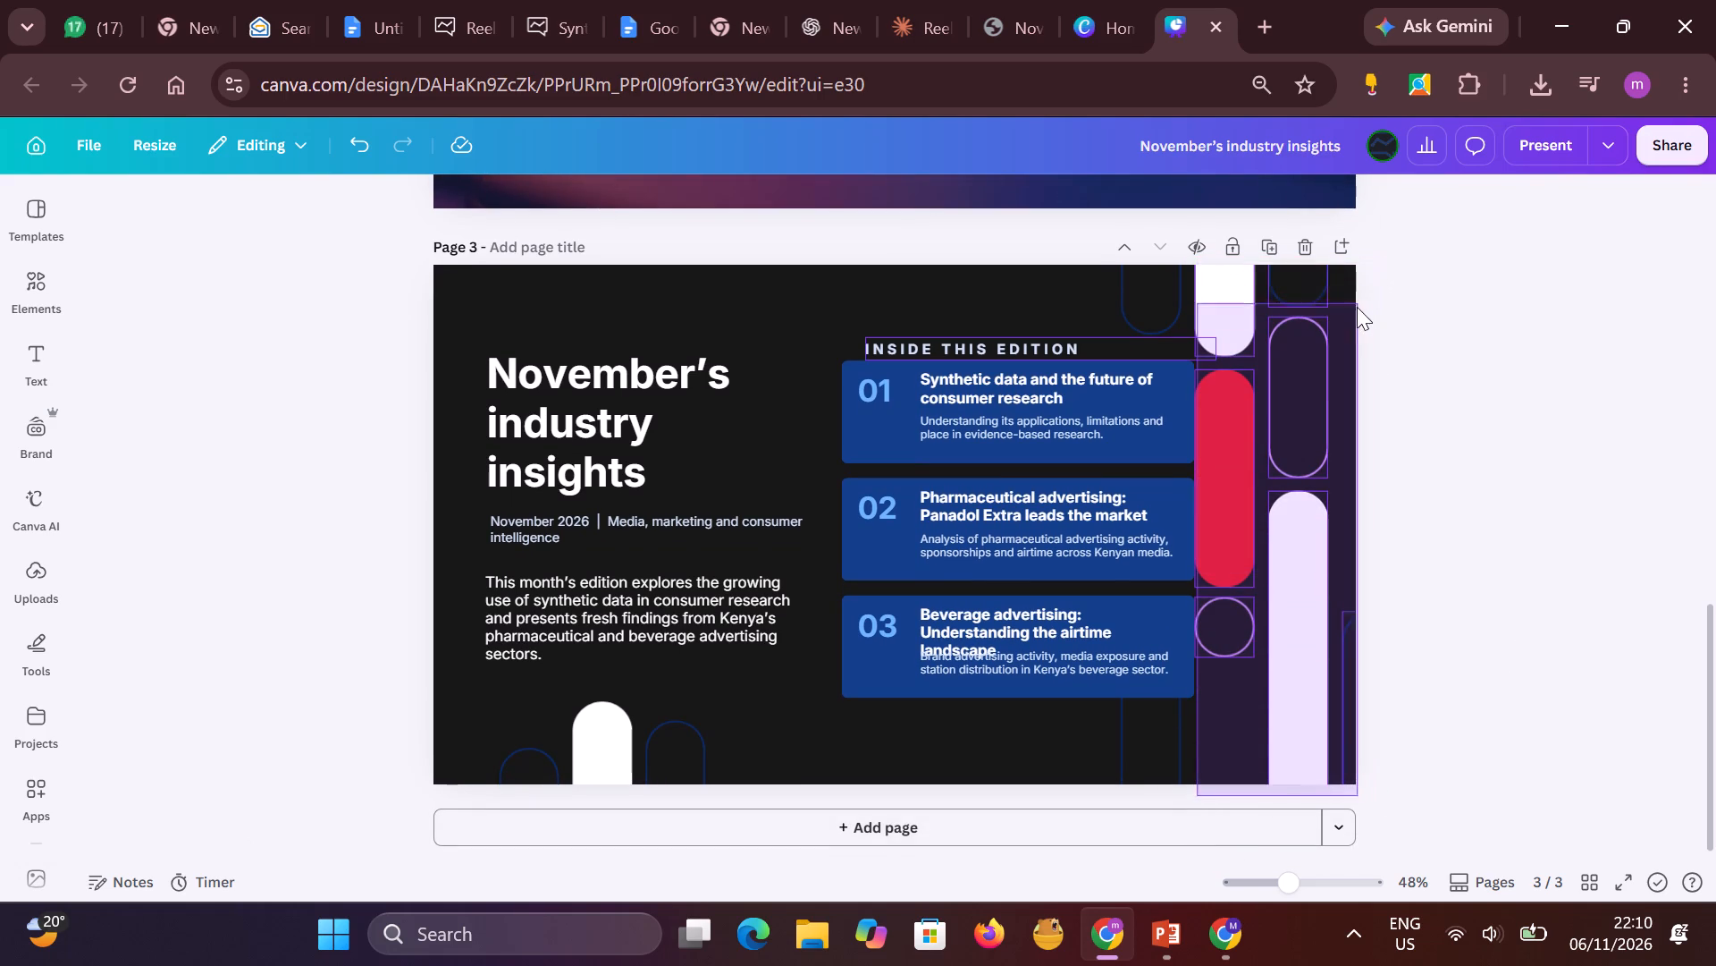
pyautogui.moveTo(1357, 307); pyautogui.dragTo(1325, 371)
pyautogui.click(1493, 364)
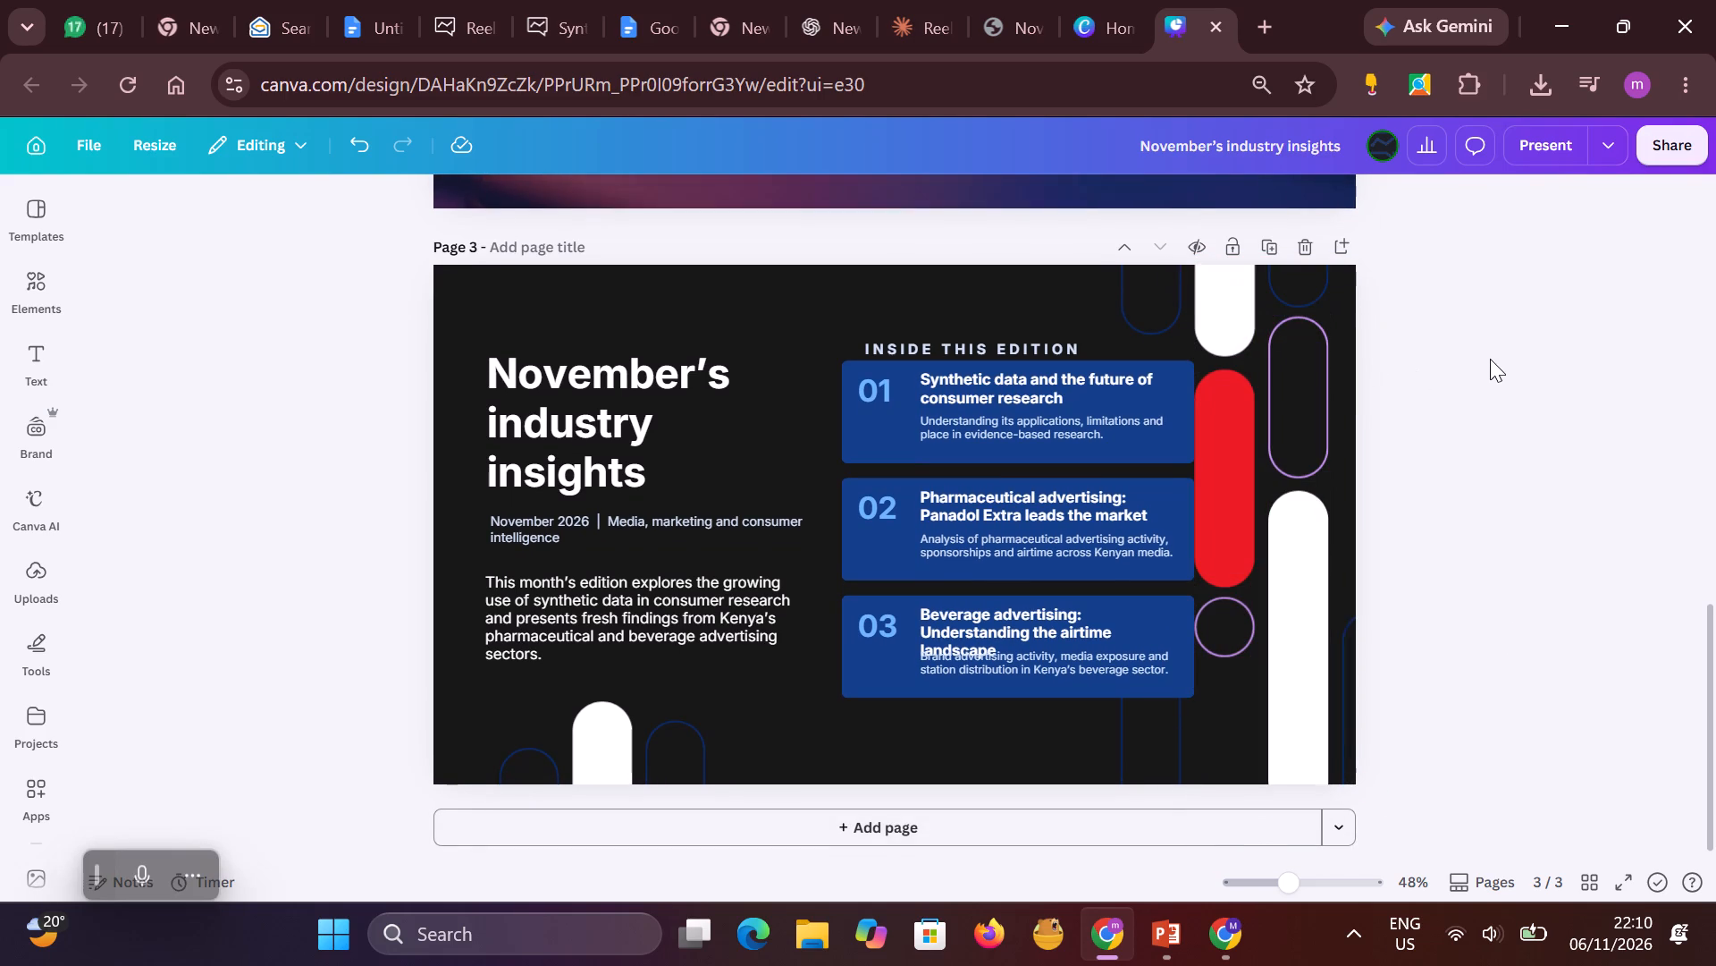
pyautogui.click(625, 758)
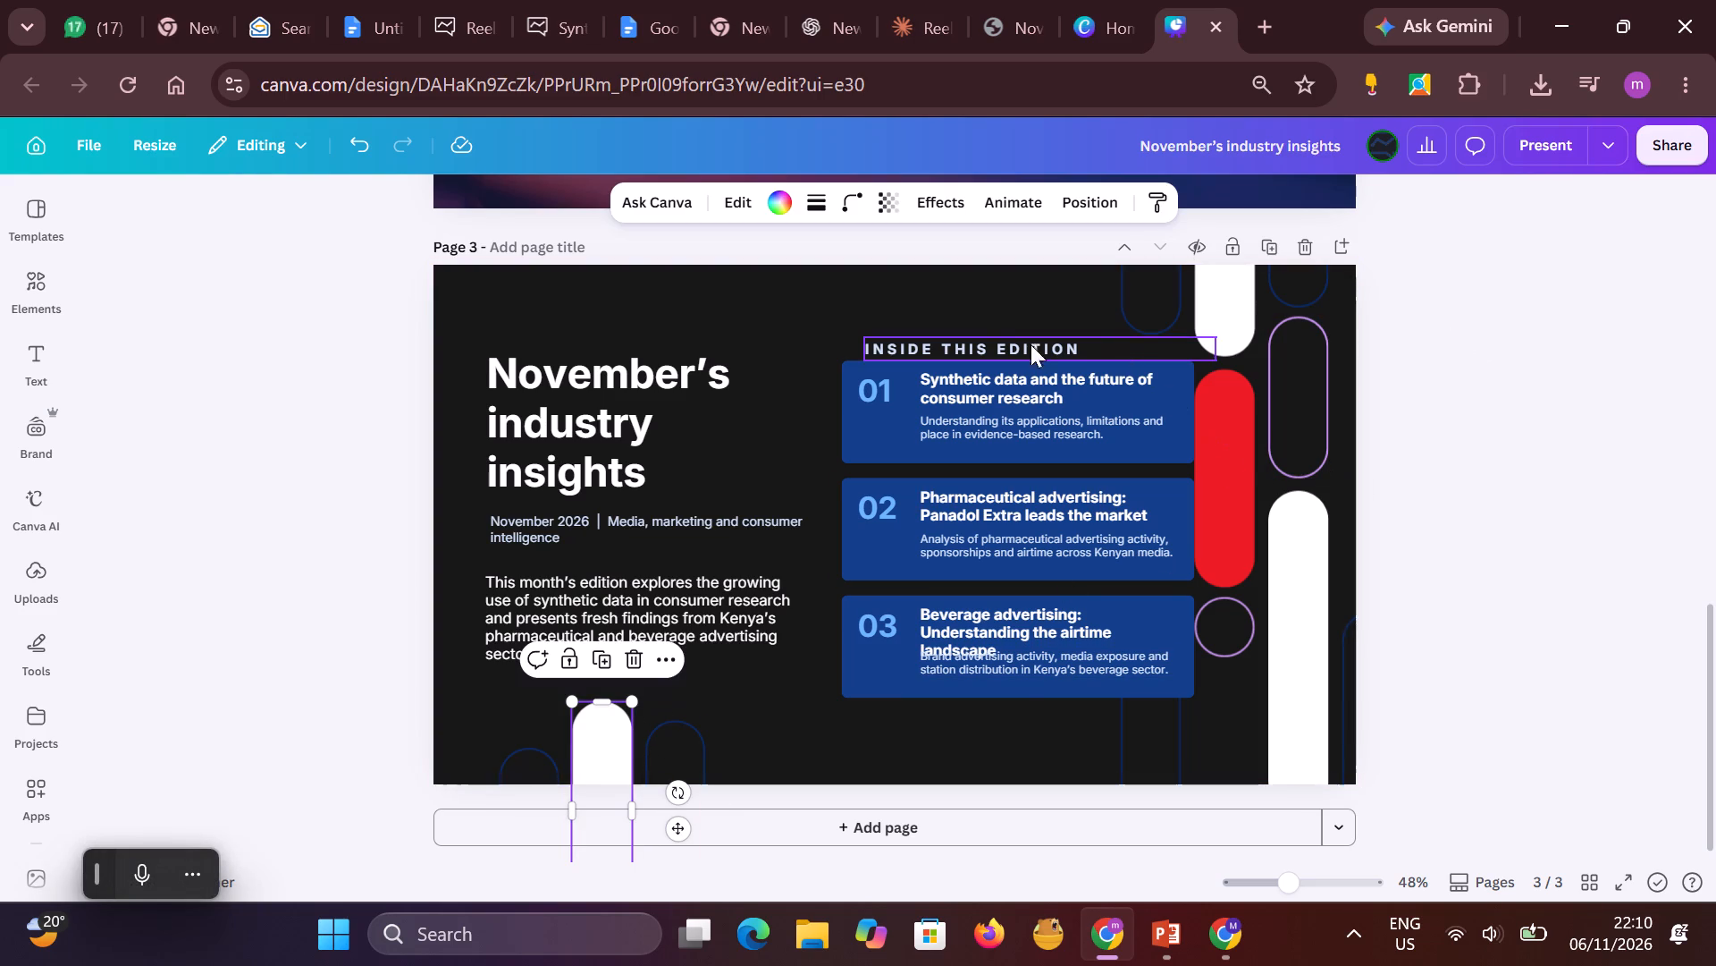
# Move page 3's text and cards clear of the right-side rounded bars, and shift those bars together slightly further past the right edge.
pyautogui.moveTo(433, 343); pyautogui.dragTo(1093, 693)
pyautogui.moveTo(1059, 561); pyautogui.dragTo(825, 547)
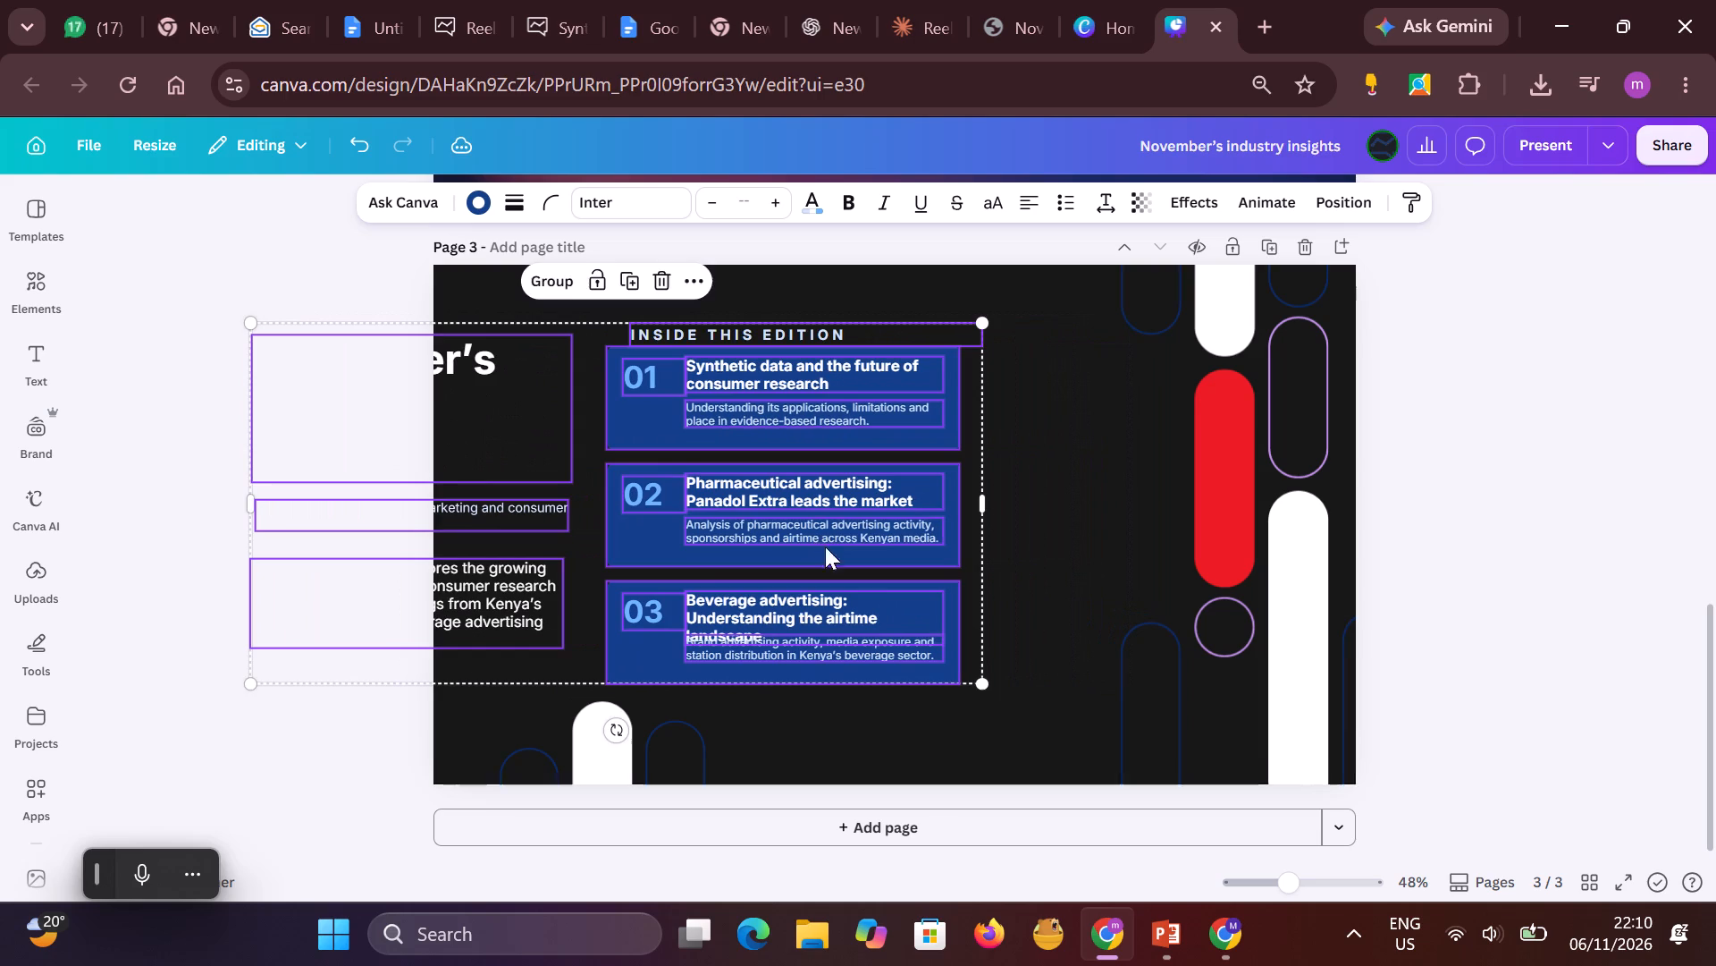
pyautogui.moveTo(1065, 276); pyautogui.dragTo(1375, 852)
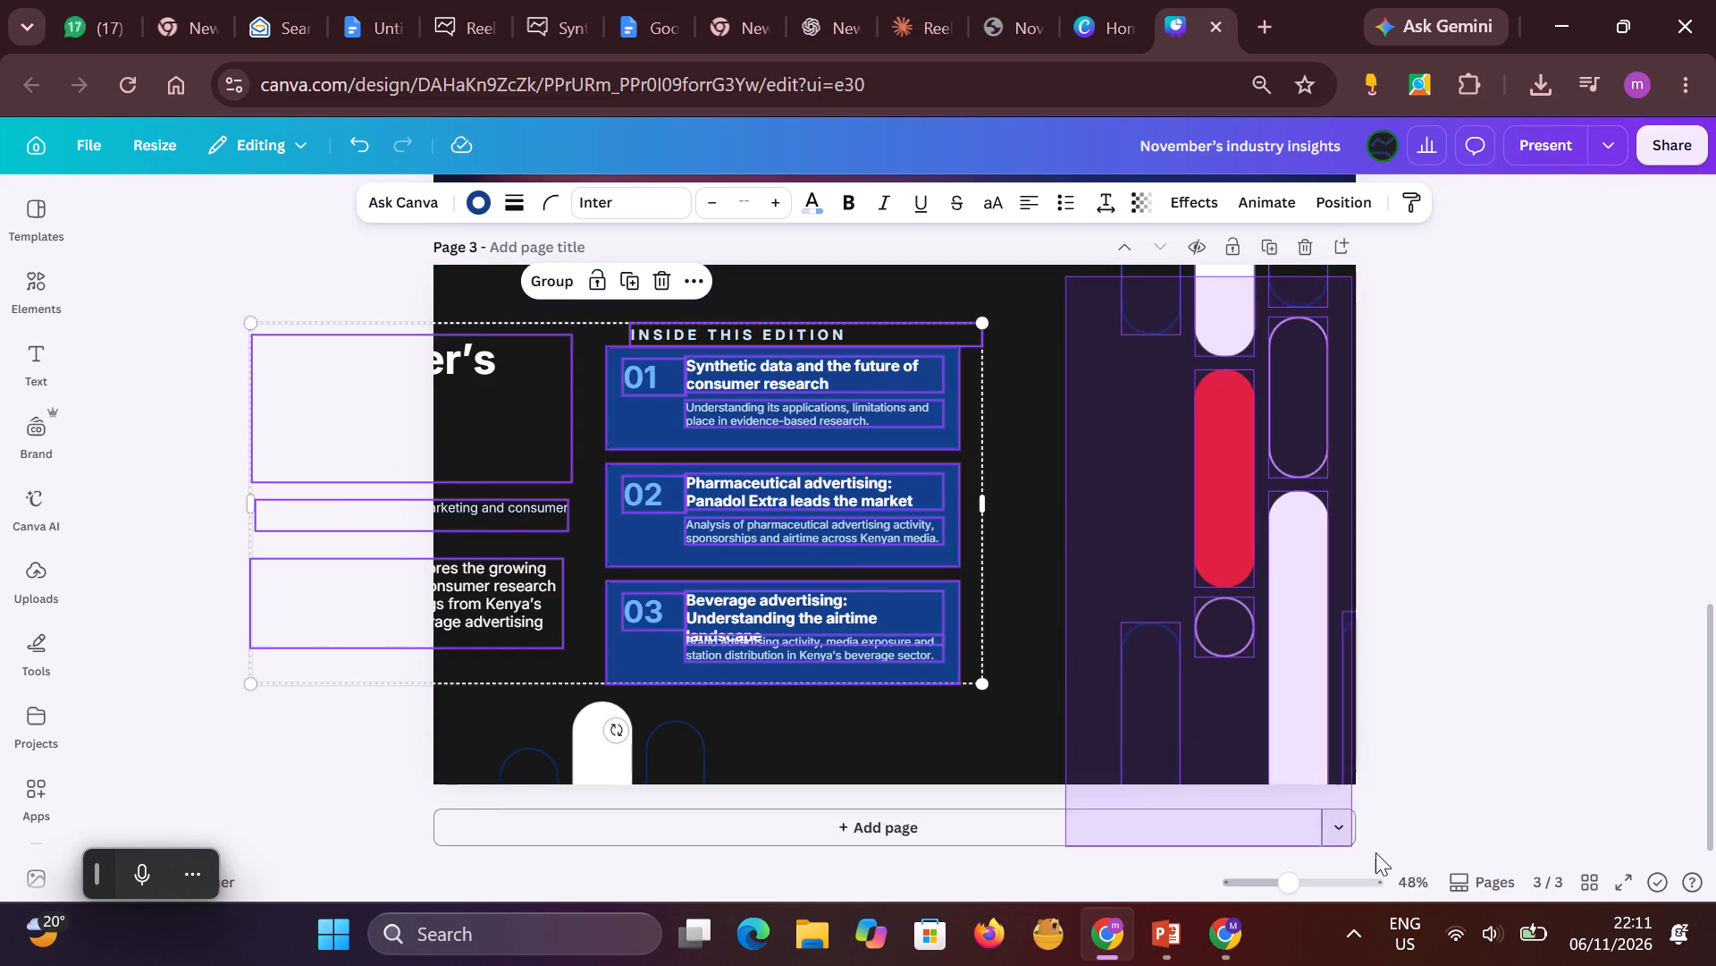
pyautogui.moveTo(1375, 852); pyautogui.dragTo(1378, 852)
pyautogui.moveTo(1227, 650); pyautogui.dragTo(1257, 657)
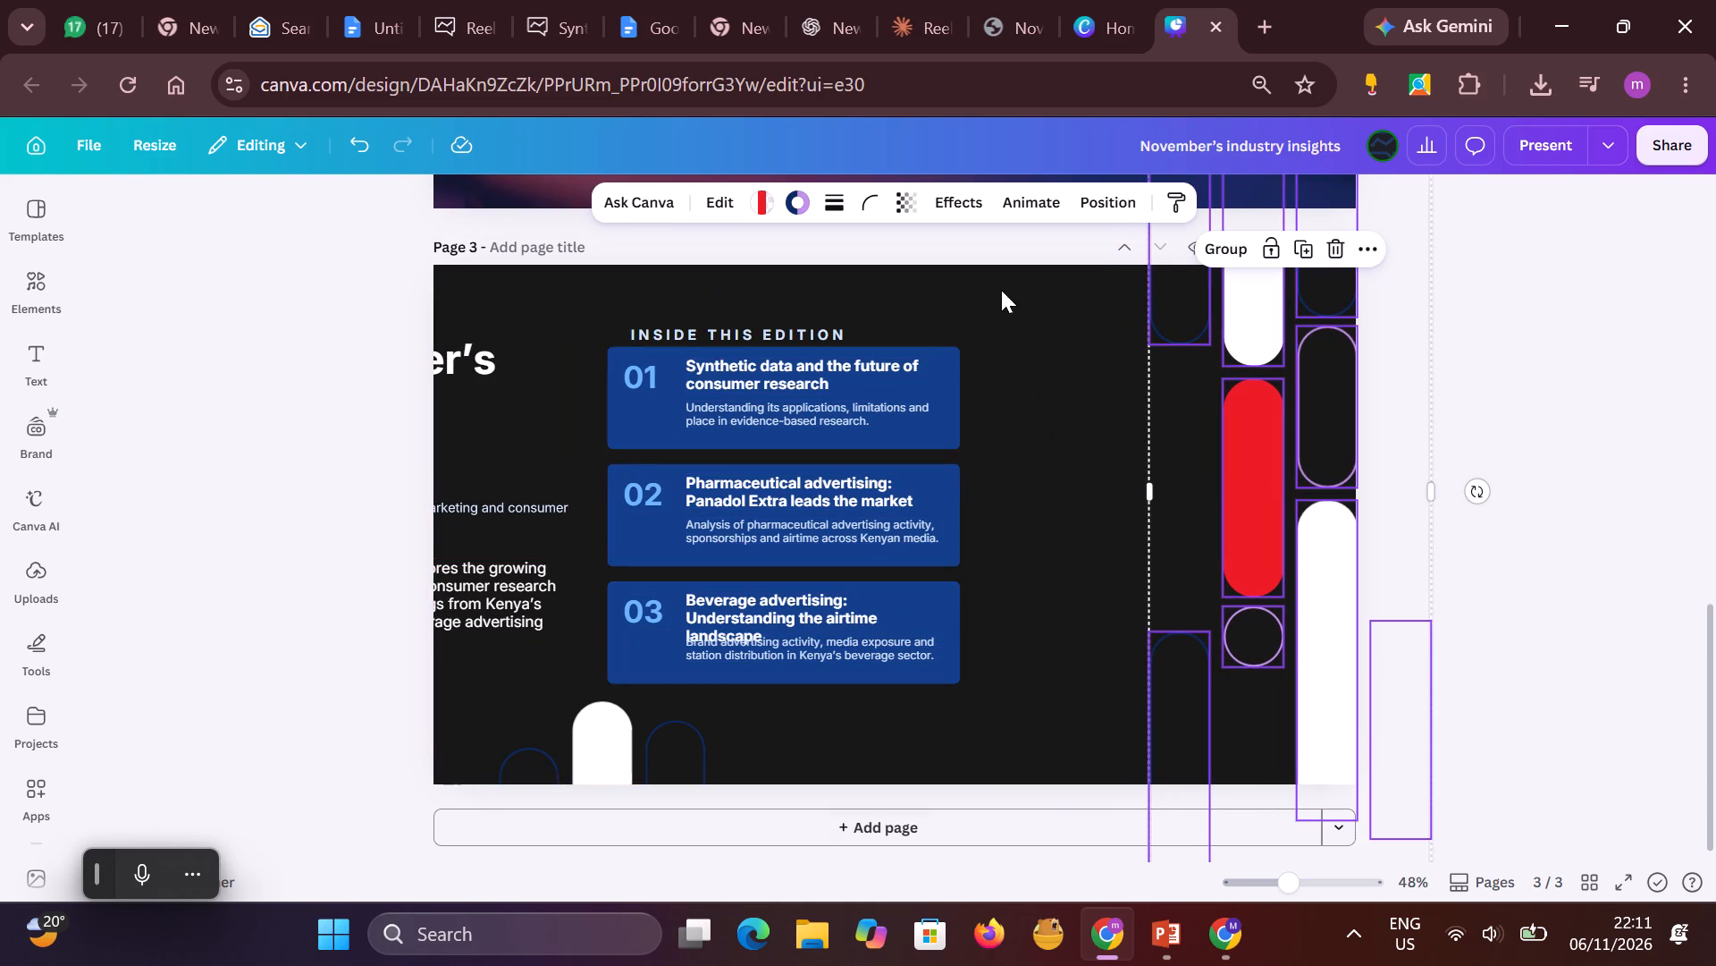
# Move the newsletter text and cards back onto page 3, between its left margin and the red bar, above the bottom white bar.
pyautogui.moveTo(1001, 284); pyautogui.dragTo(290, 702)
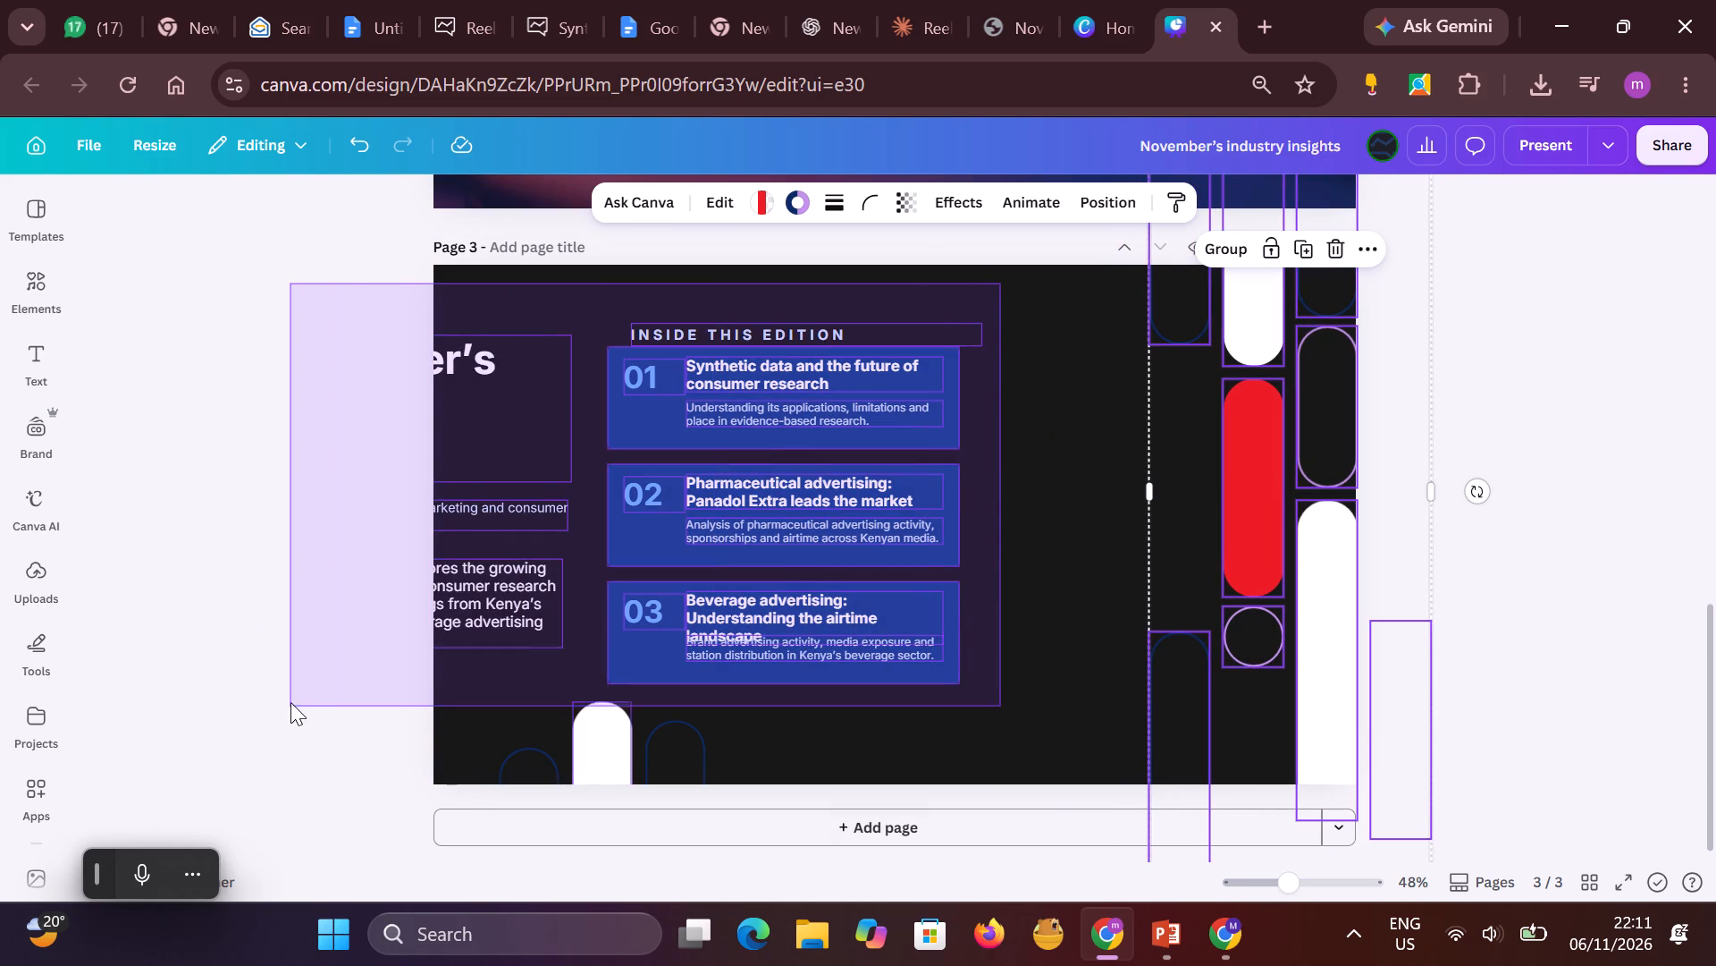
pyautogui.moveTo(290, 702); pyautogui.dragTo(291, 694)
pyautogui.moveTo(429, 606); pyautogui.dragTo(597, 605)
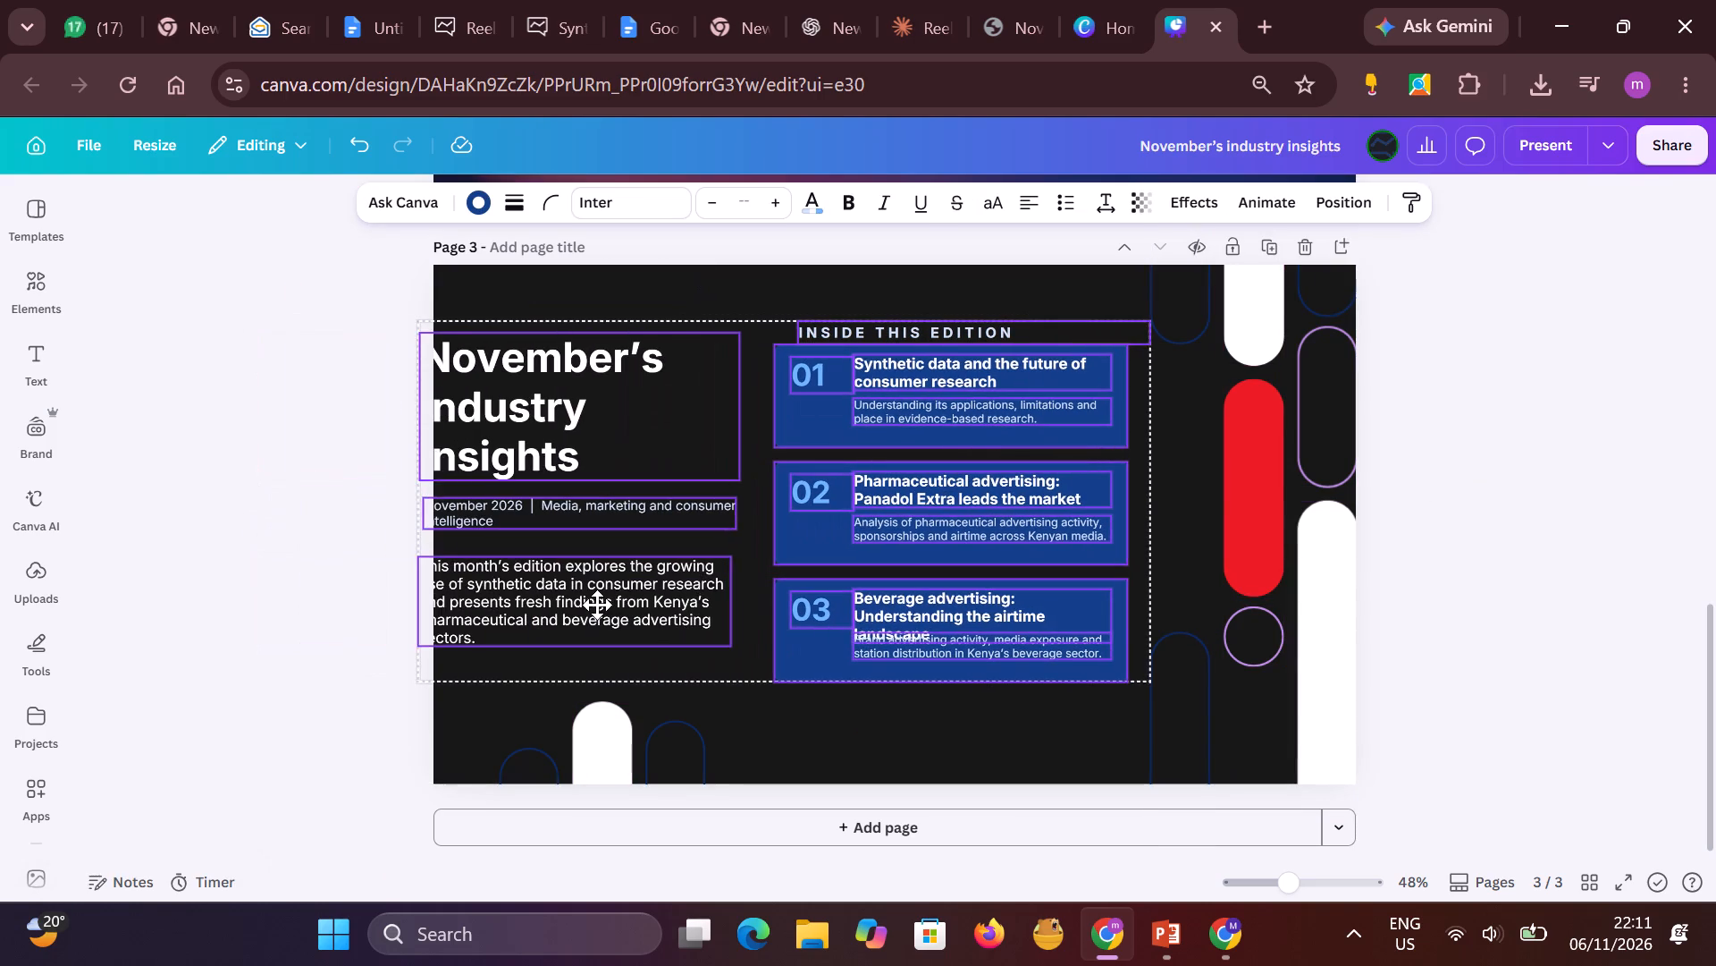
pyautogui.moveTo(597, 605); pyautogui.dragTo(636, 605)
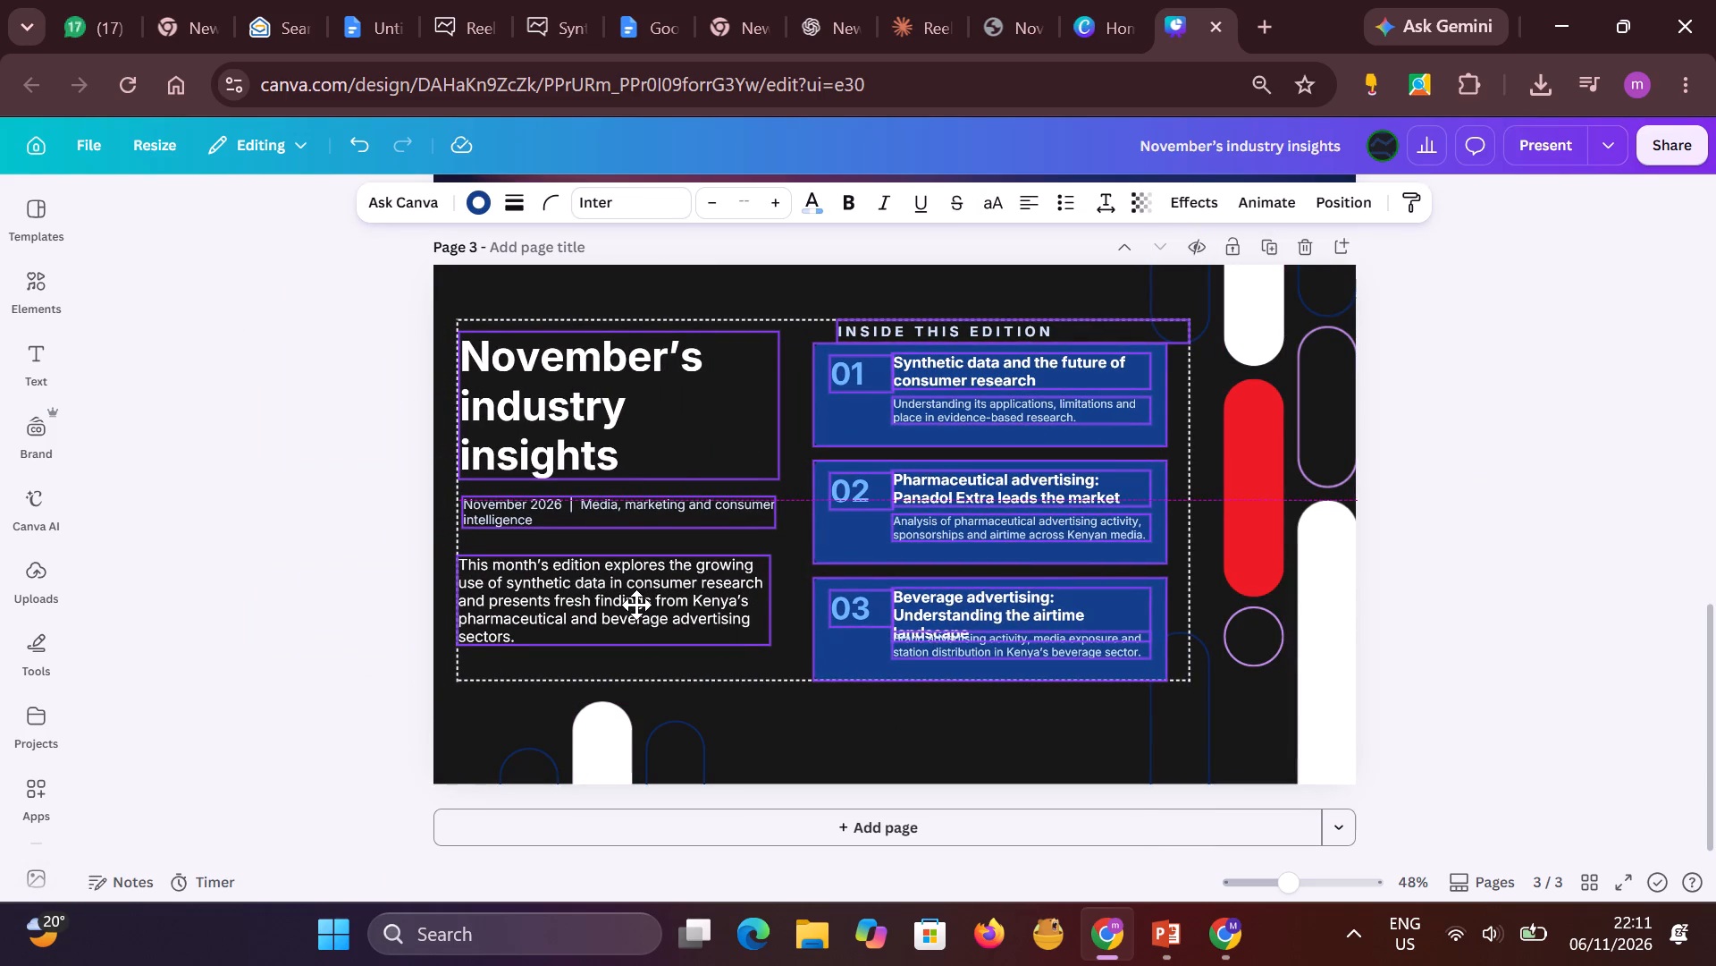
pyautogui.moveTo(636, 605); pyautogui.dragTo(667, 618)
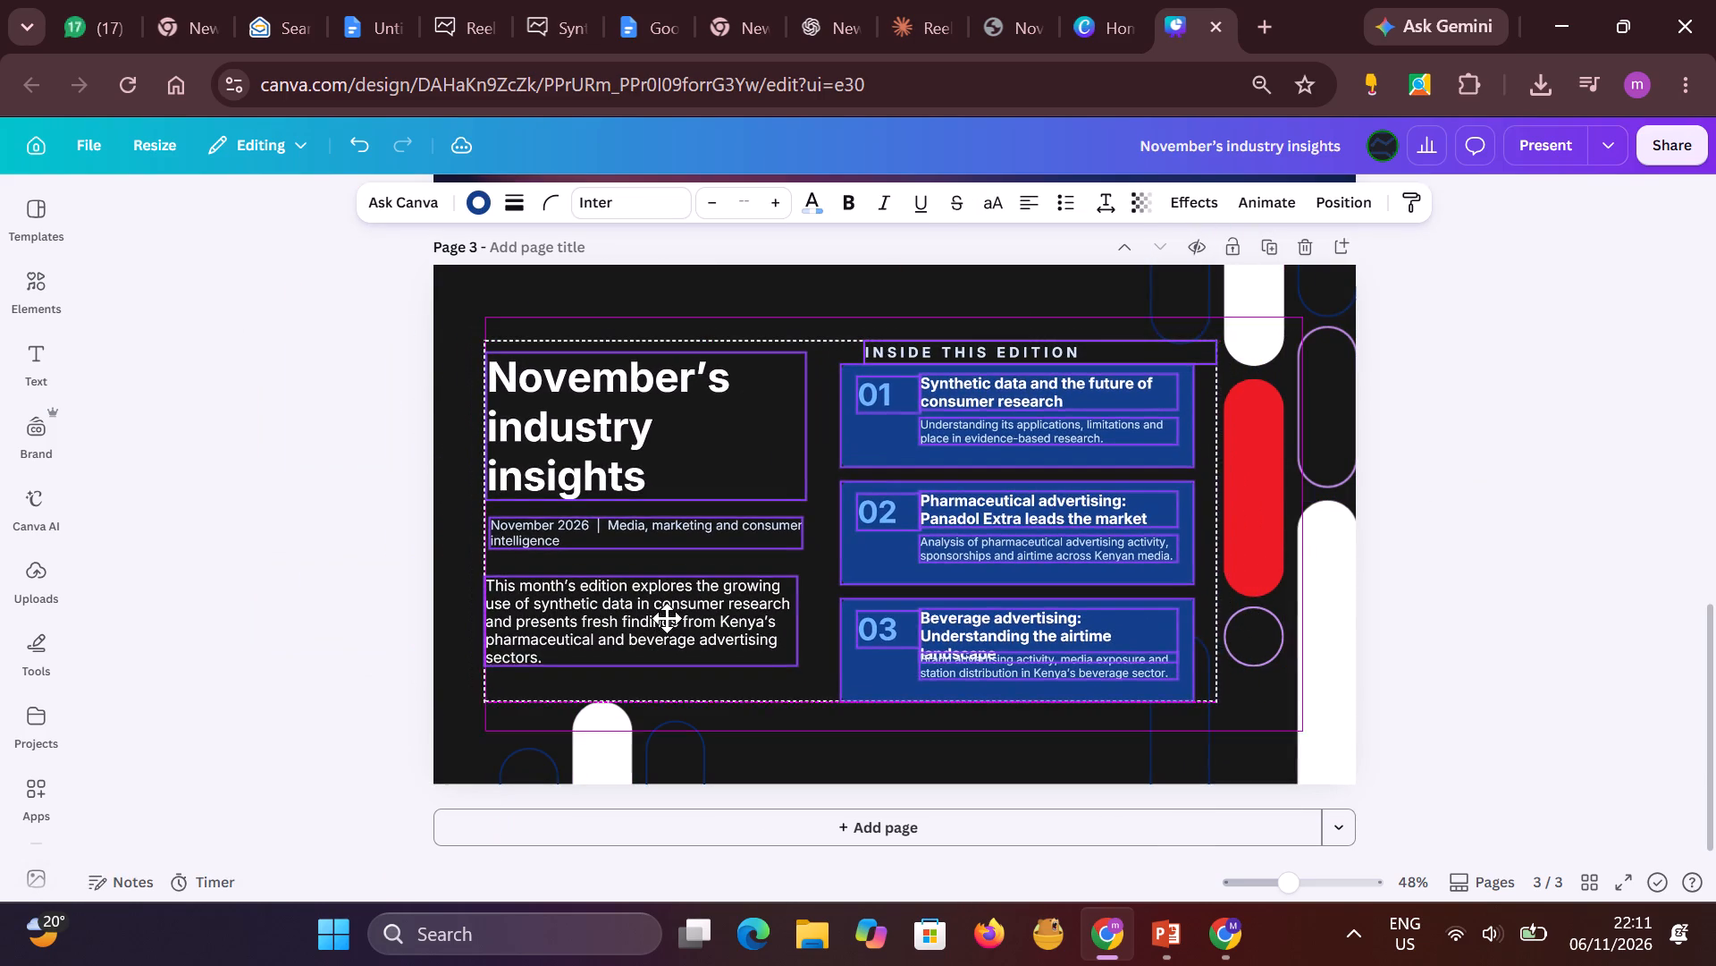
pyautogui.moveTo(667, 618); pyautogui.dragTo(661, 615)
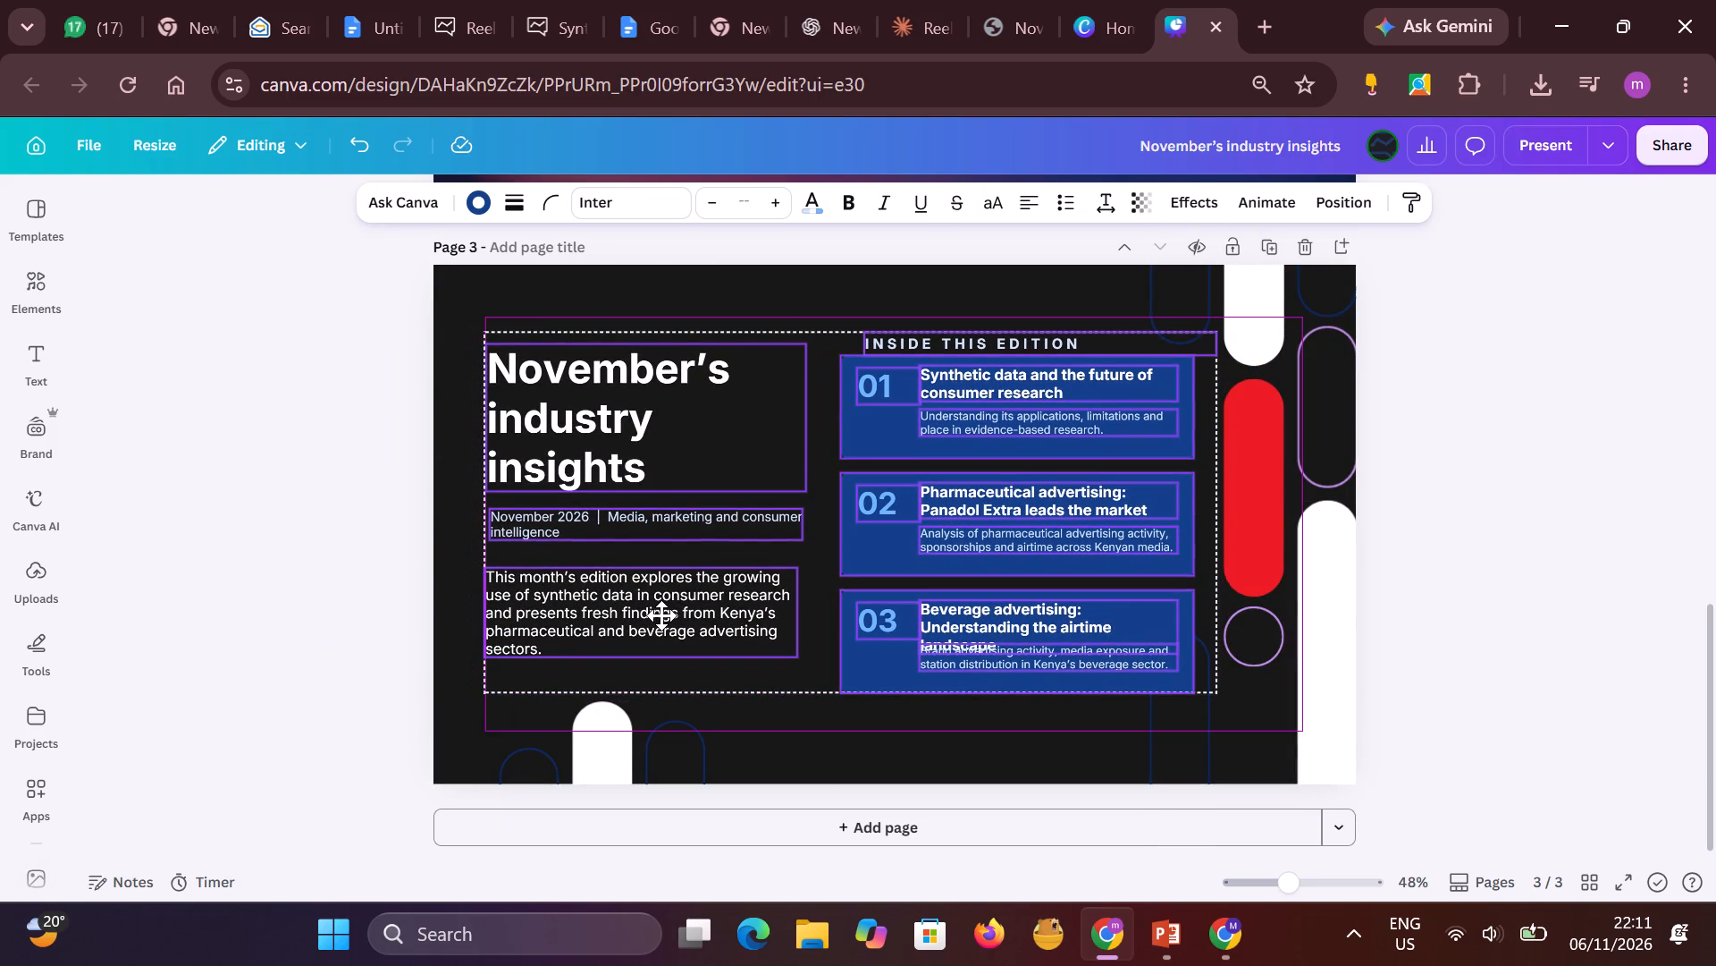
pyautogui.moveTo(661, 615); pyautogui.dragTo(660, 614)
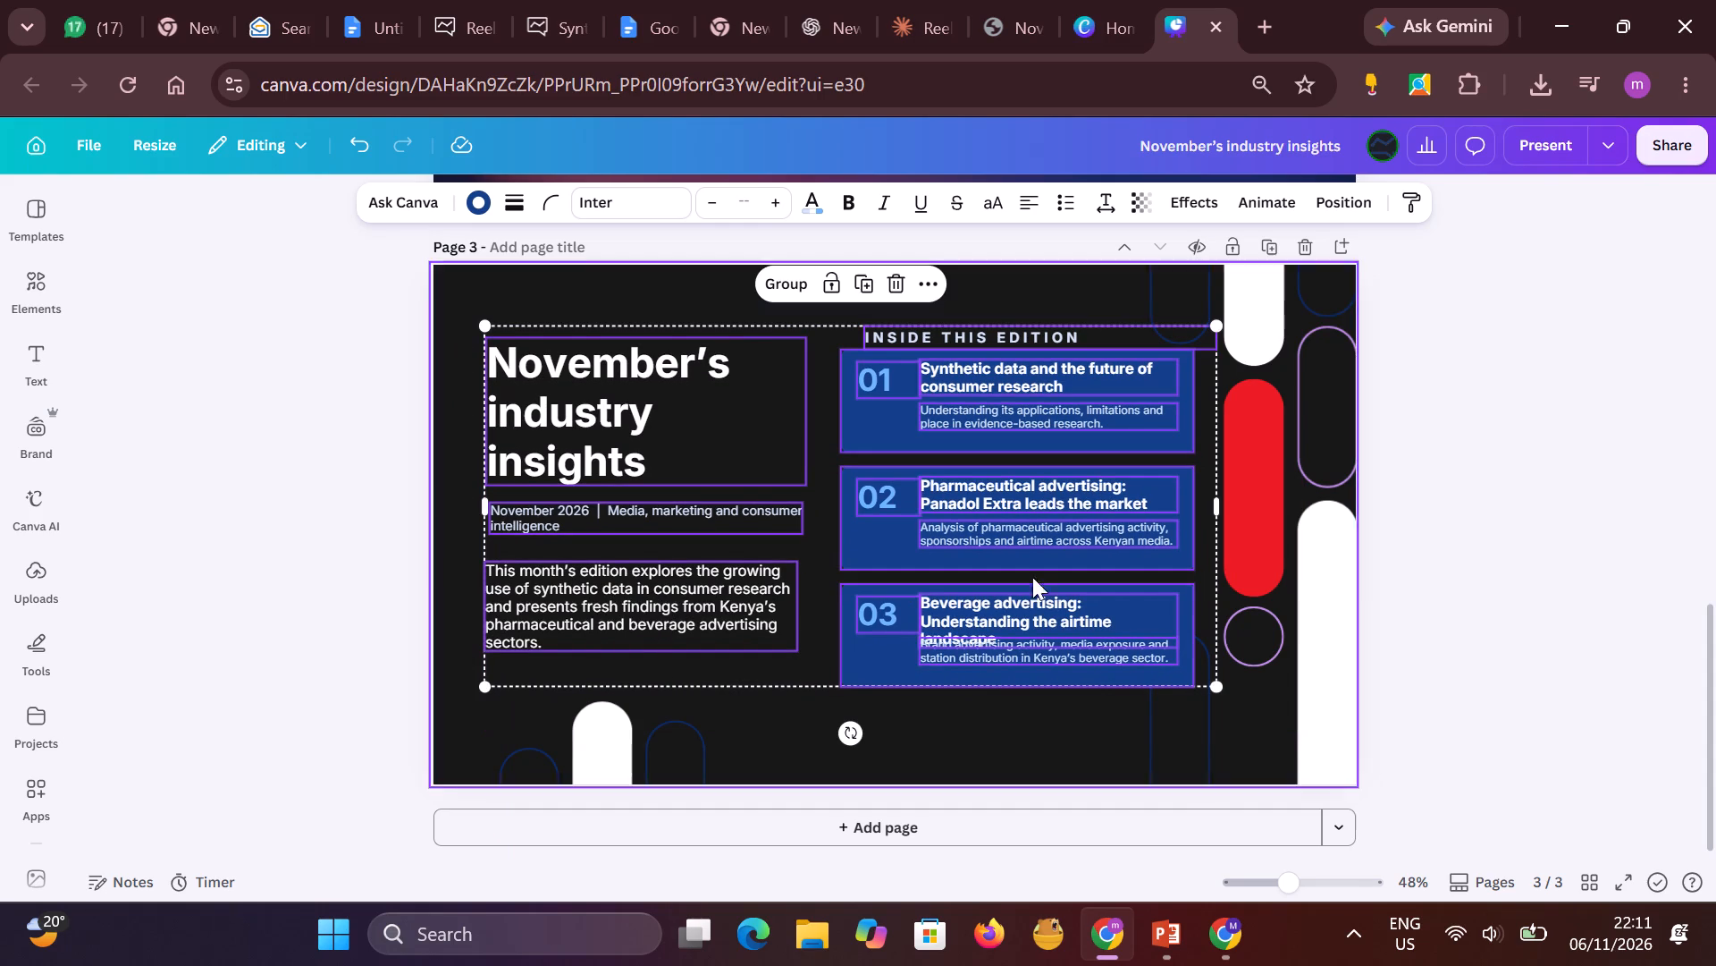
pyautogui.click(1434, 567)
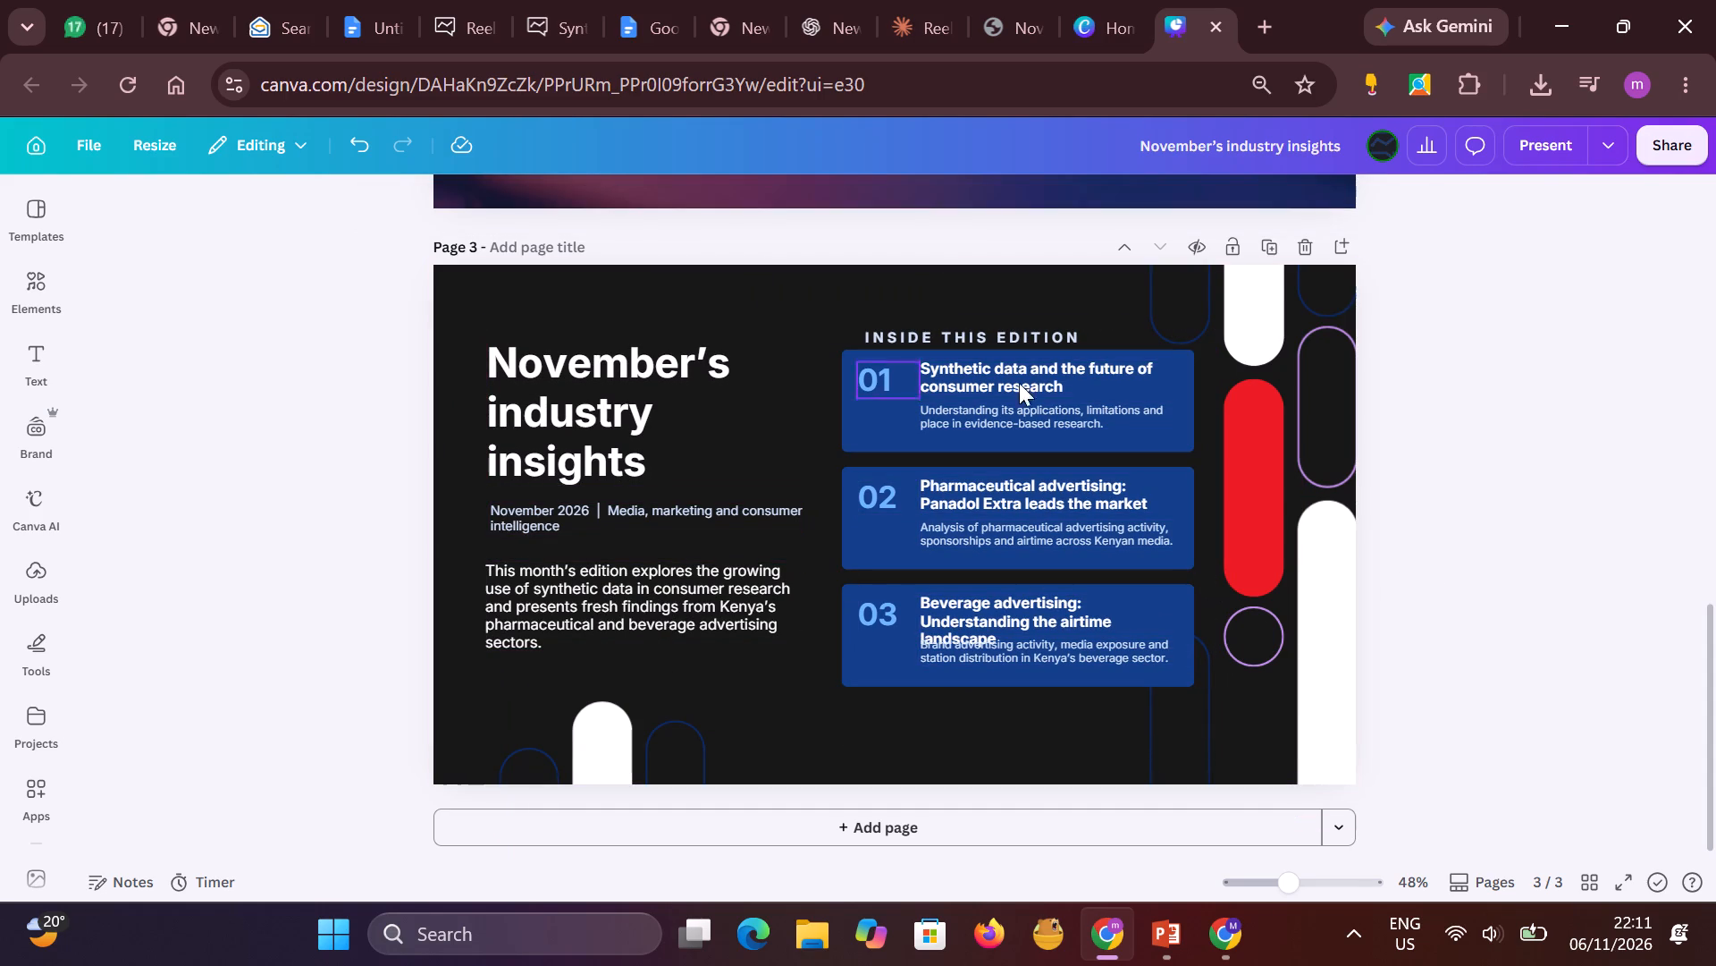
# Try the design's navy and blue #123f8a on the white bar at page 3's top edge, and recolor it pale blue.
pyautogui.click(1280, 320)
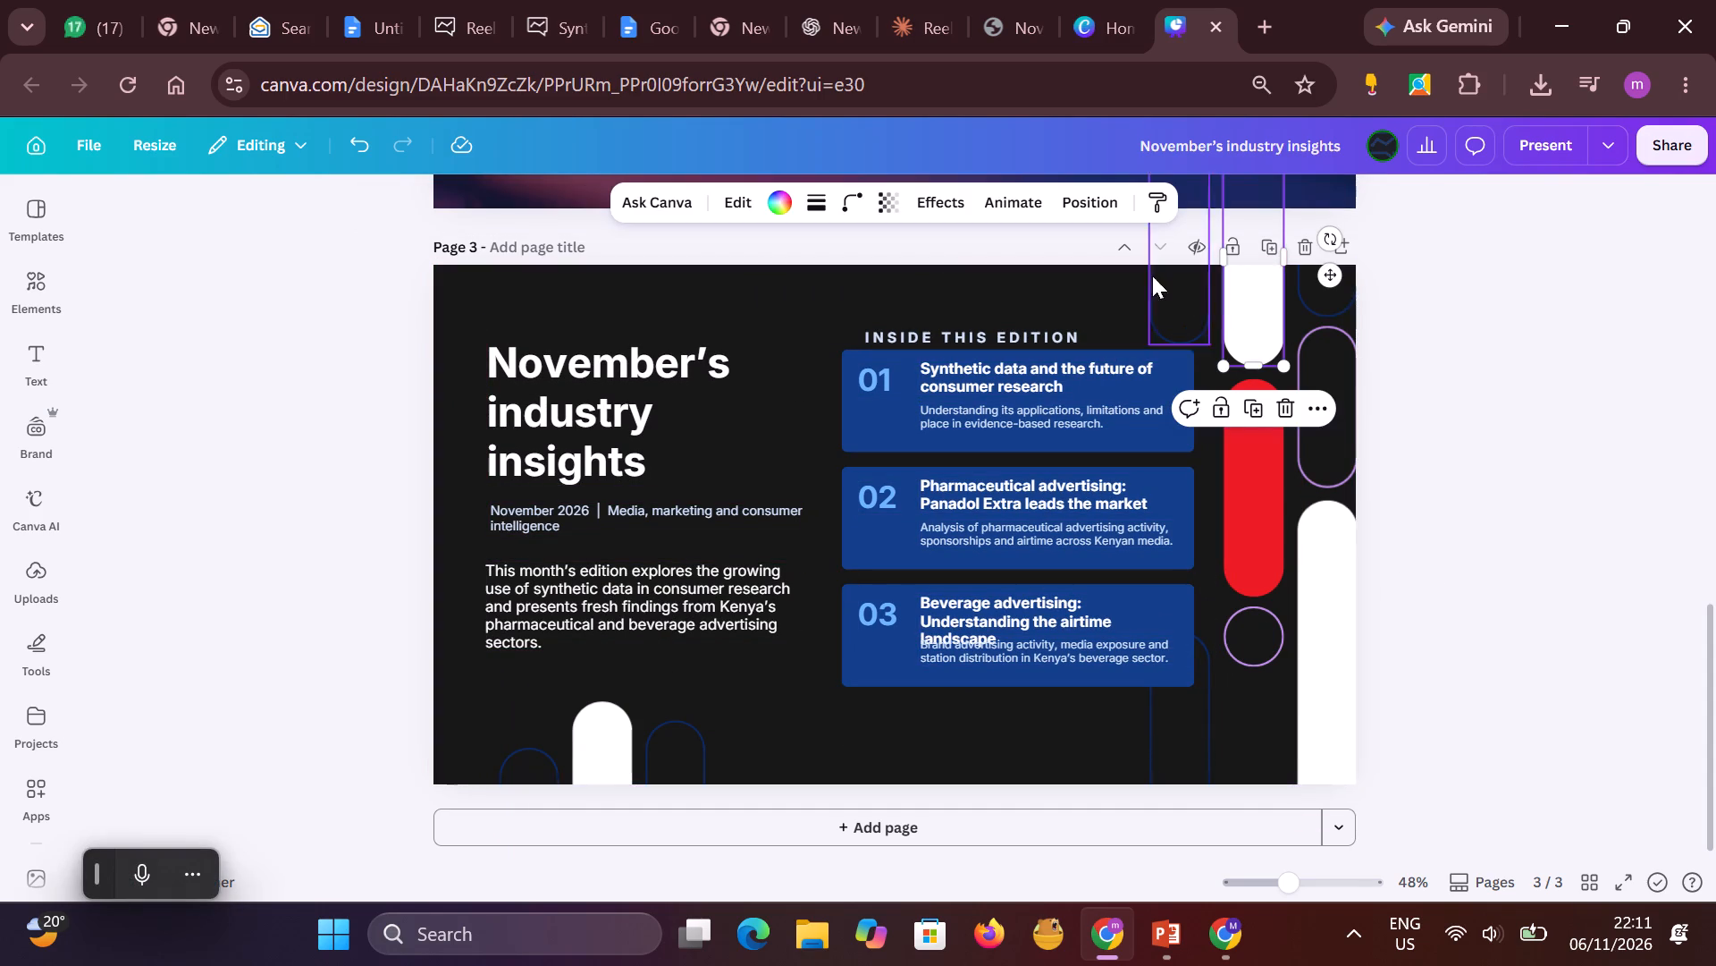
pyautogui.click(778, 215)
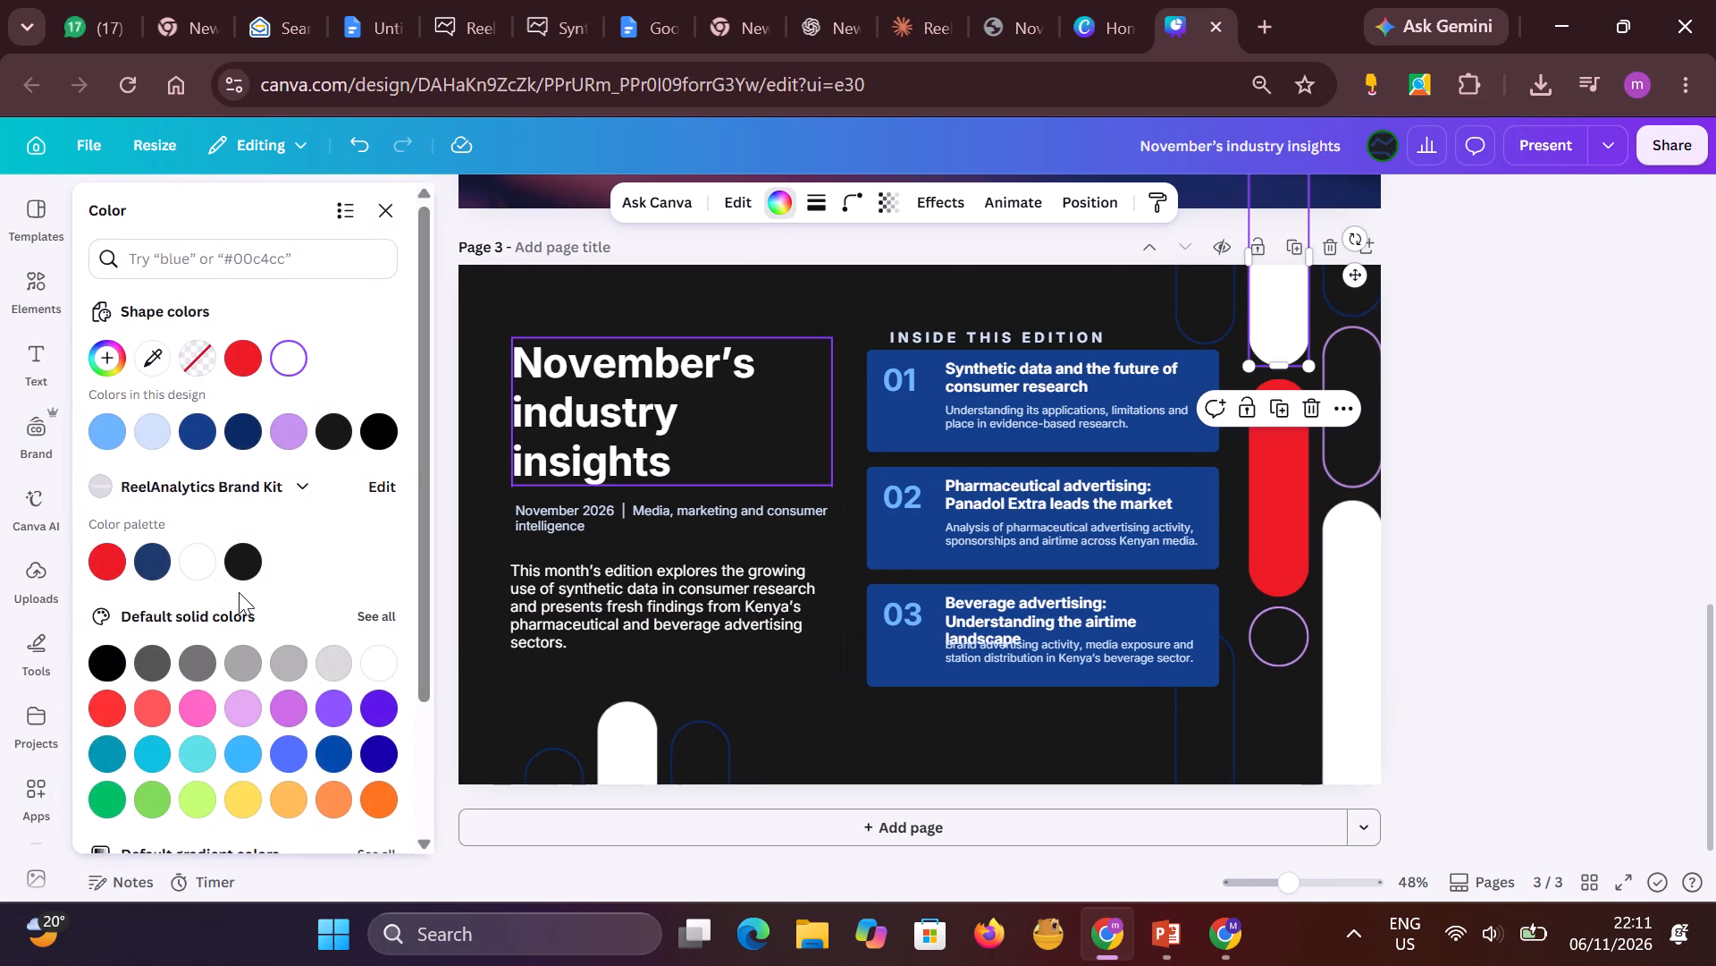
pyautogui.click(231, 430)
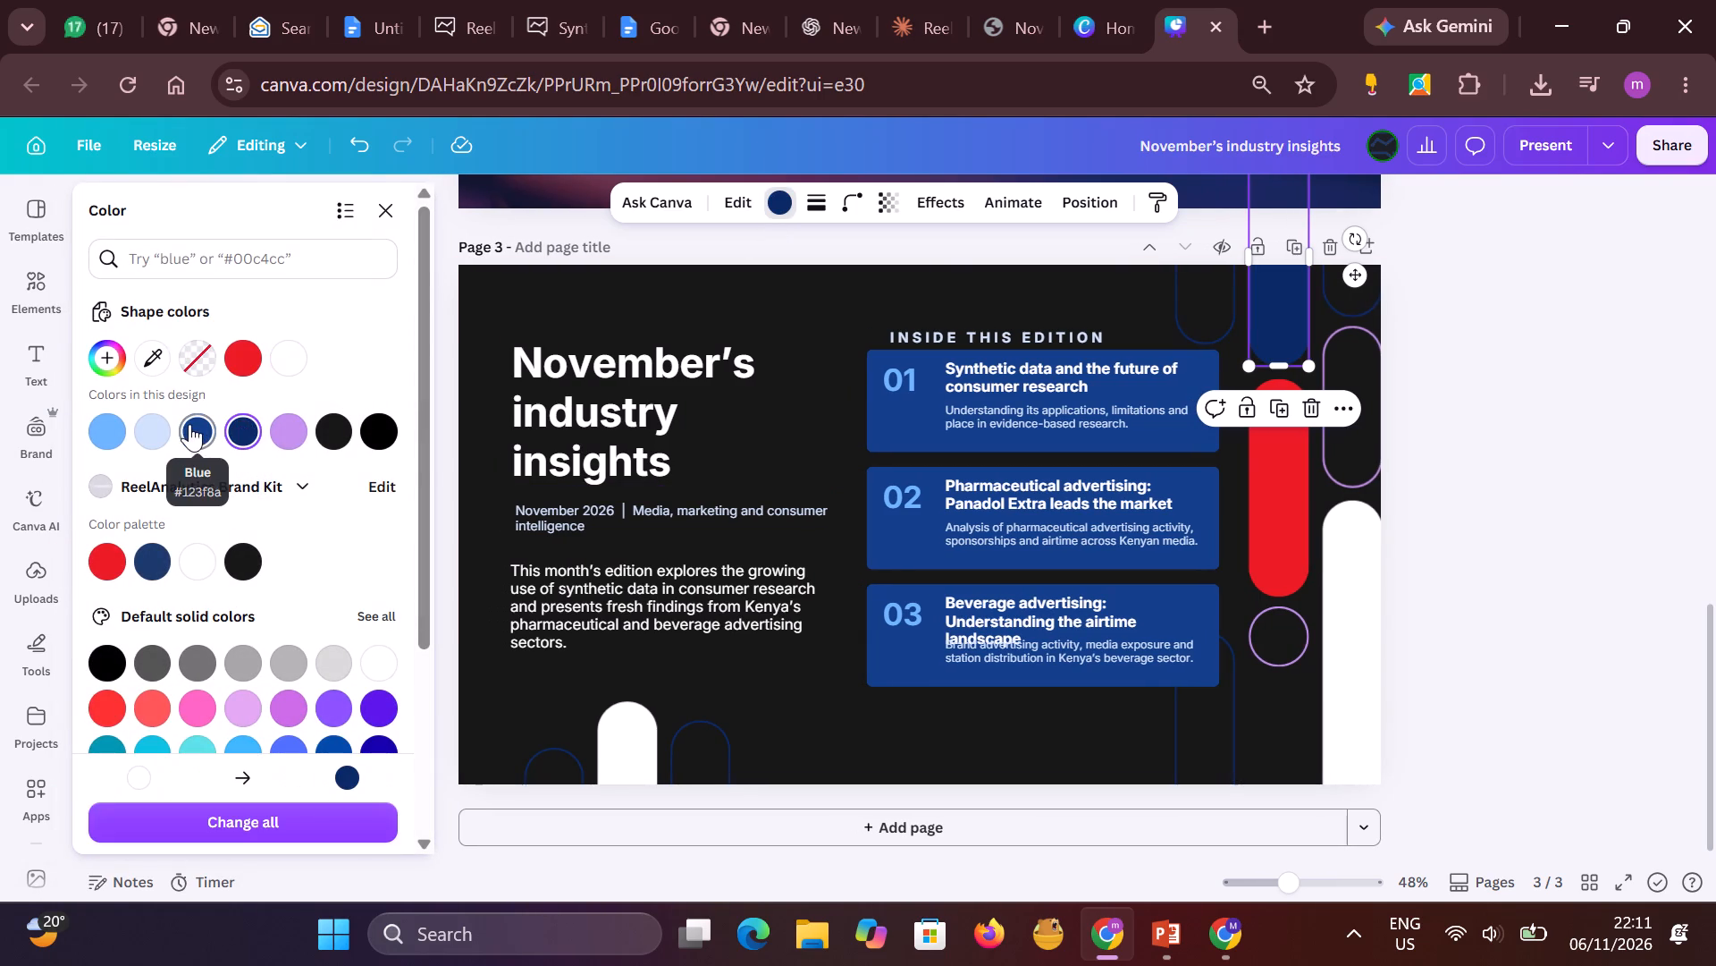
pyautogui.click(192, 428)
pyautogui.press('z')
pyautogui.click(160, 437)
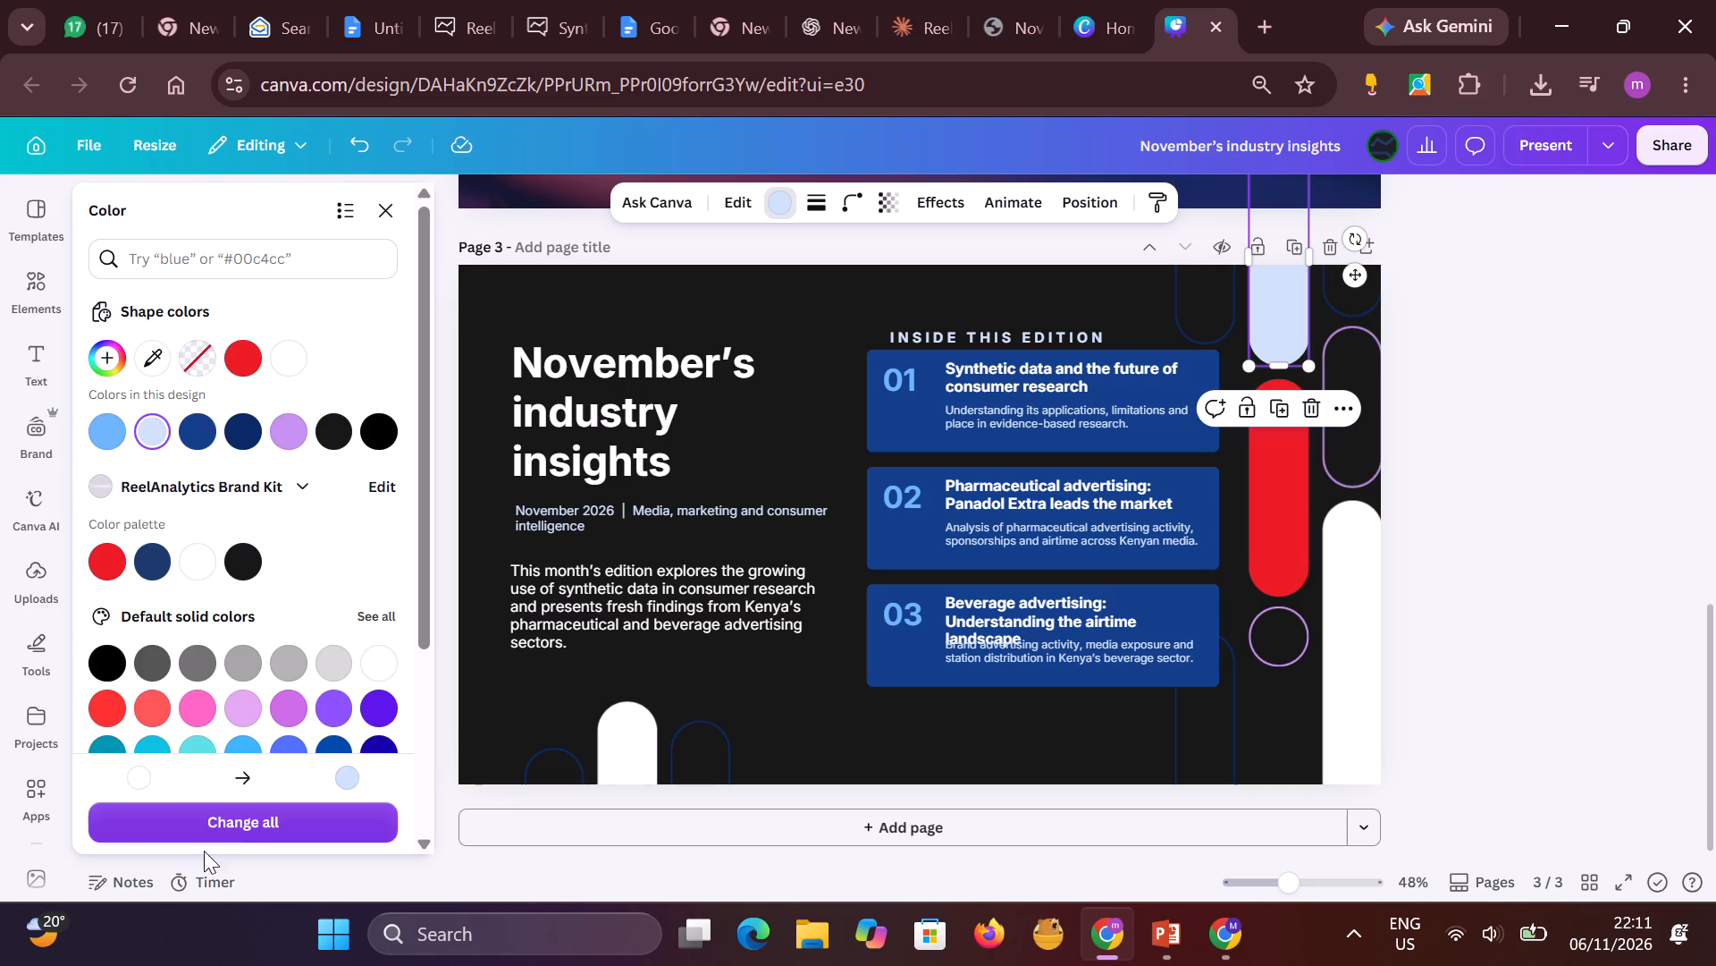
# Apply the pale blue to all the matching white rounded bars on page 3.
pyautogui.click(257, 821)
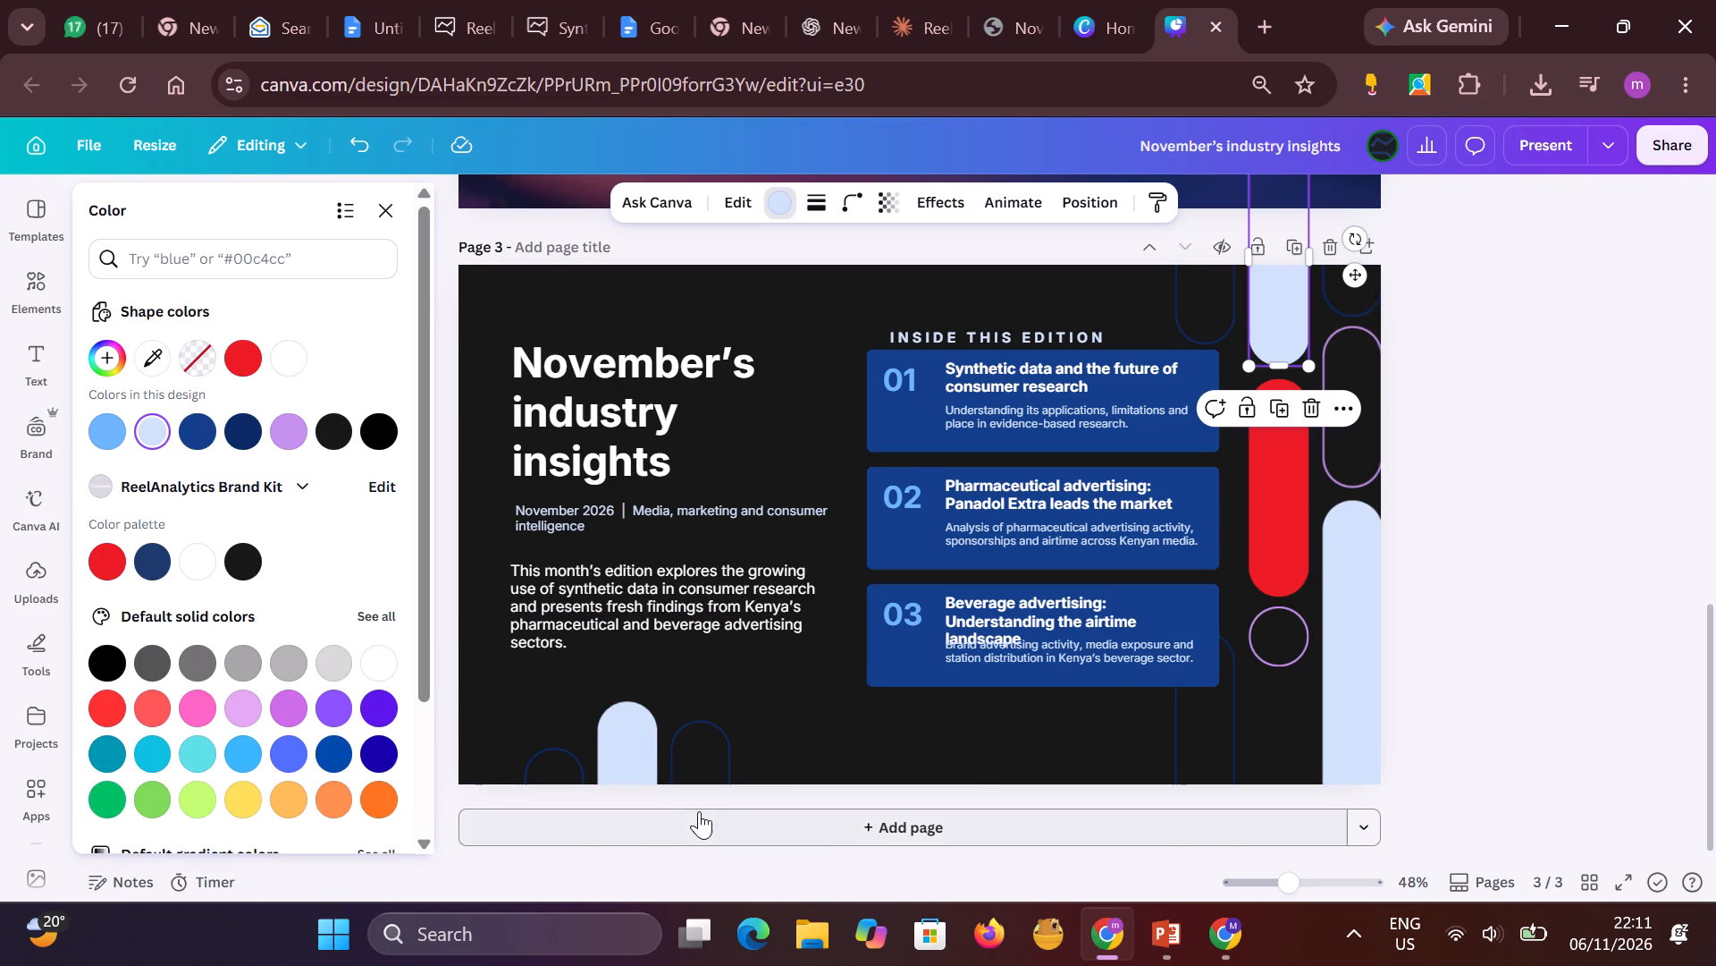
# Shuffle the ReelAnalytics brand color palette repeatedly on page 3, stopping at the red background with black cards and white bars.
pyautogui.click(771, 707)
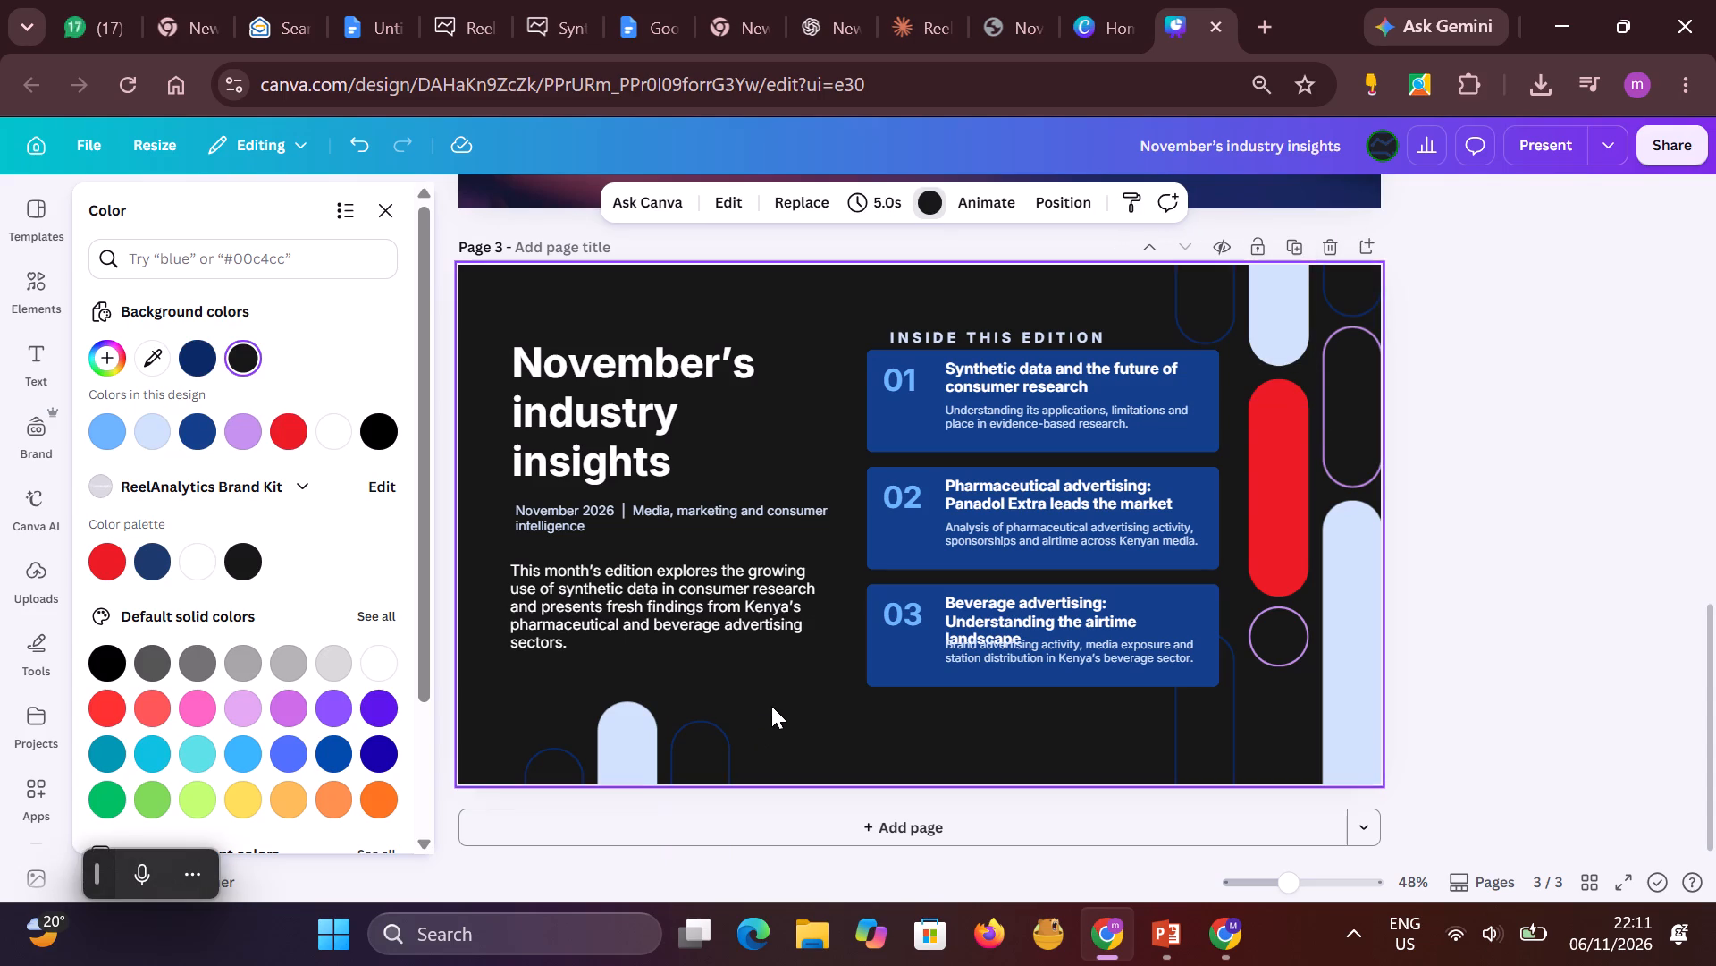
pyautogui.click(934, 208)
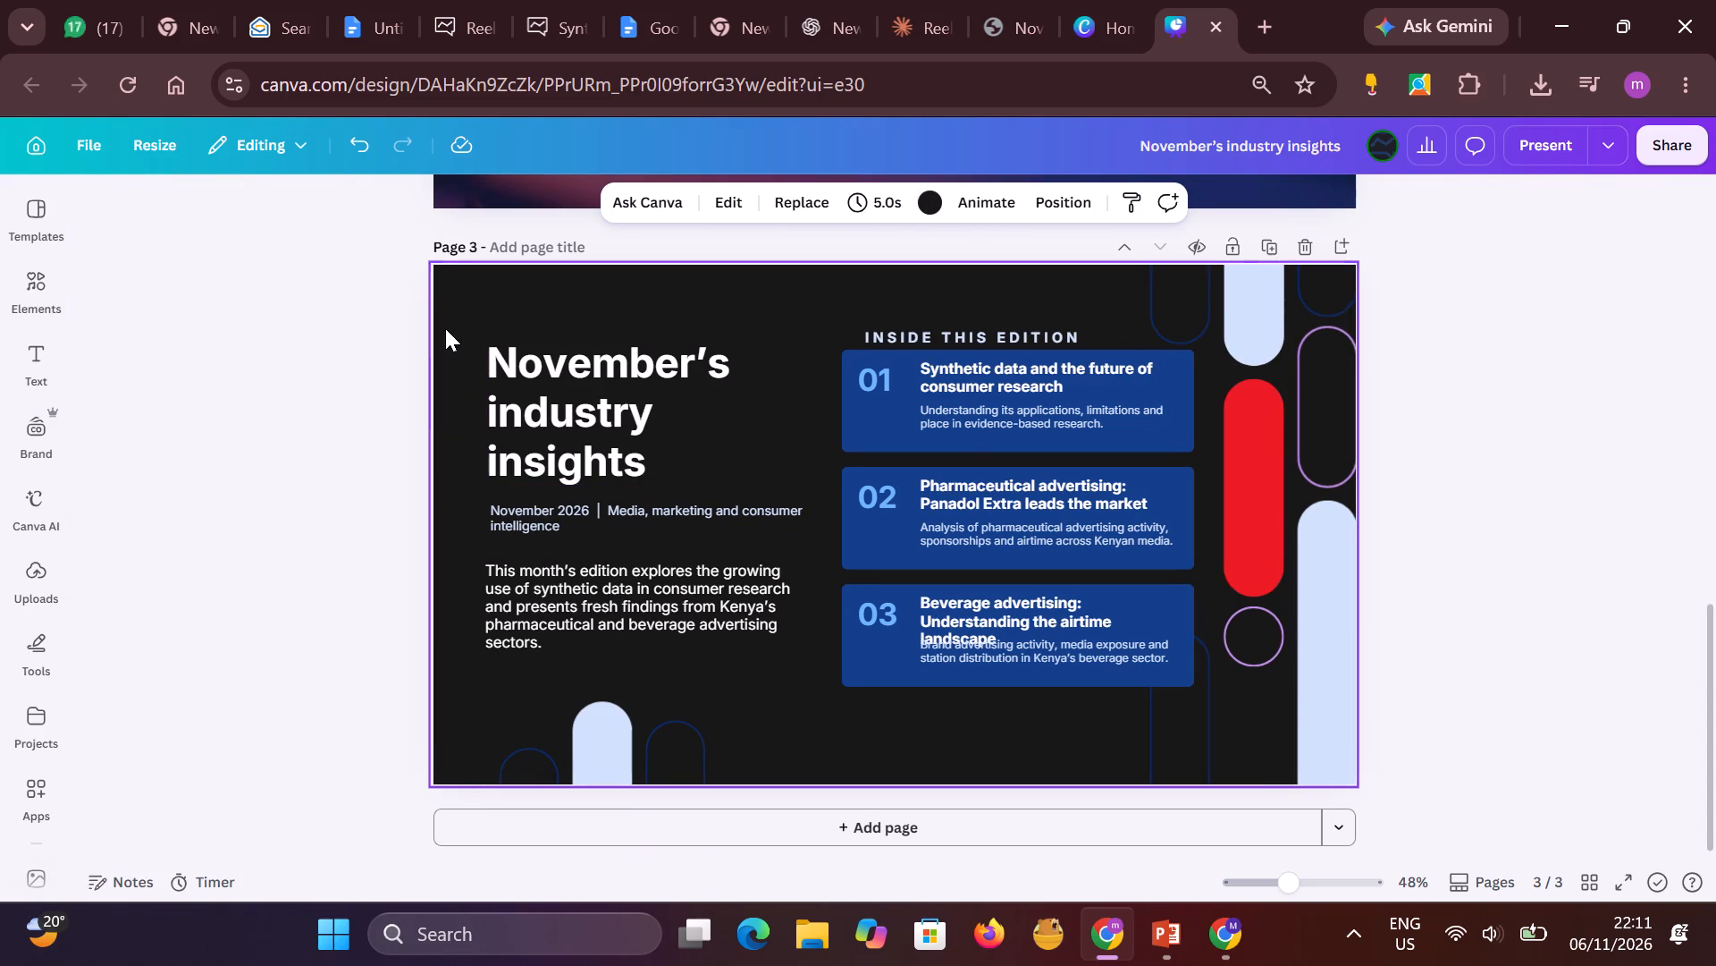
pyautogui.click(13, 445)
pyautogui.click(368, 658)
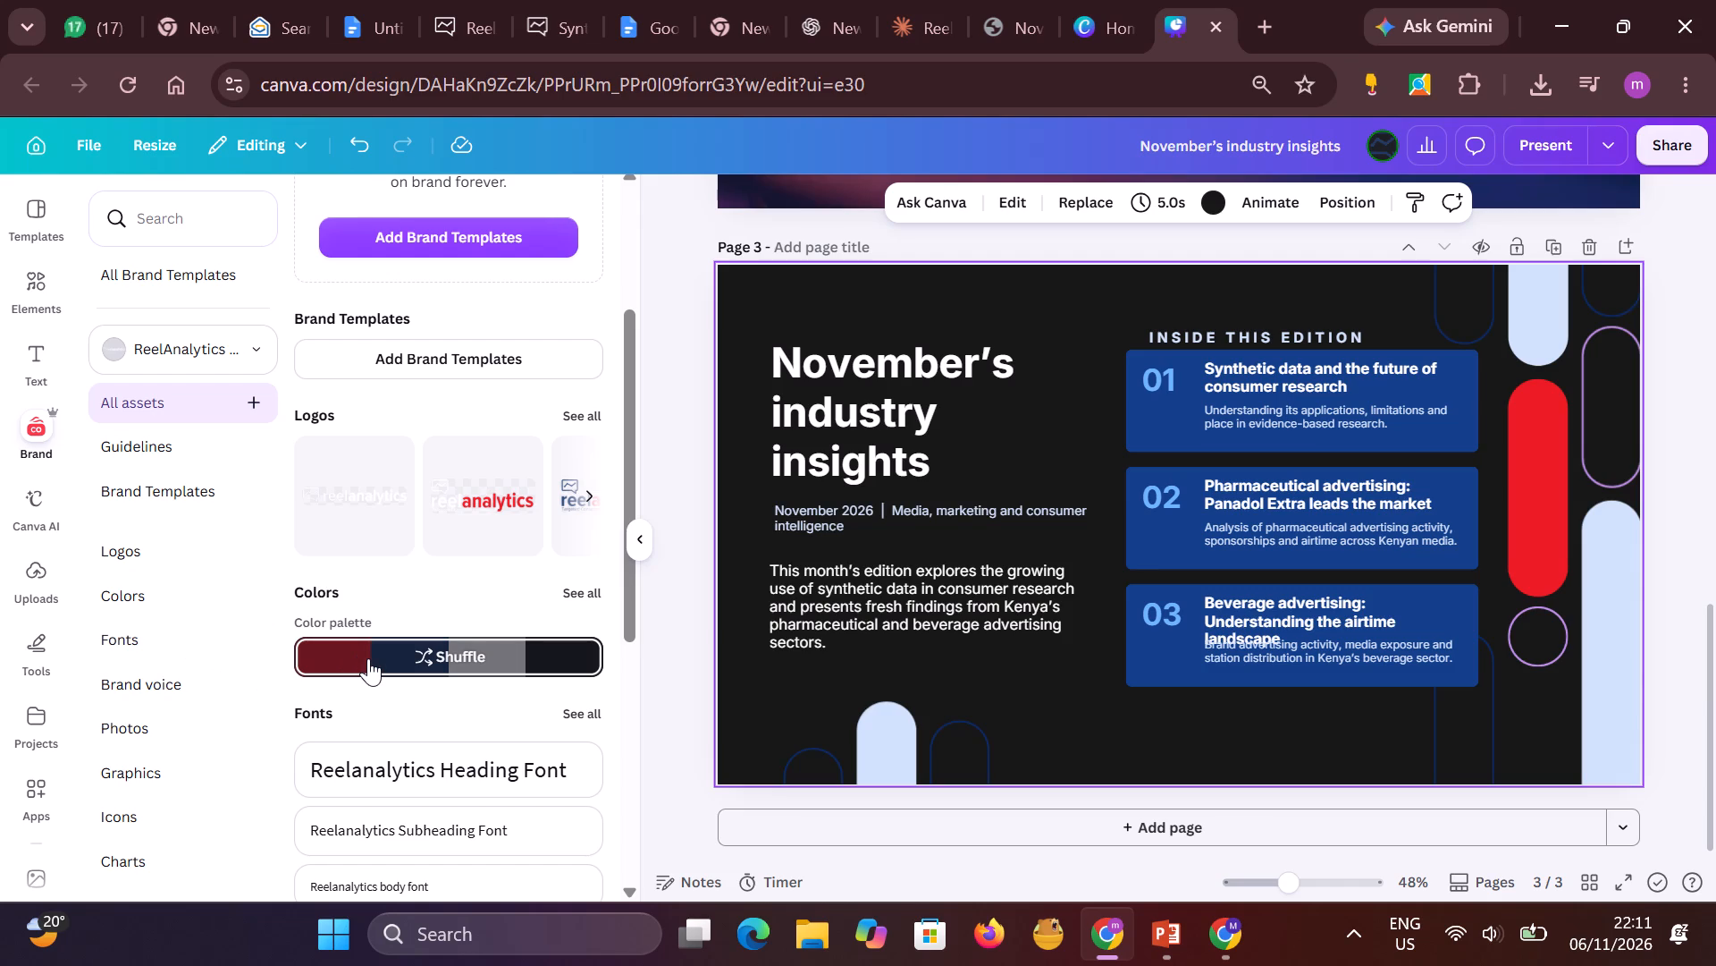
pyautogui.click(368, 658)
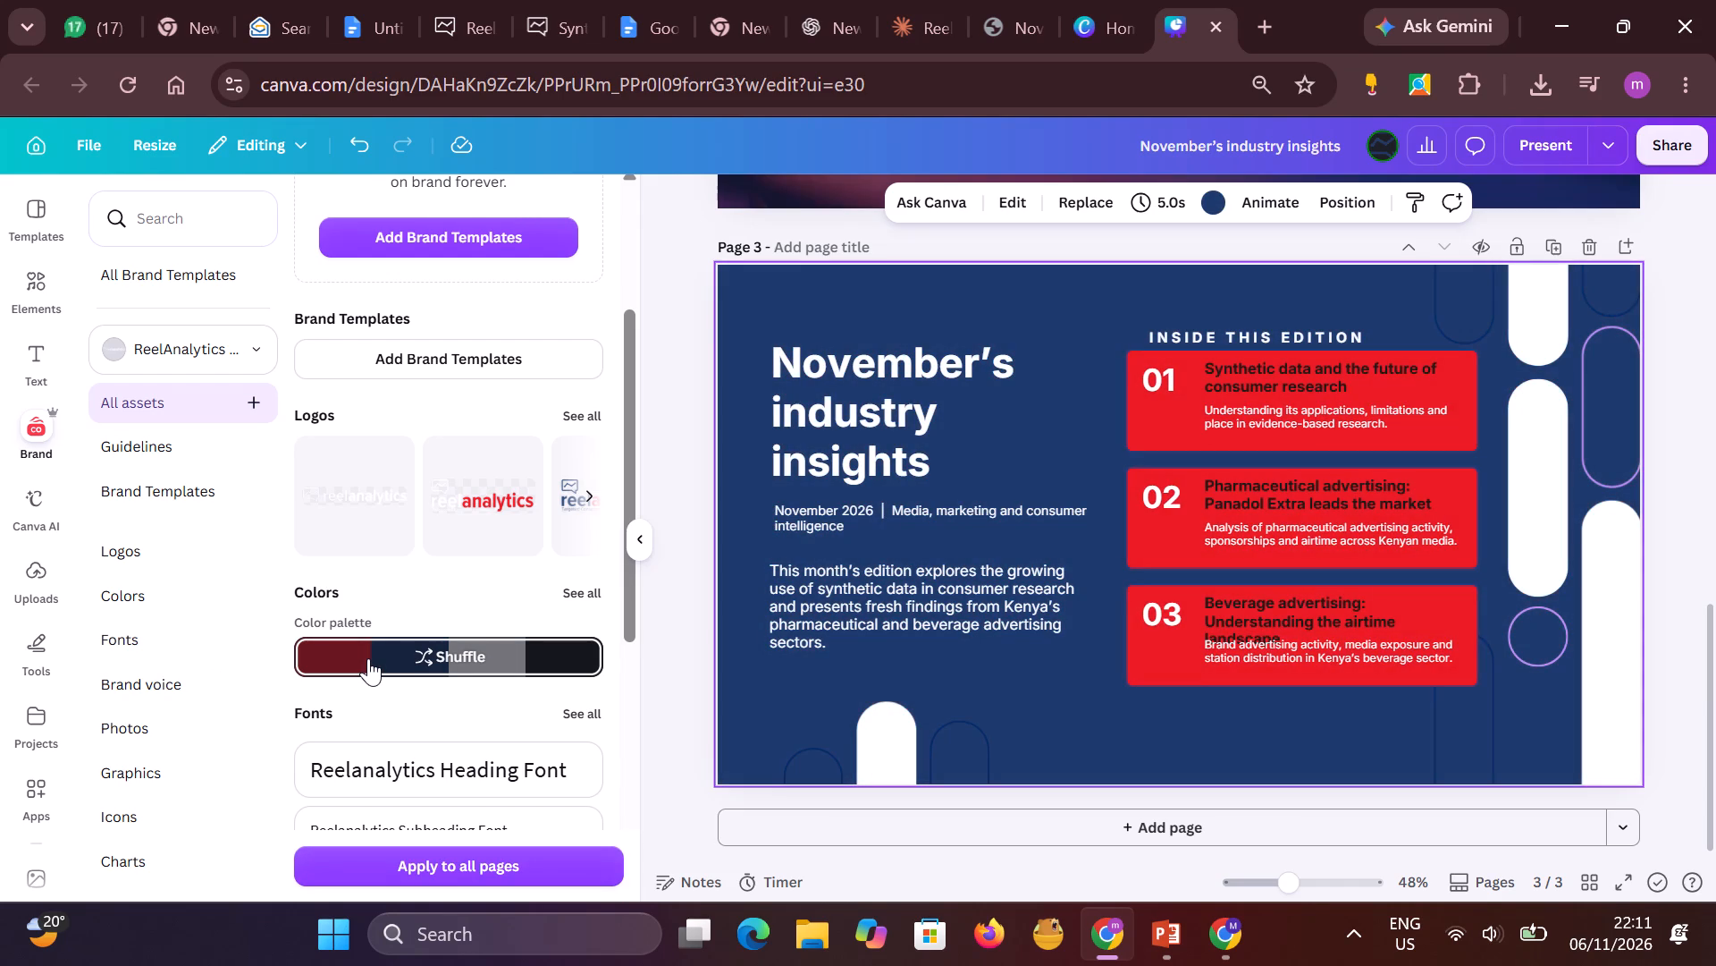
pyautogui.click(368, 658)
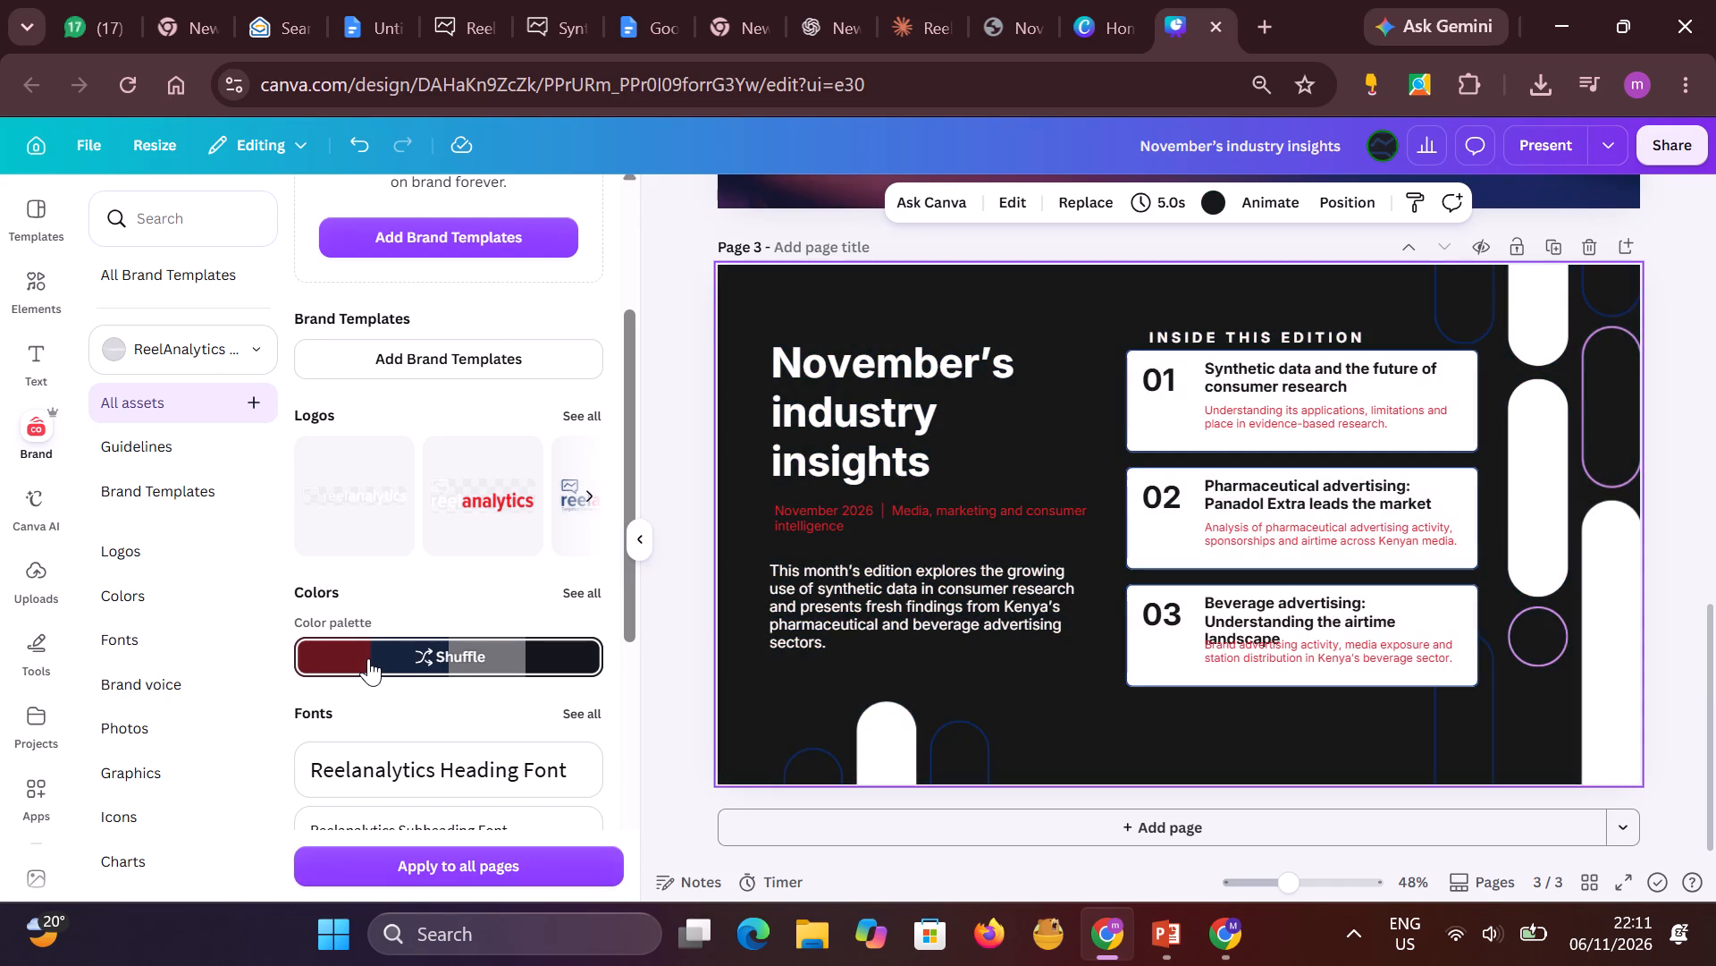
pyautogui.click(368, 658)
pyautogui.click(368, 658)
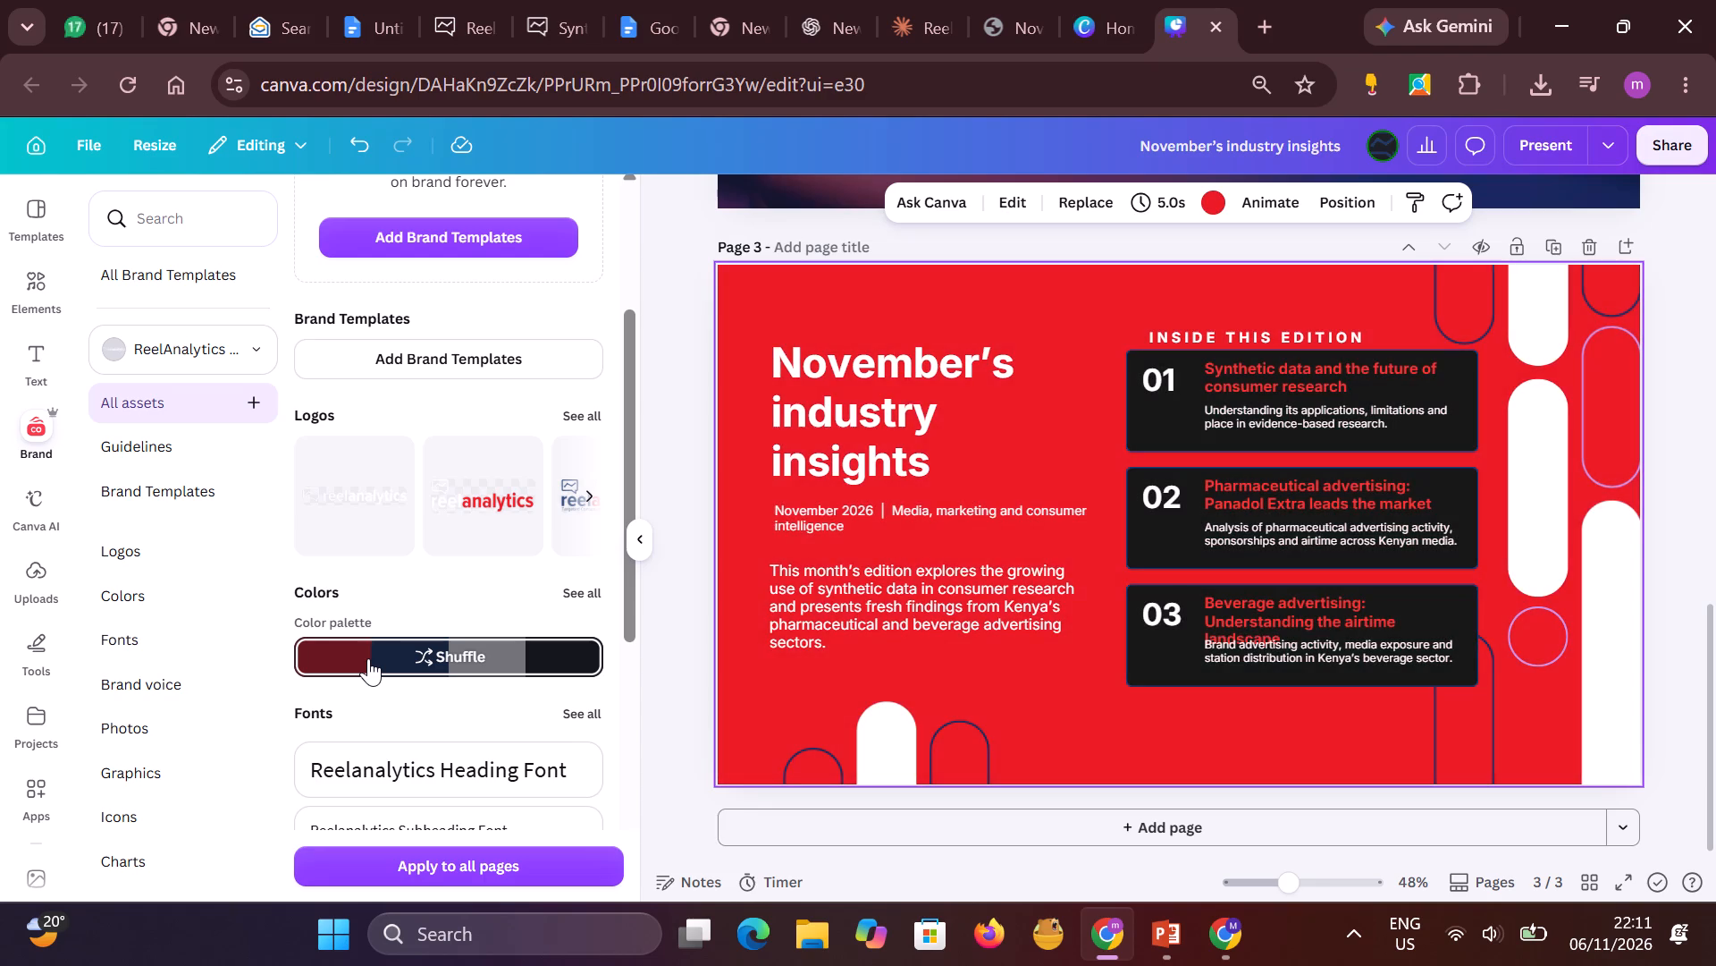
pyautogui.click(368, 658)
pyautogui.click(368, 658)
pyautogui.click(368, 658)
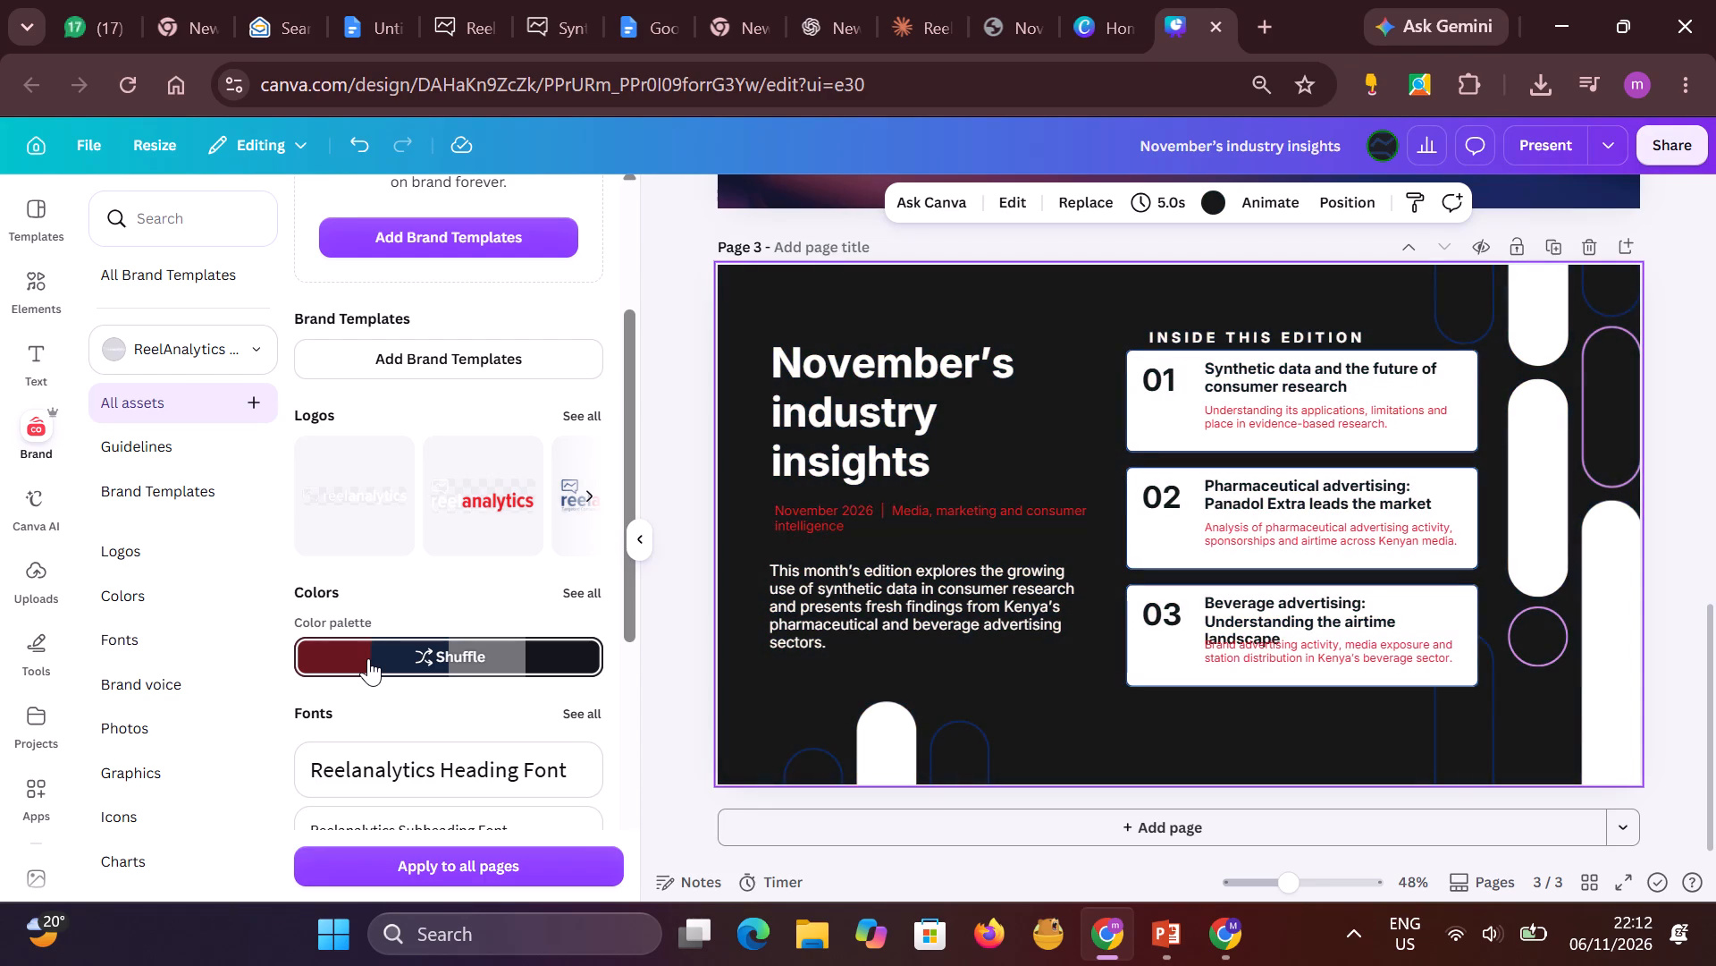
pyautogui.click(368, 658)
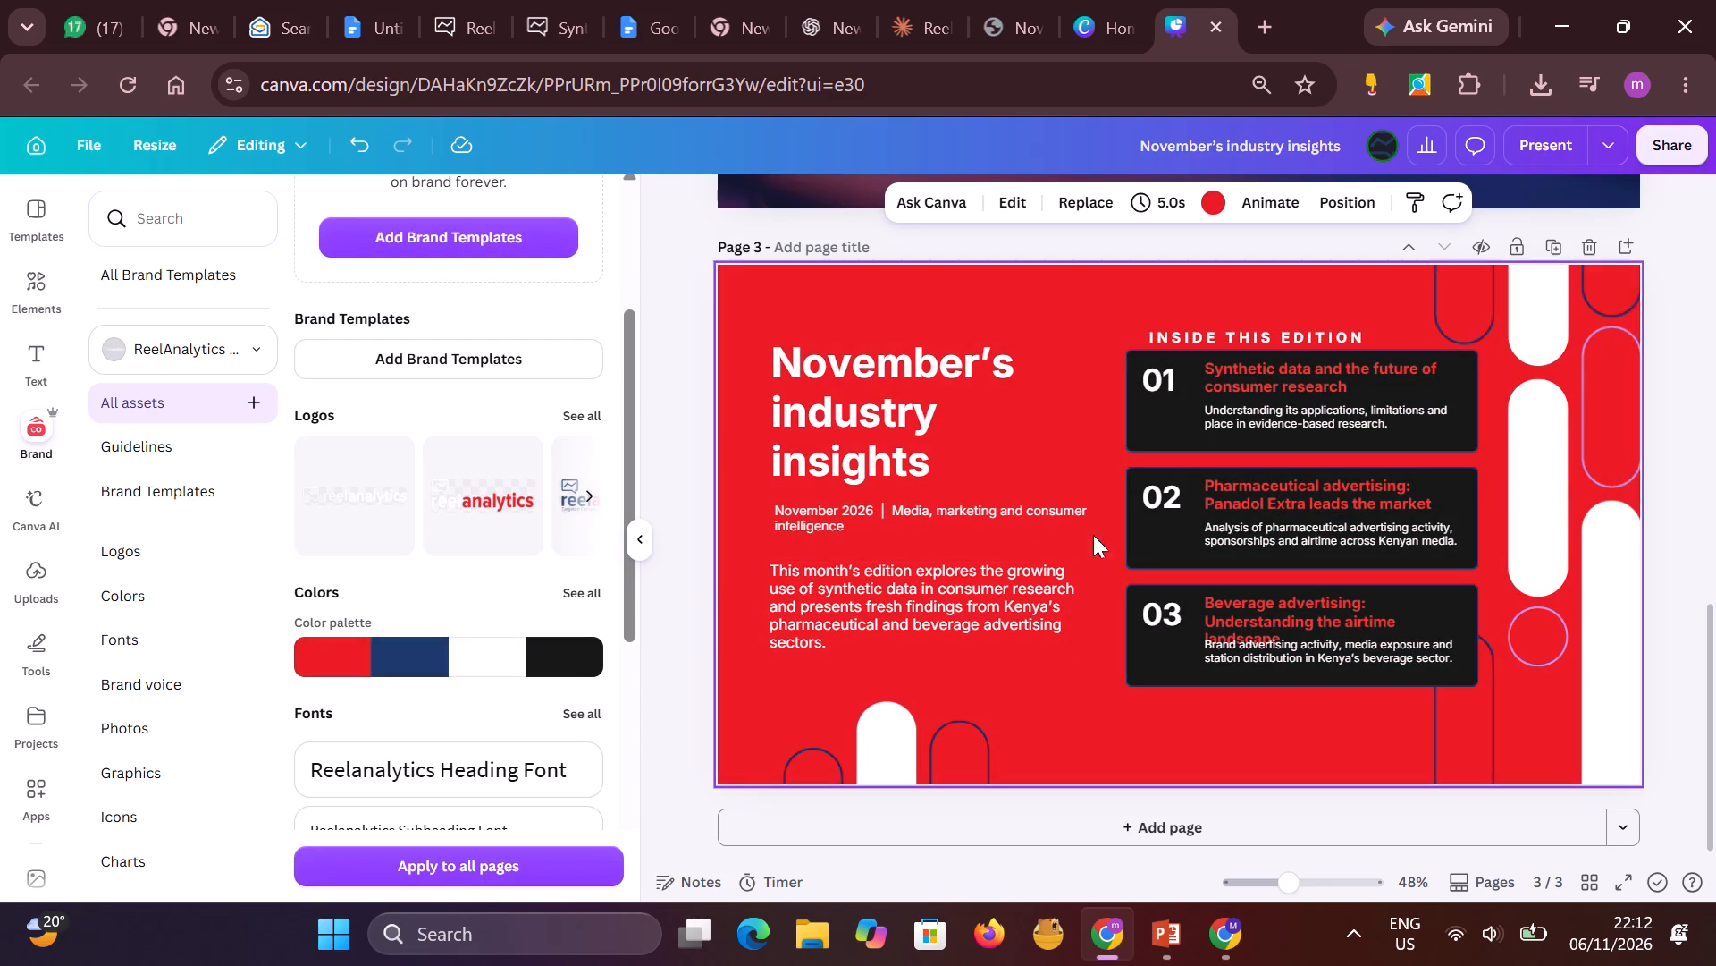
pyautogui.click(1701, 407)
# Compare with page 2, and delete the page 3 alternative cover from the design.
pyautogui.scroll(9, 947, 516)
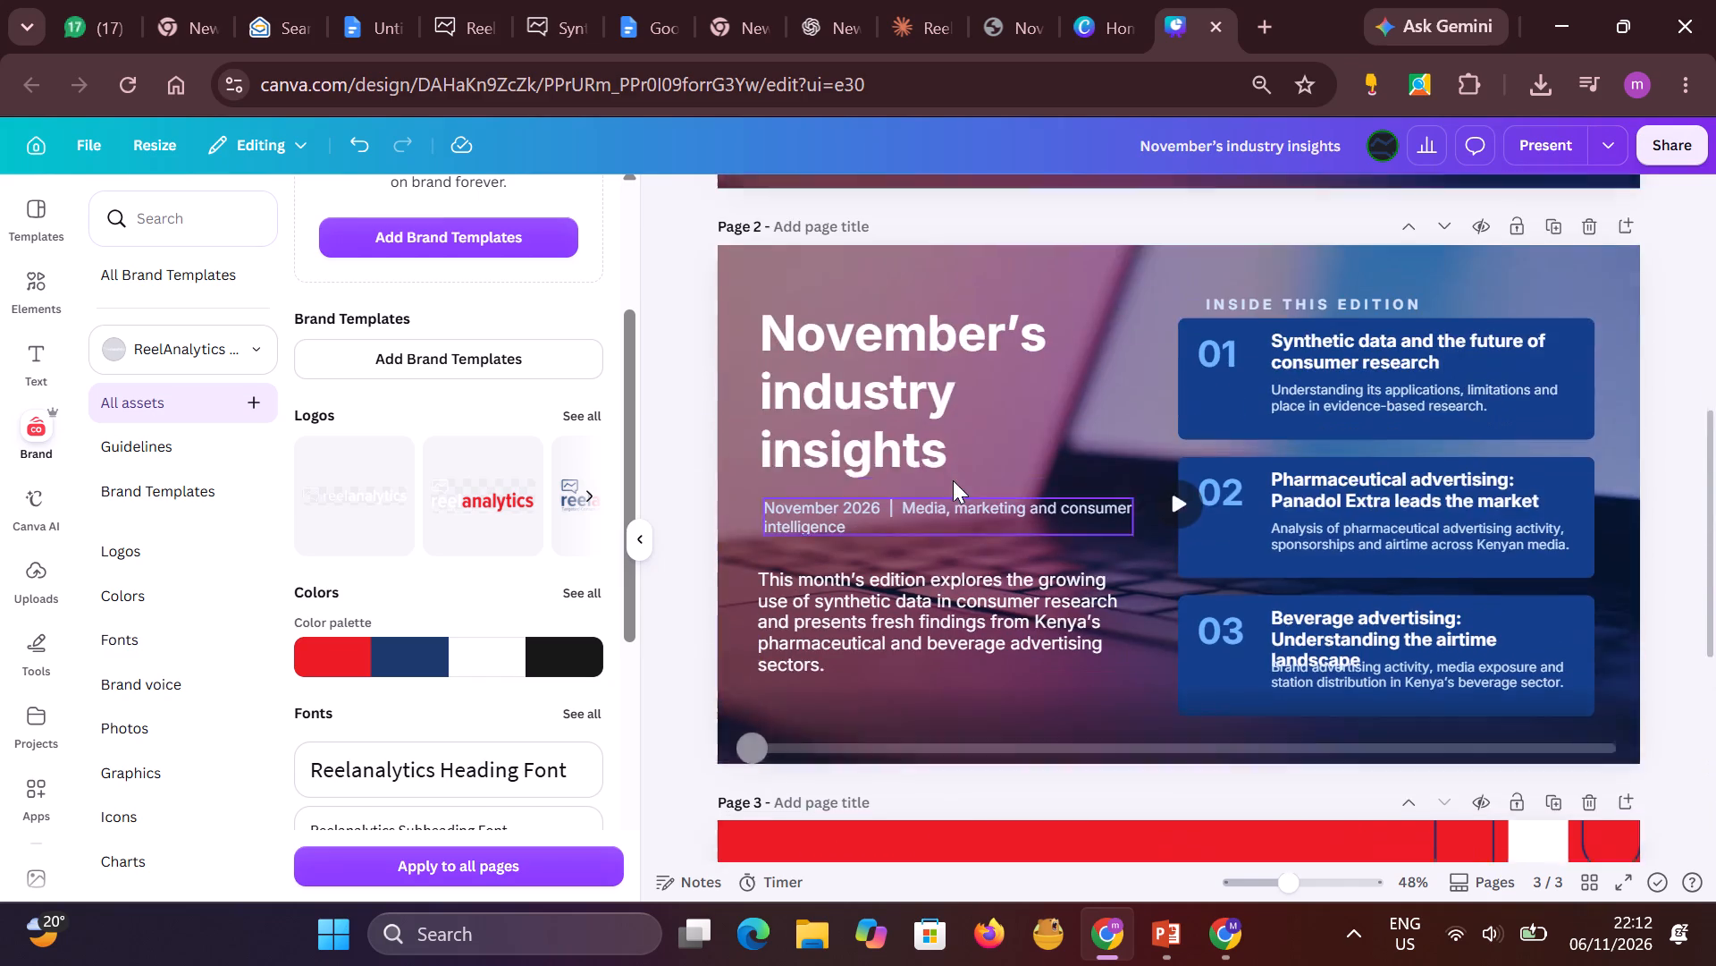
pyautogui.scroll(-5, 961, 484)
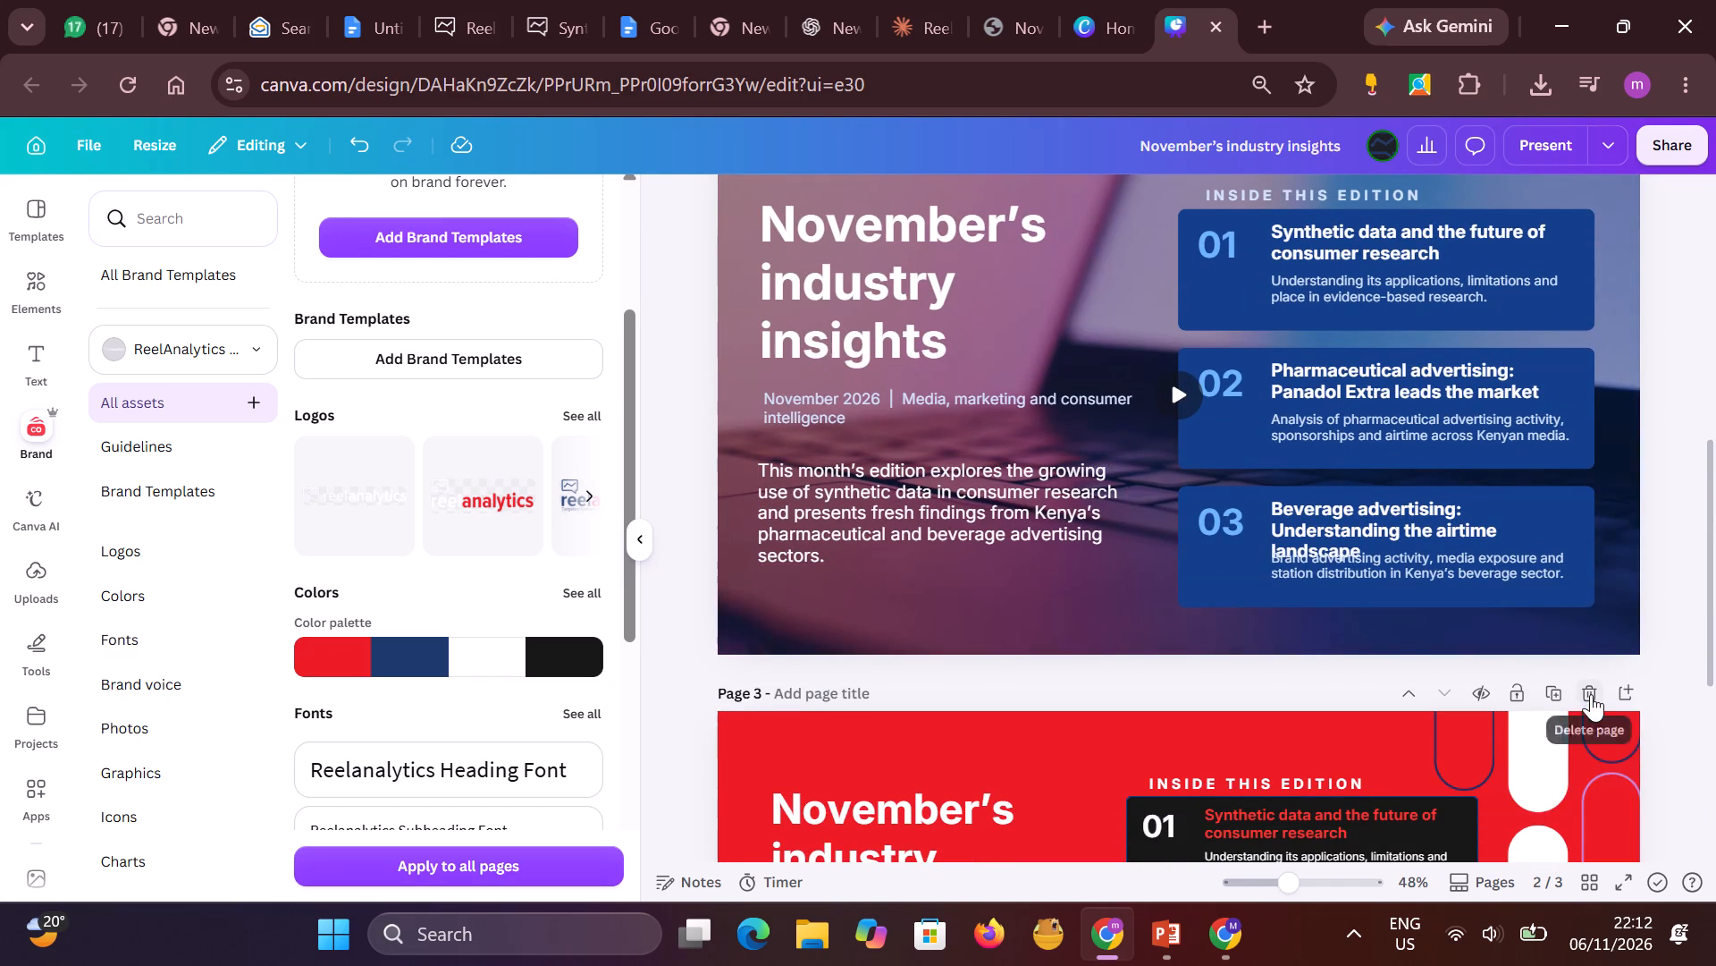
pyautogui.click(1591, 694)
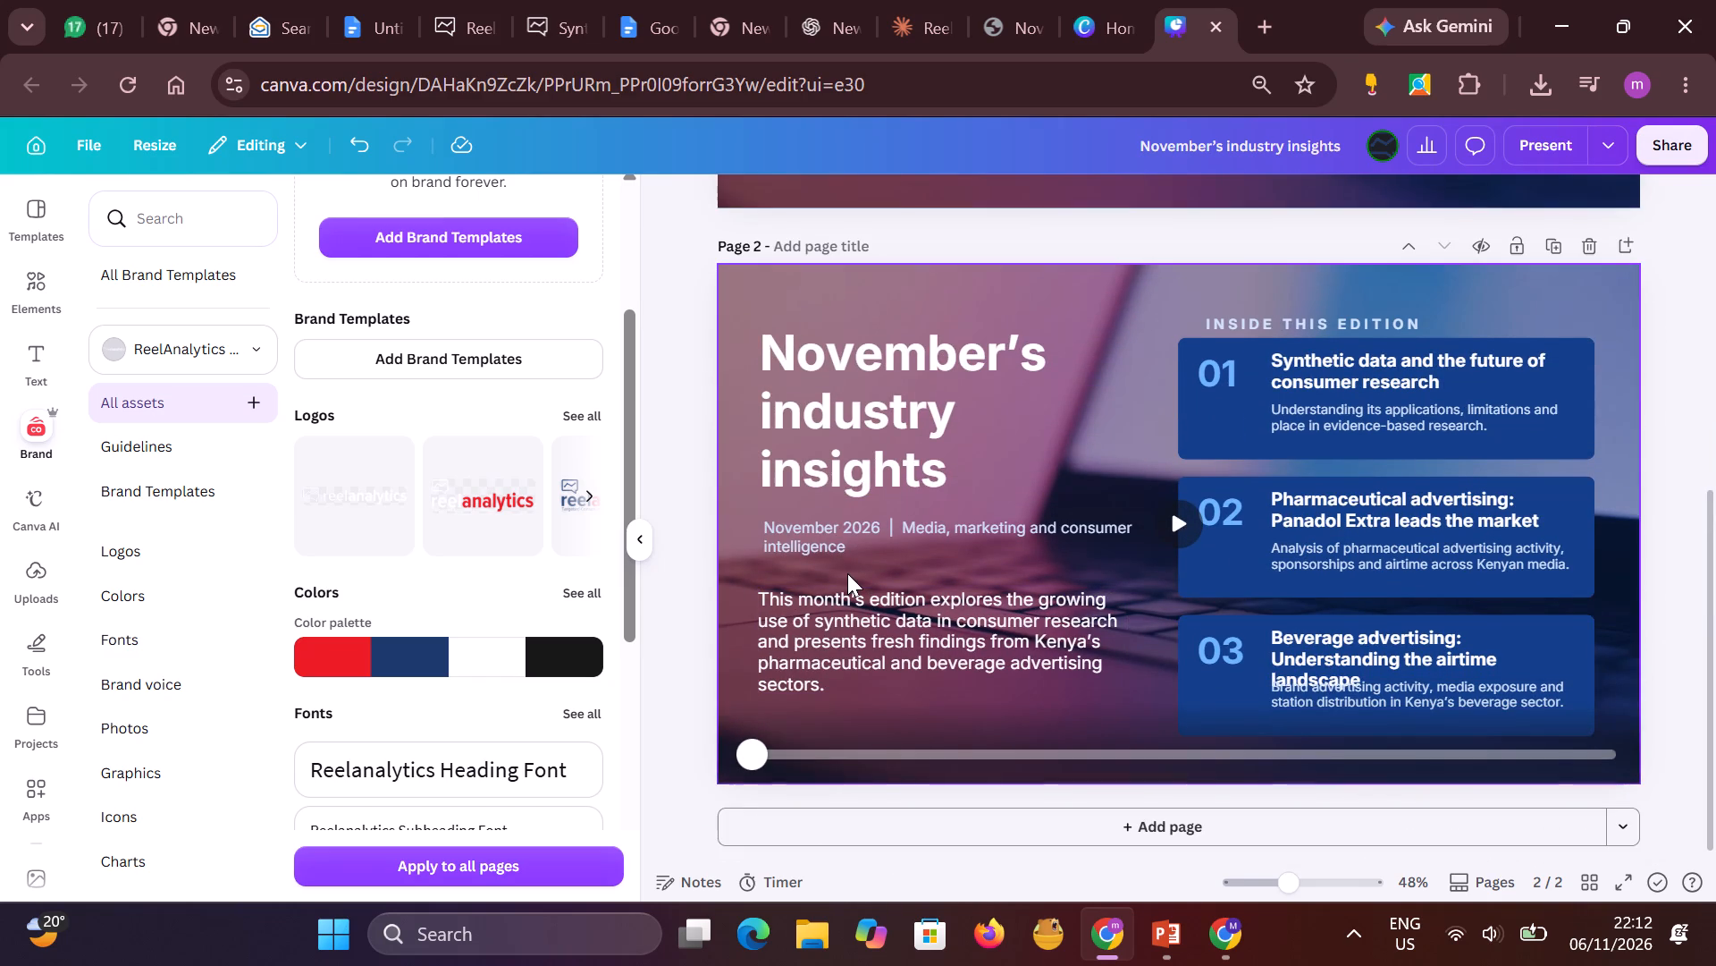
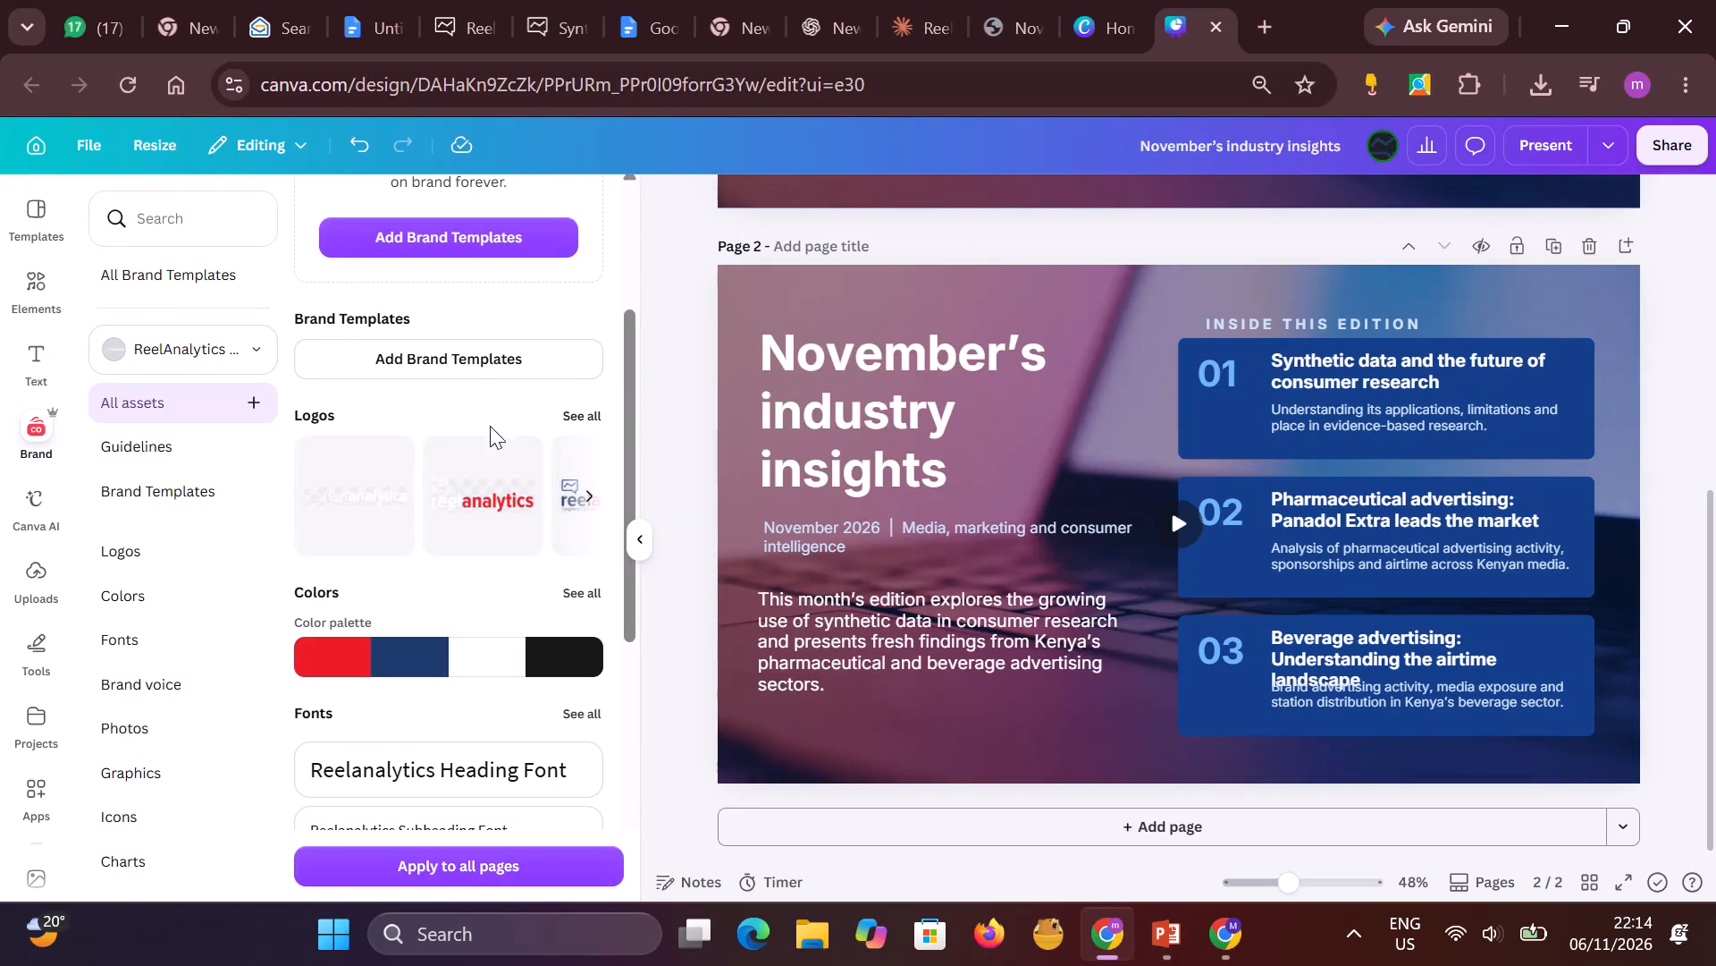
# Leave the open thesis defense template and search the presentation templates for "NEWS LETTER".
pyautogui.click(41, 233)
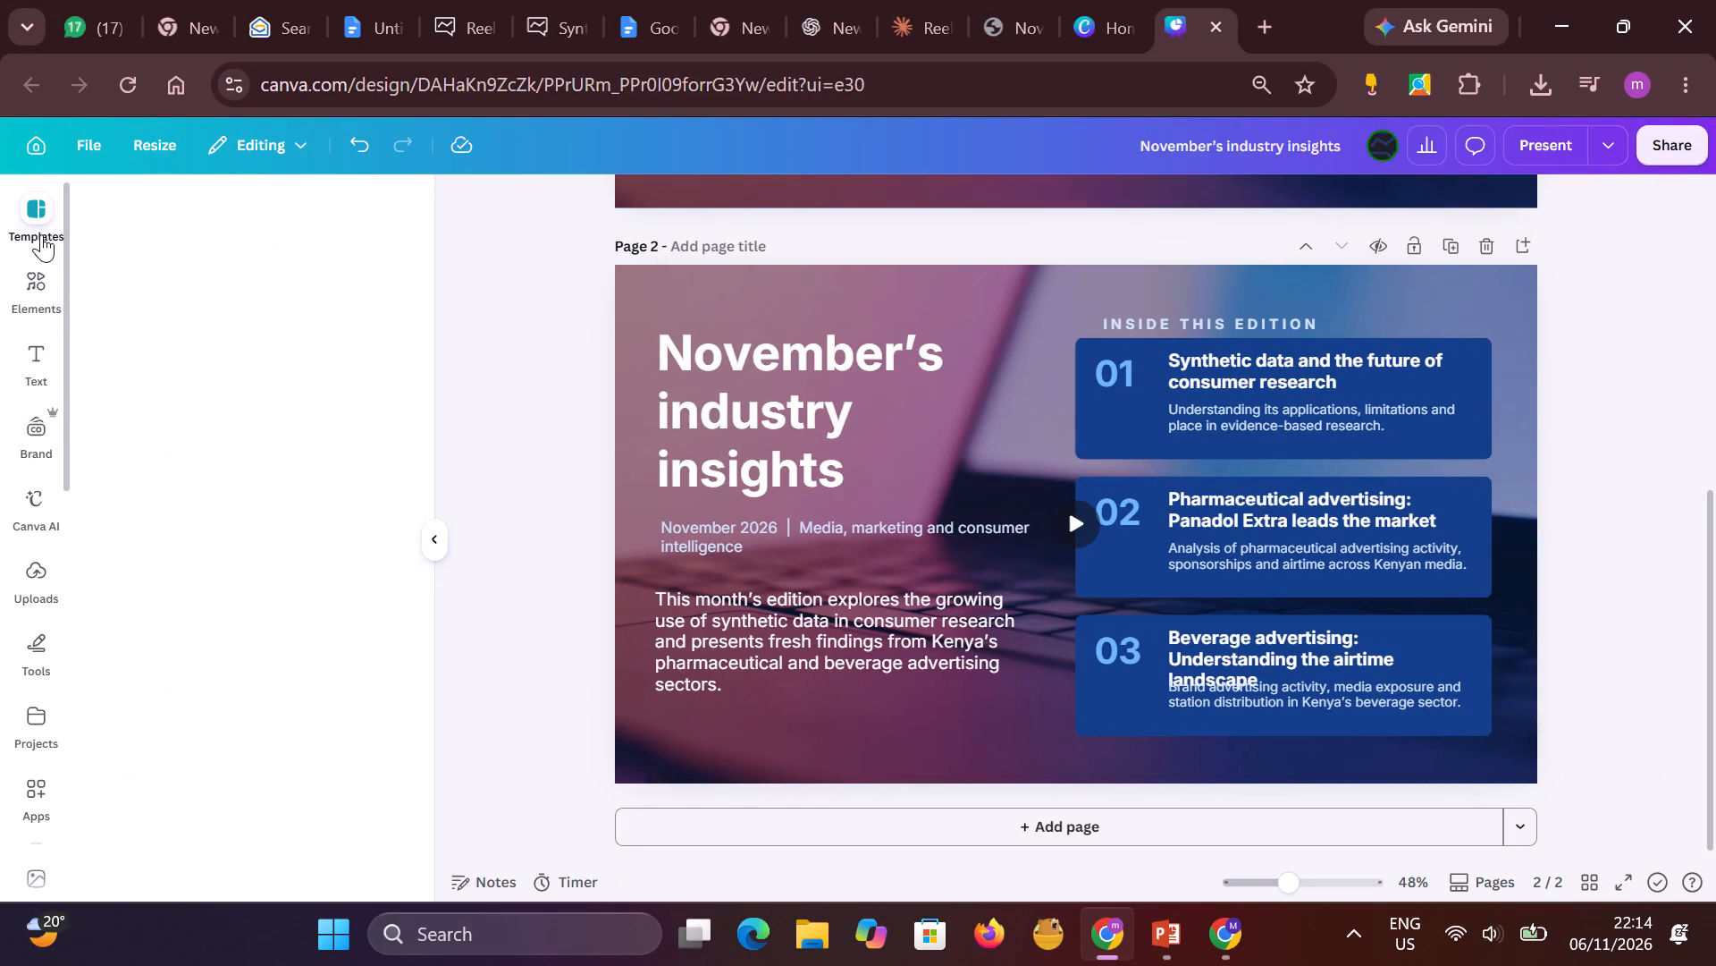
pyautogui.moveTo(421, 473); pyautogui.dragTo(421, 468)
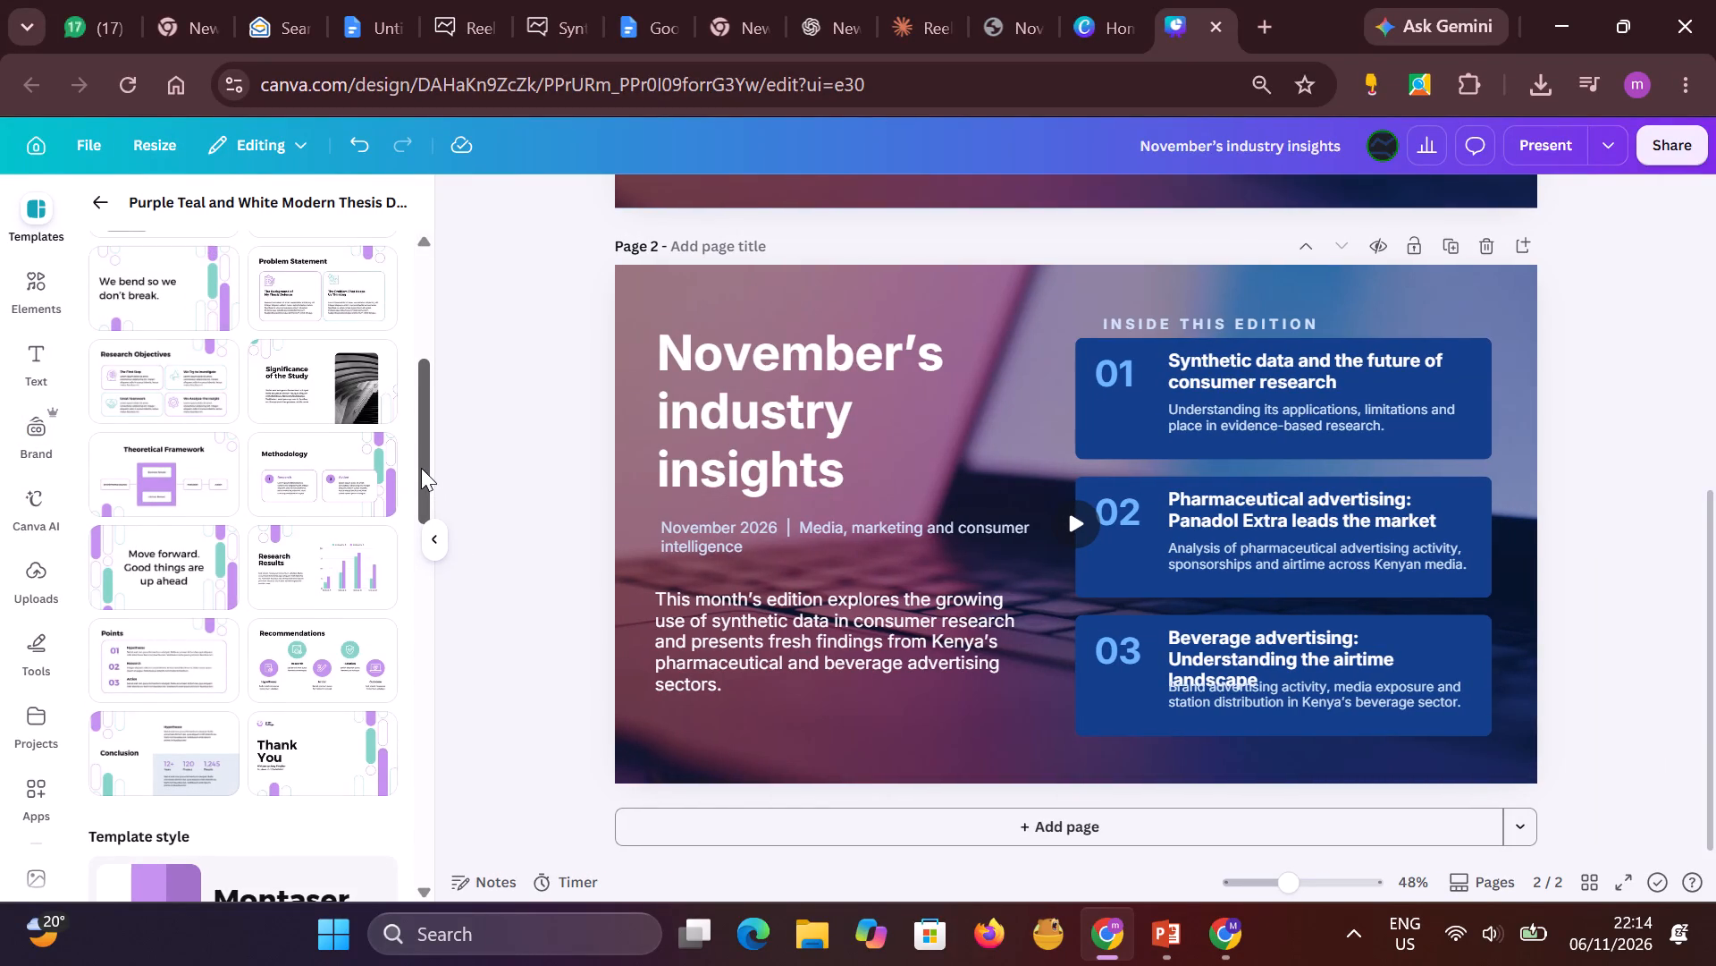
pyautogui.moveTo(421, 468); pyautogui.dragTo(450, 236)
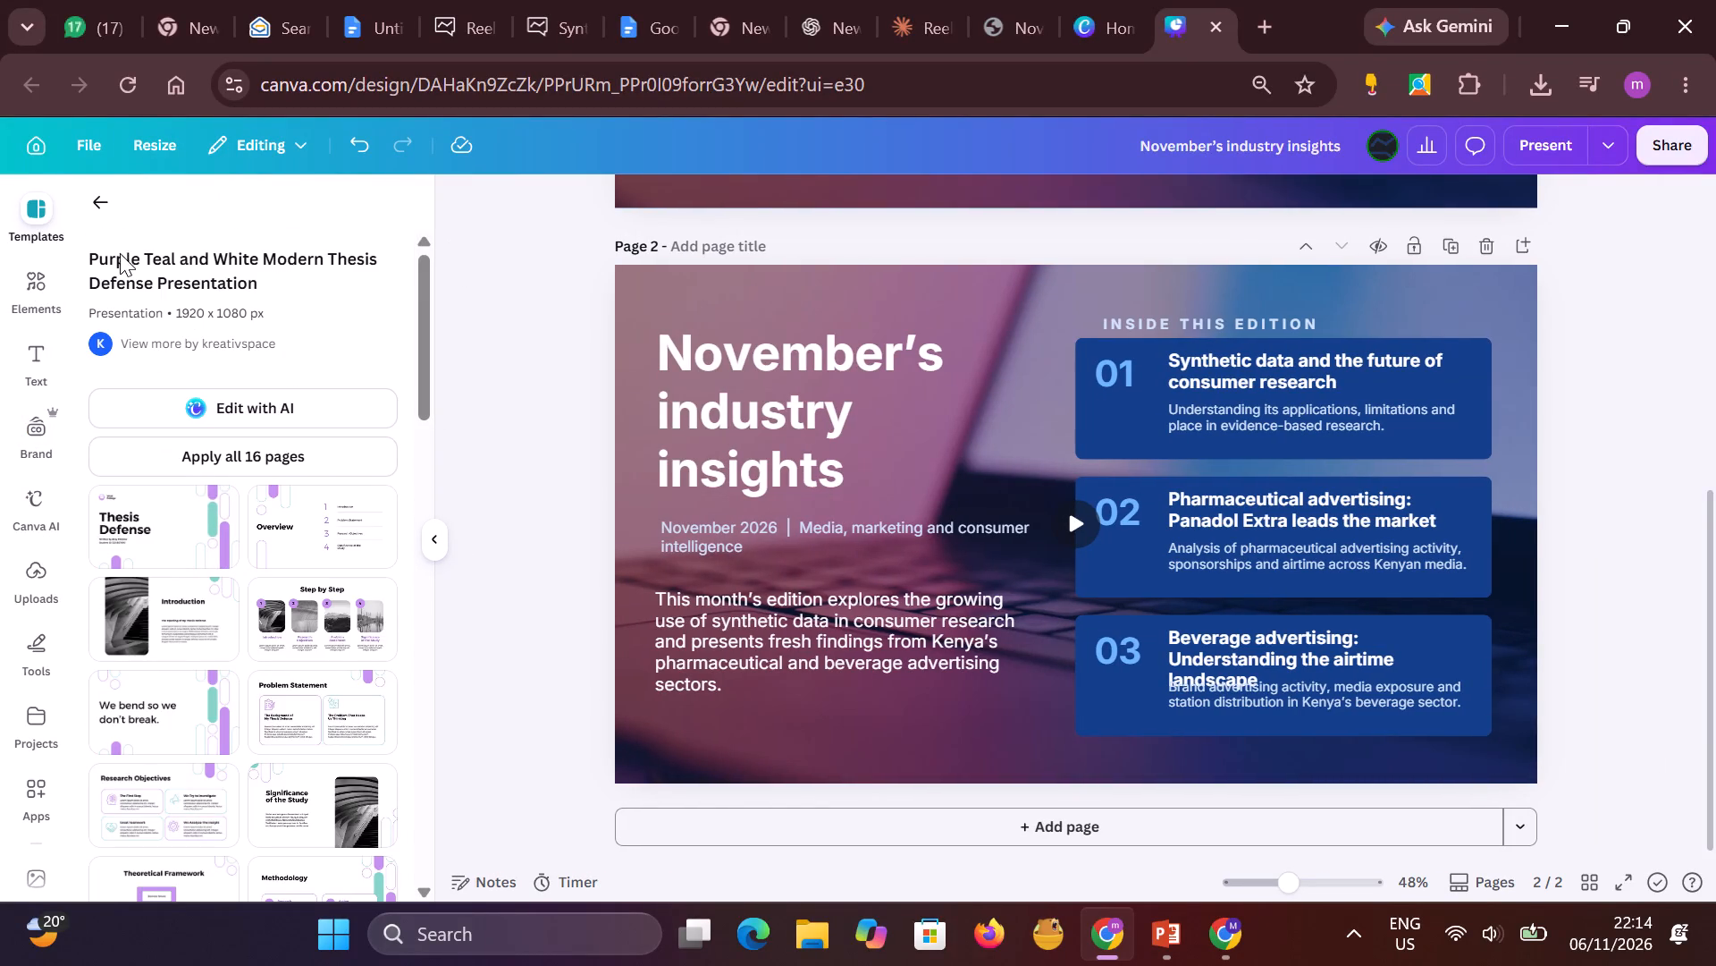
pyautogui.click(101, 215)
pyautogui.click(139, 223)
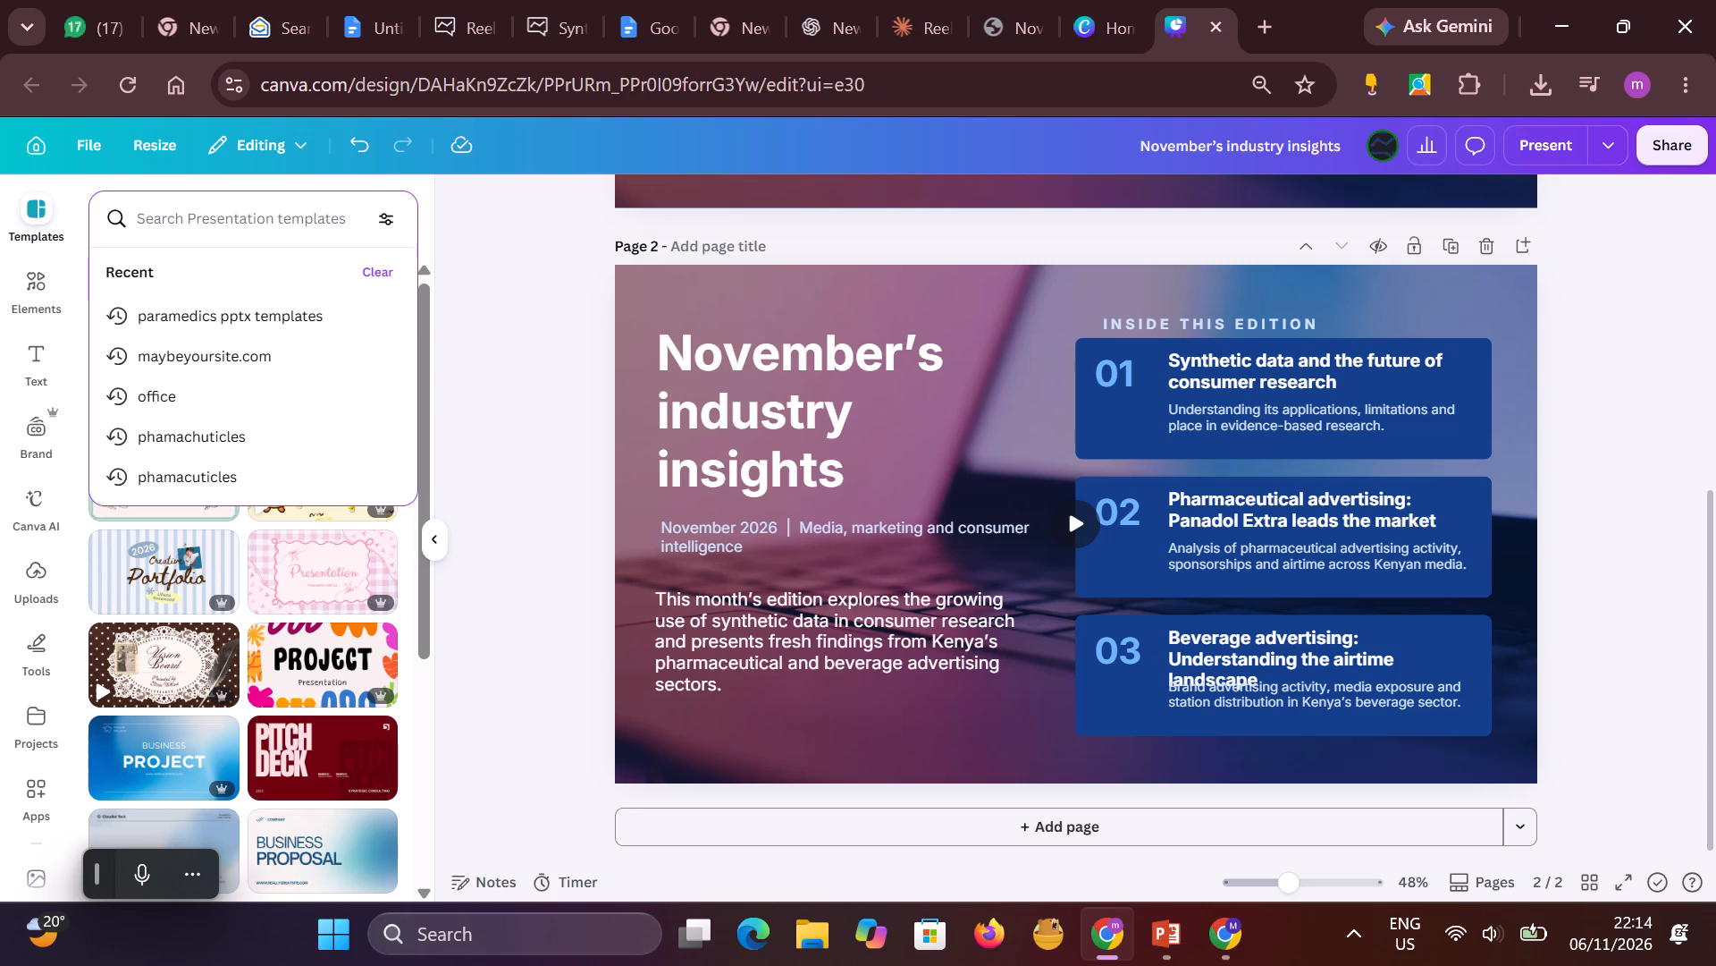
pyautogui.write('NE')
pyautogui.write('WS')
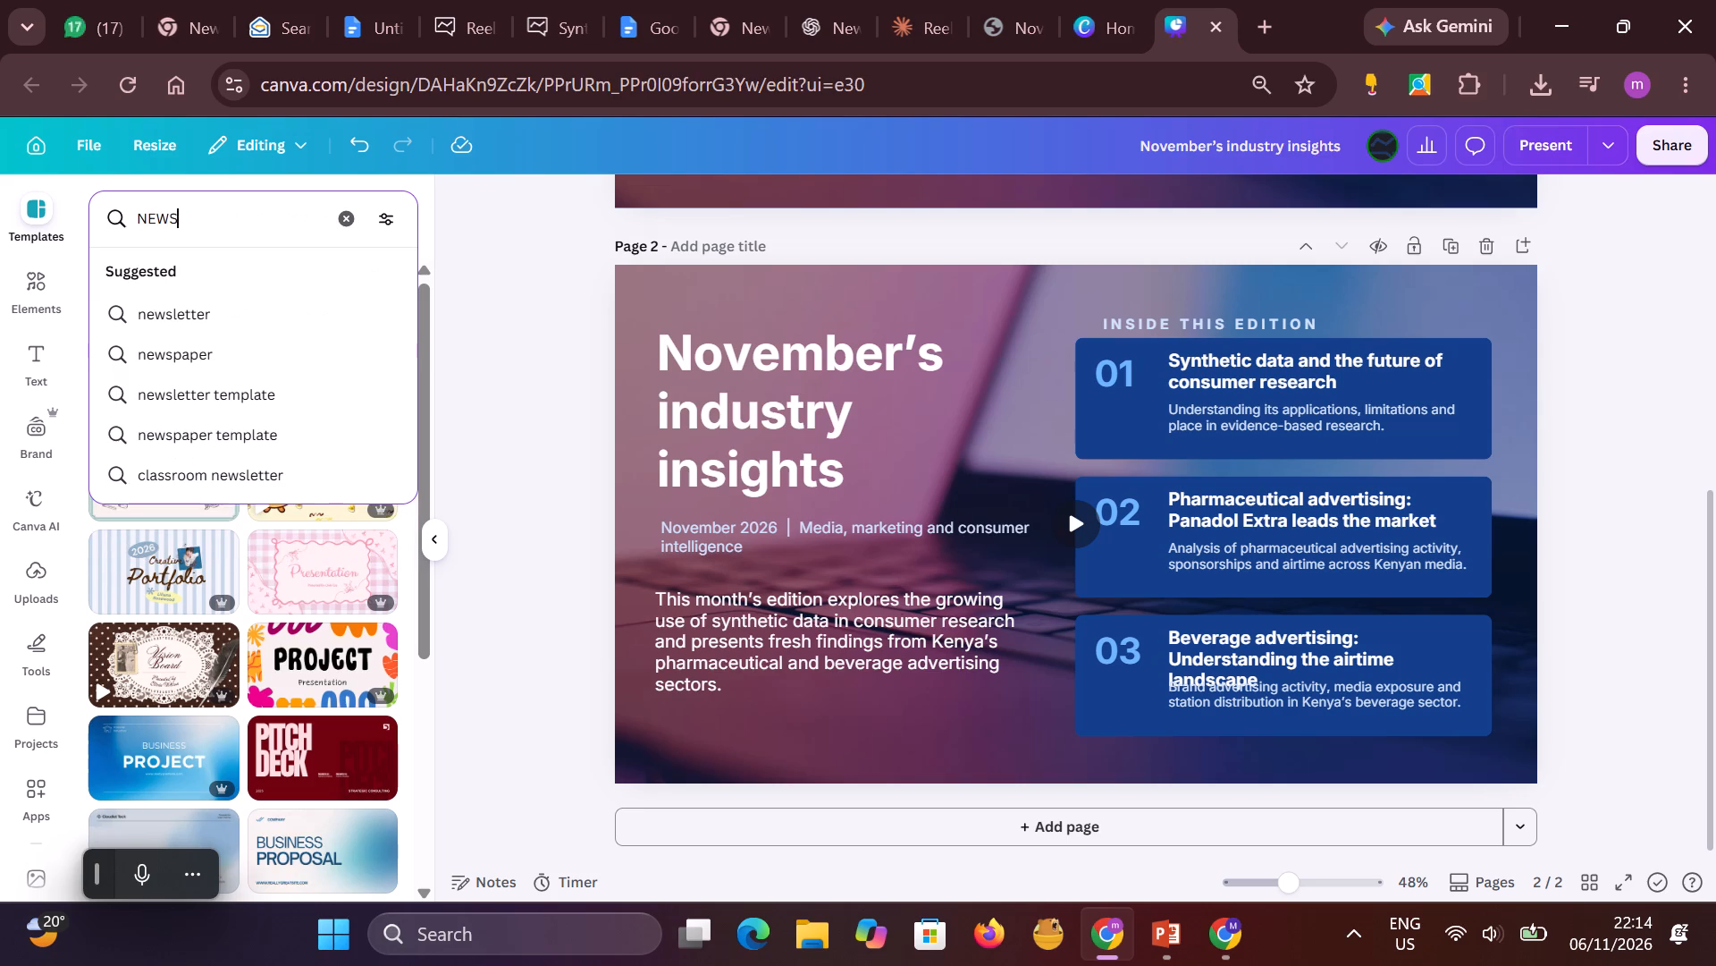
pyautogui.press('space')
pyautogui.write('LETTER')
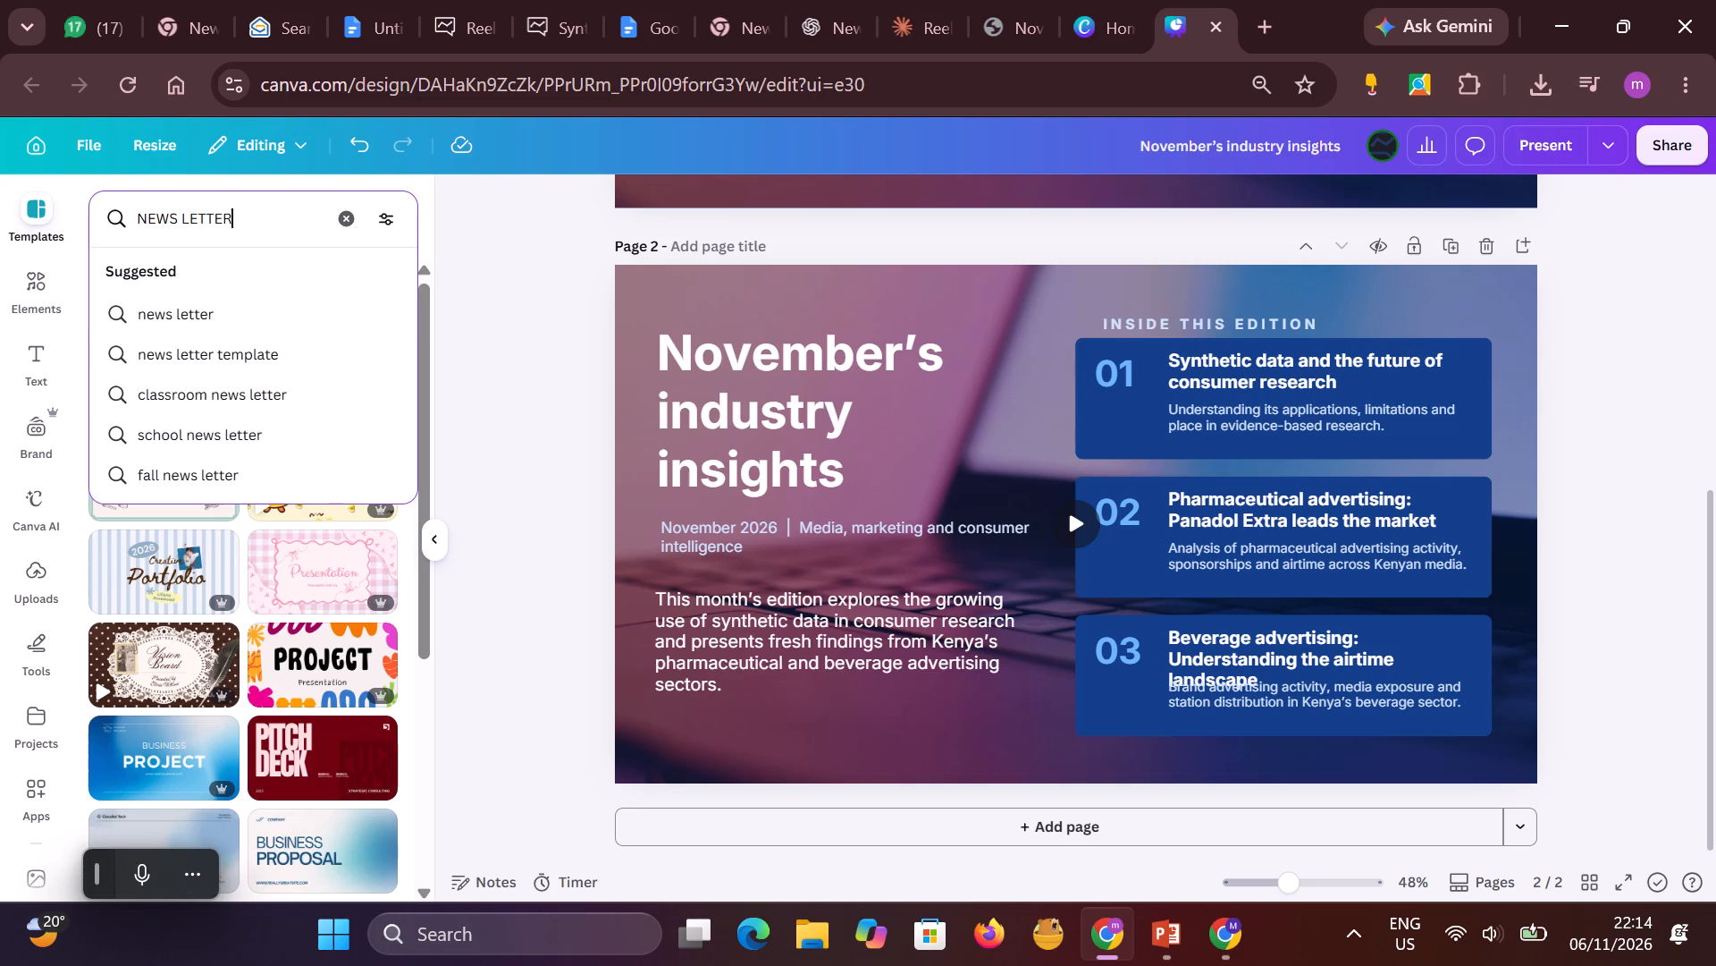
pyautogui.press('space')
pyautogui.write('TEMP')
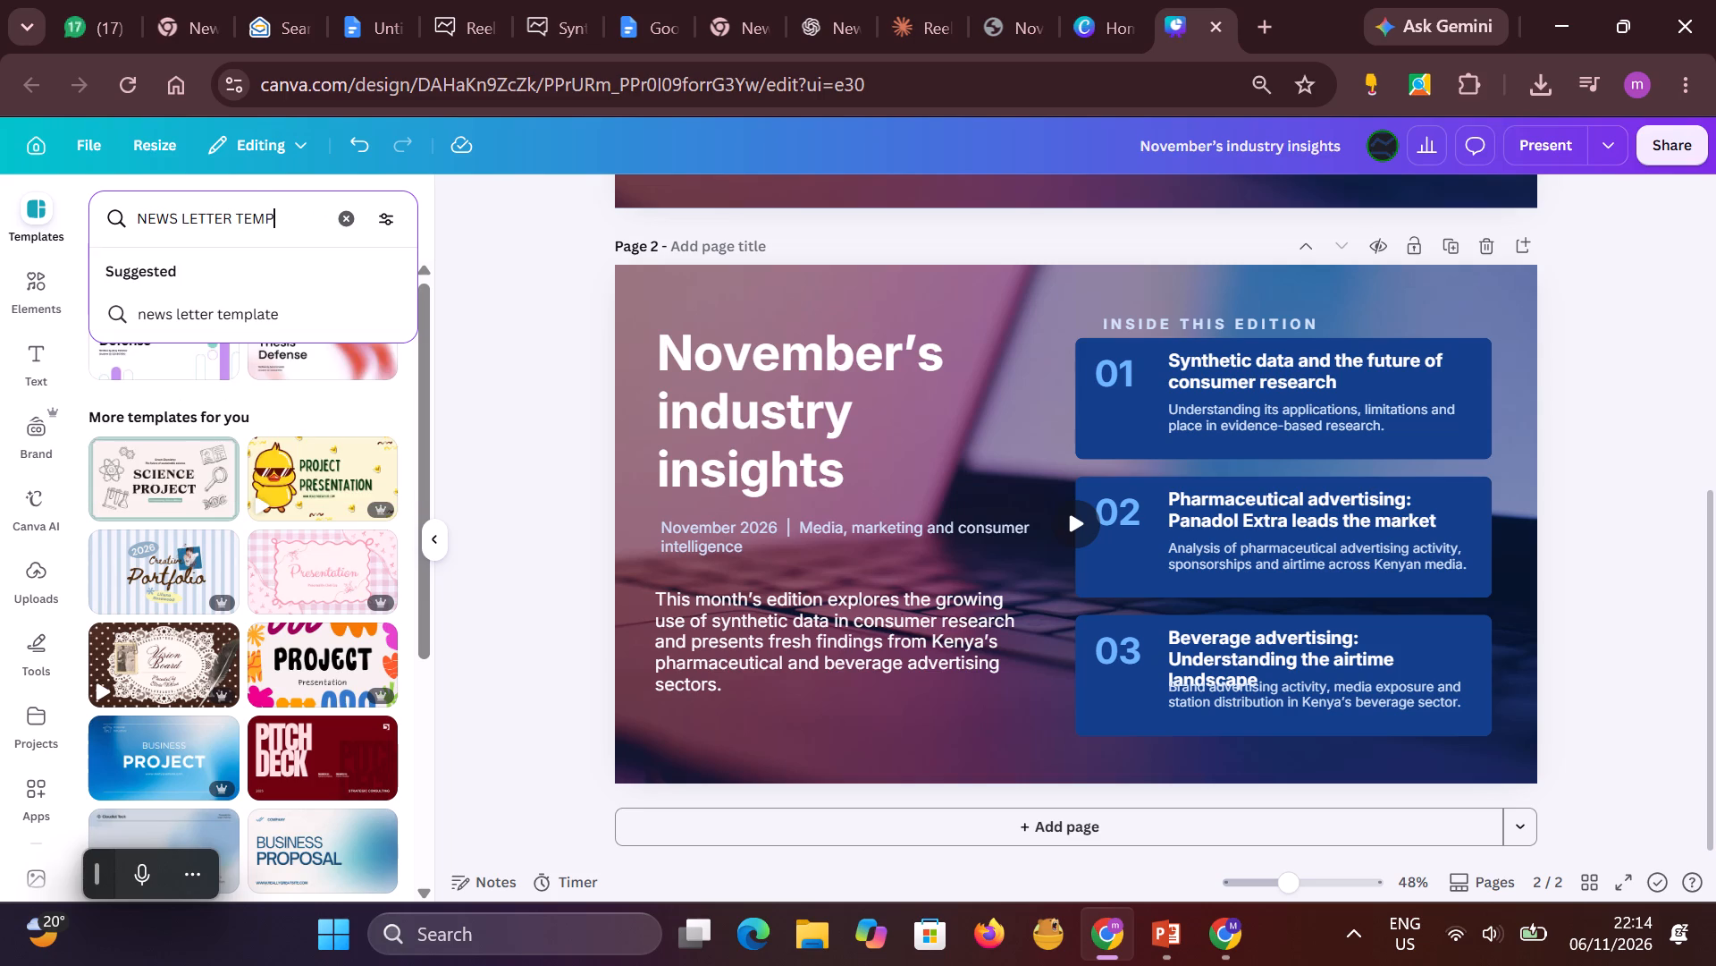
pyautogui.press('BackSpace')
pyautogui.press('BackSpace')
pyautogui.press('BackSpace')
pyautogui.press('BackSpace')
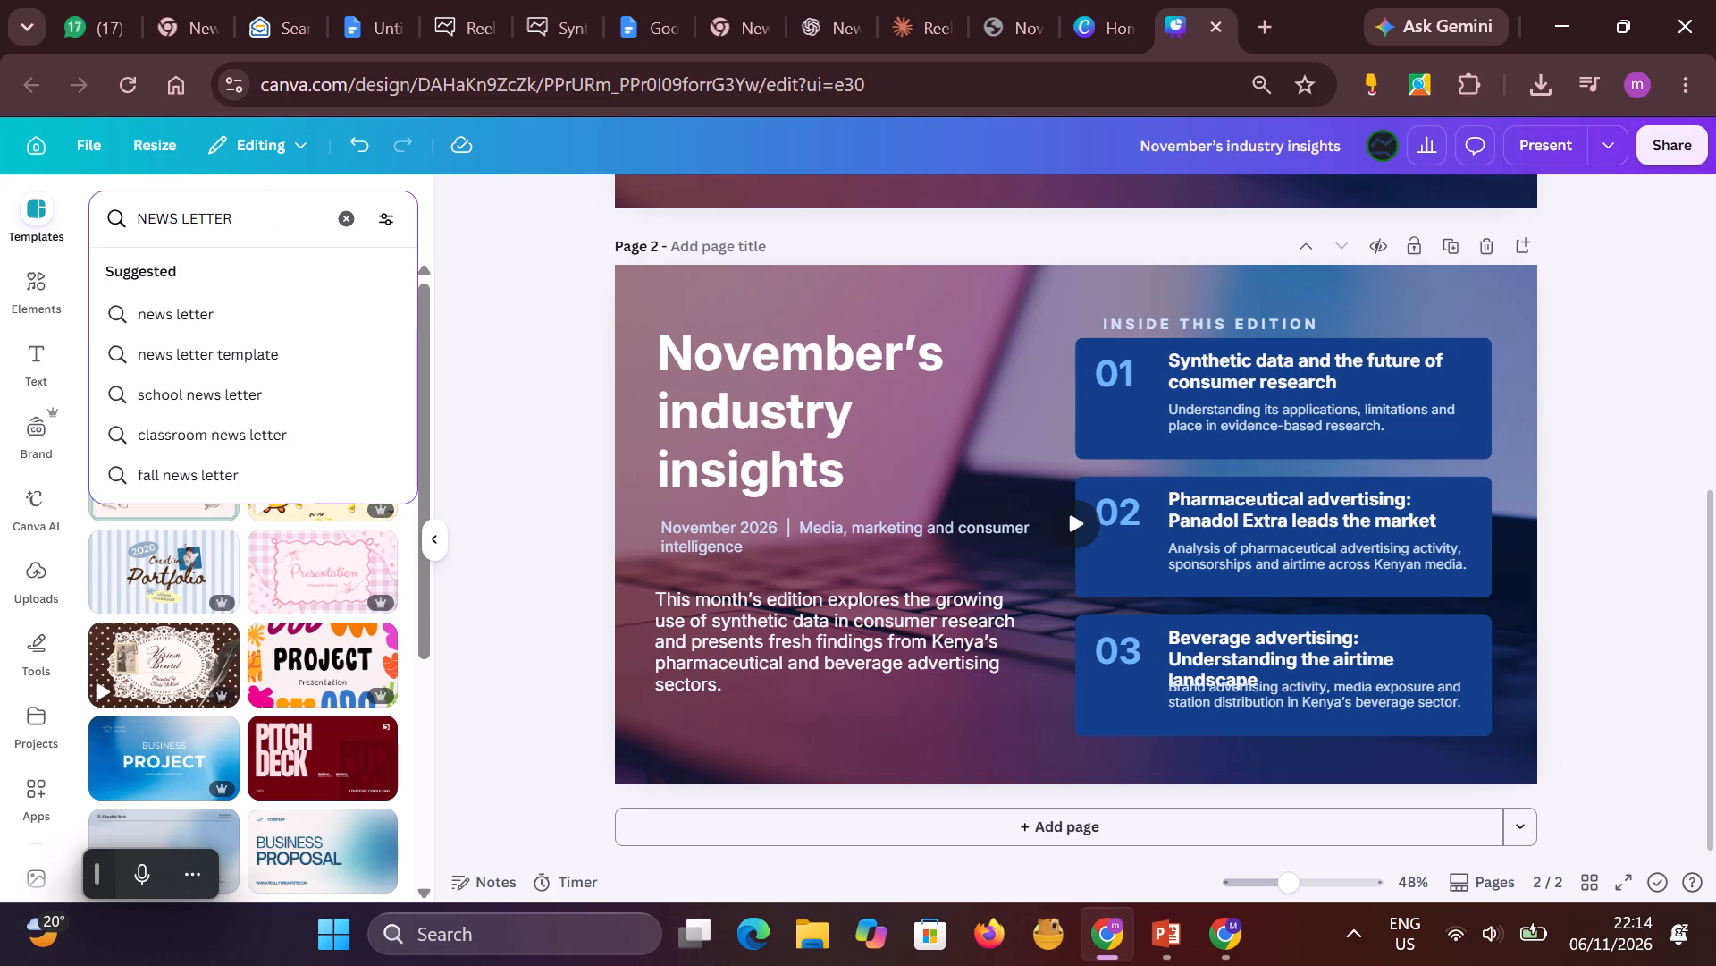
pyautogui.press('Return')
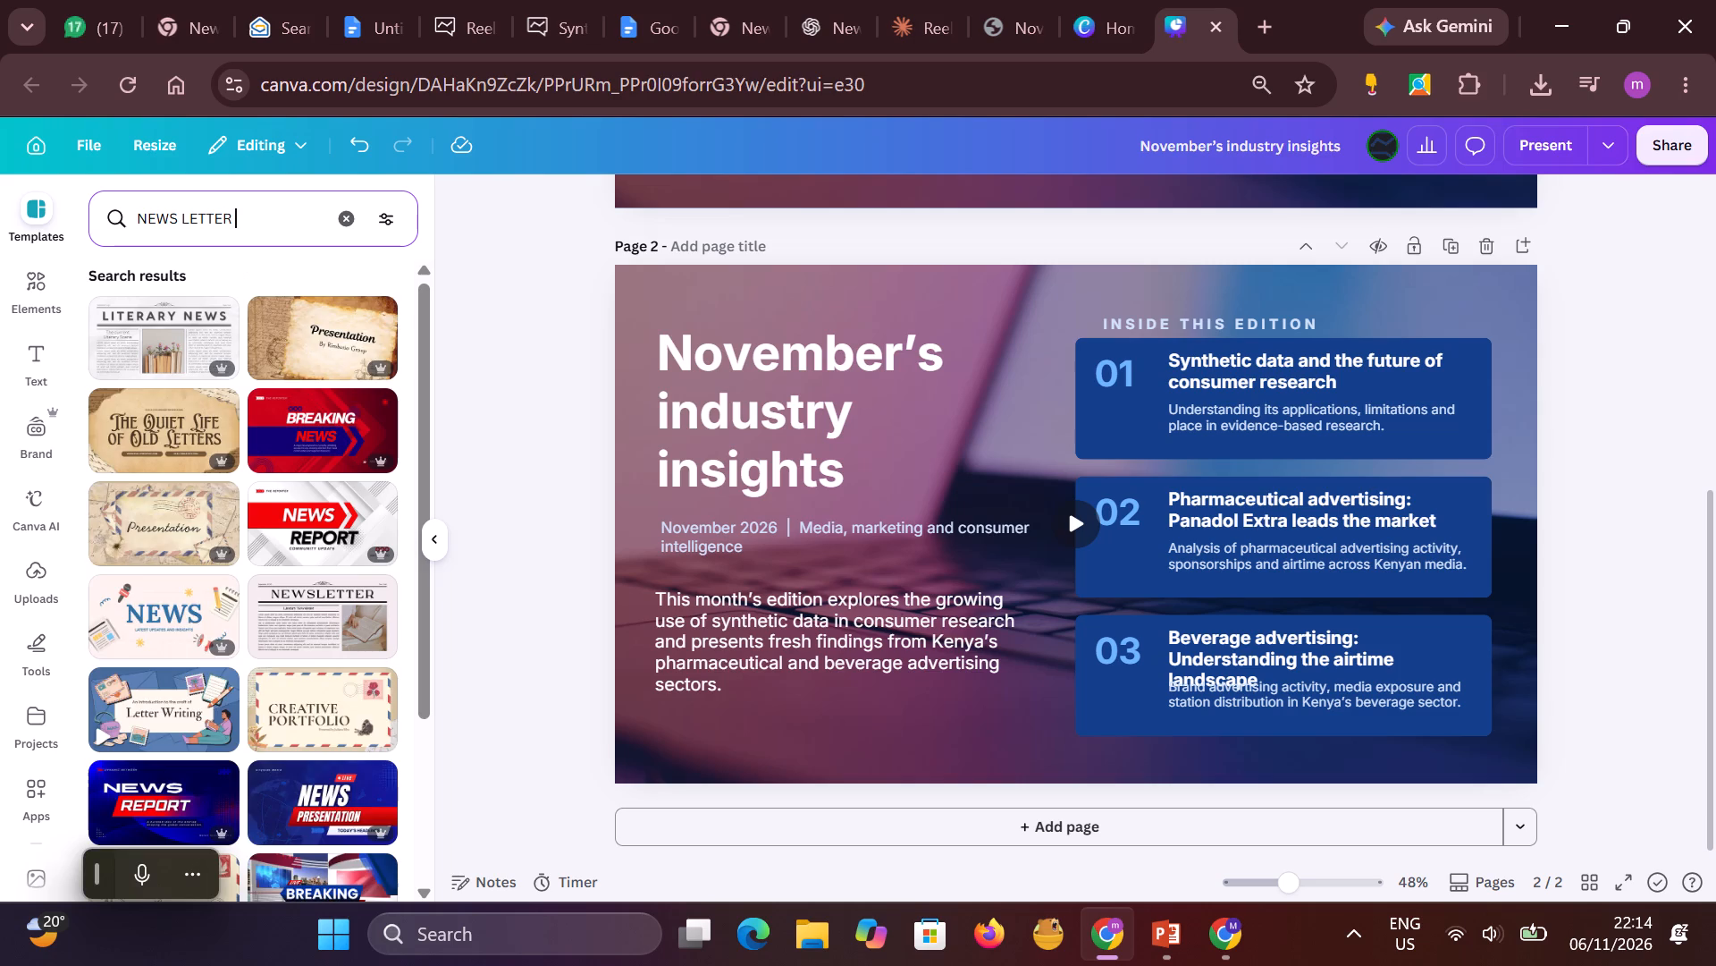
# Refine the template search to "NEWS LETTER TEMPLATE" and browse the results for a suitable cover design.
pyautogui.press('space')
pyautogui.write('TE')
pyautogui.write('MPLATE')
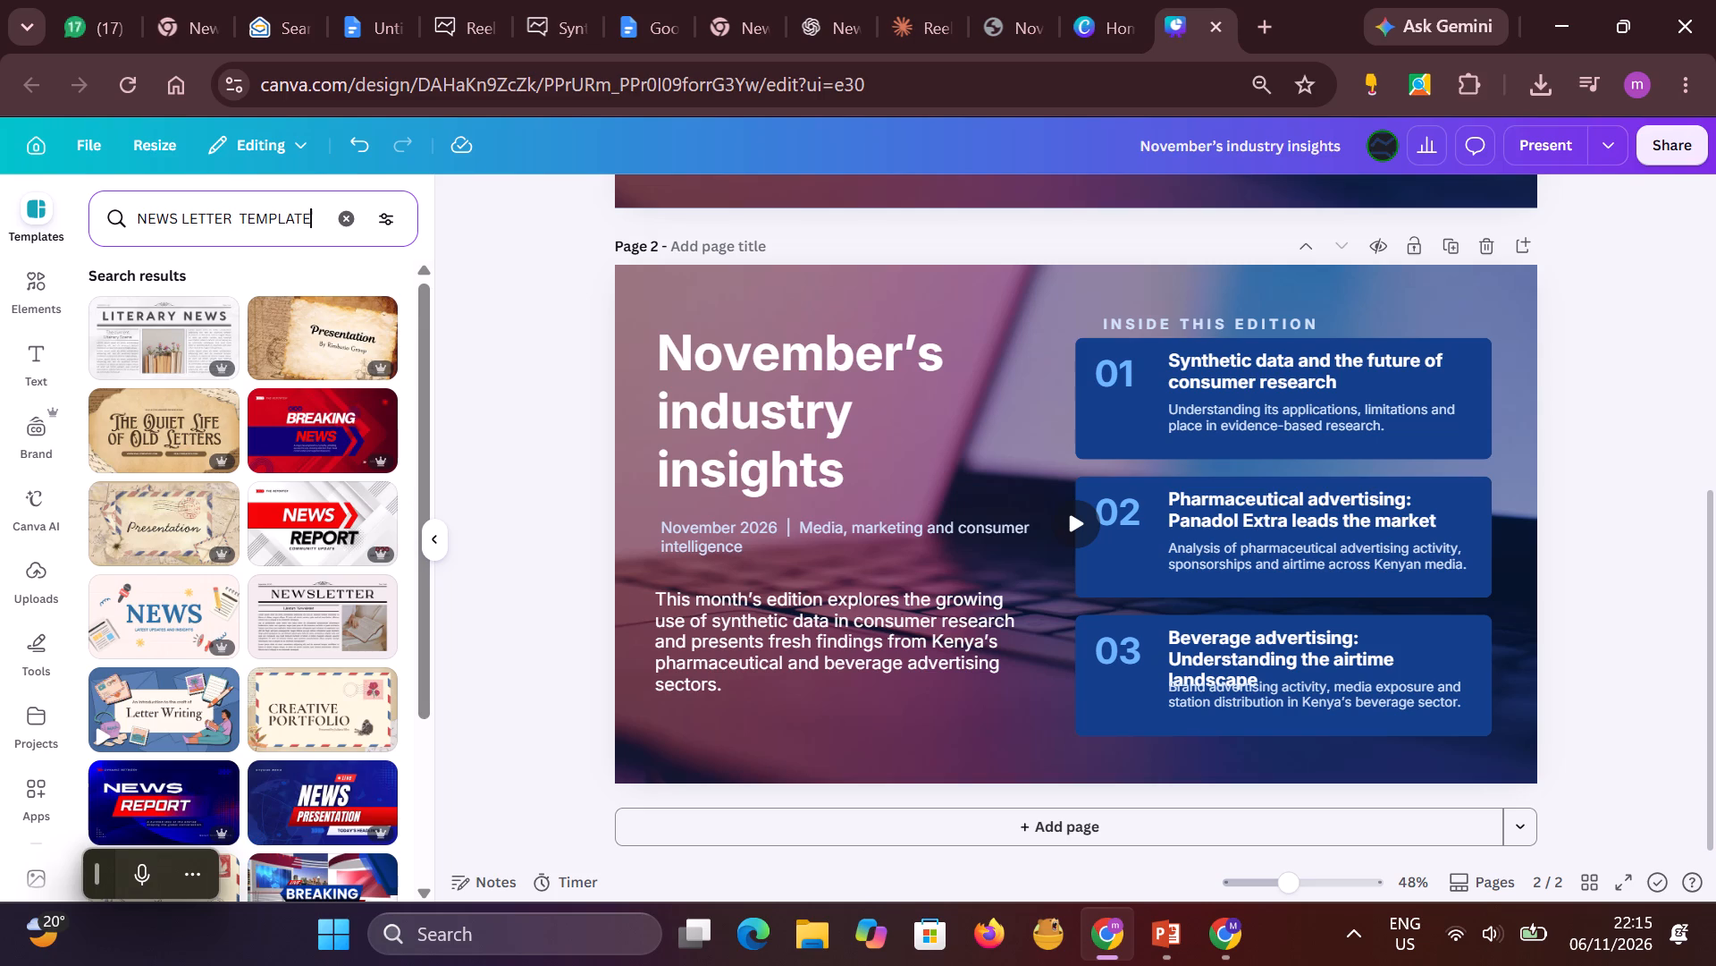
pyautogui.press('Return')
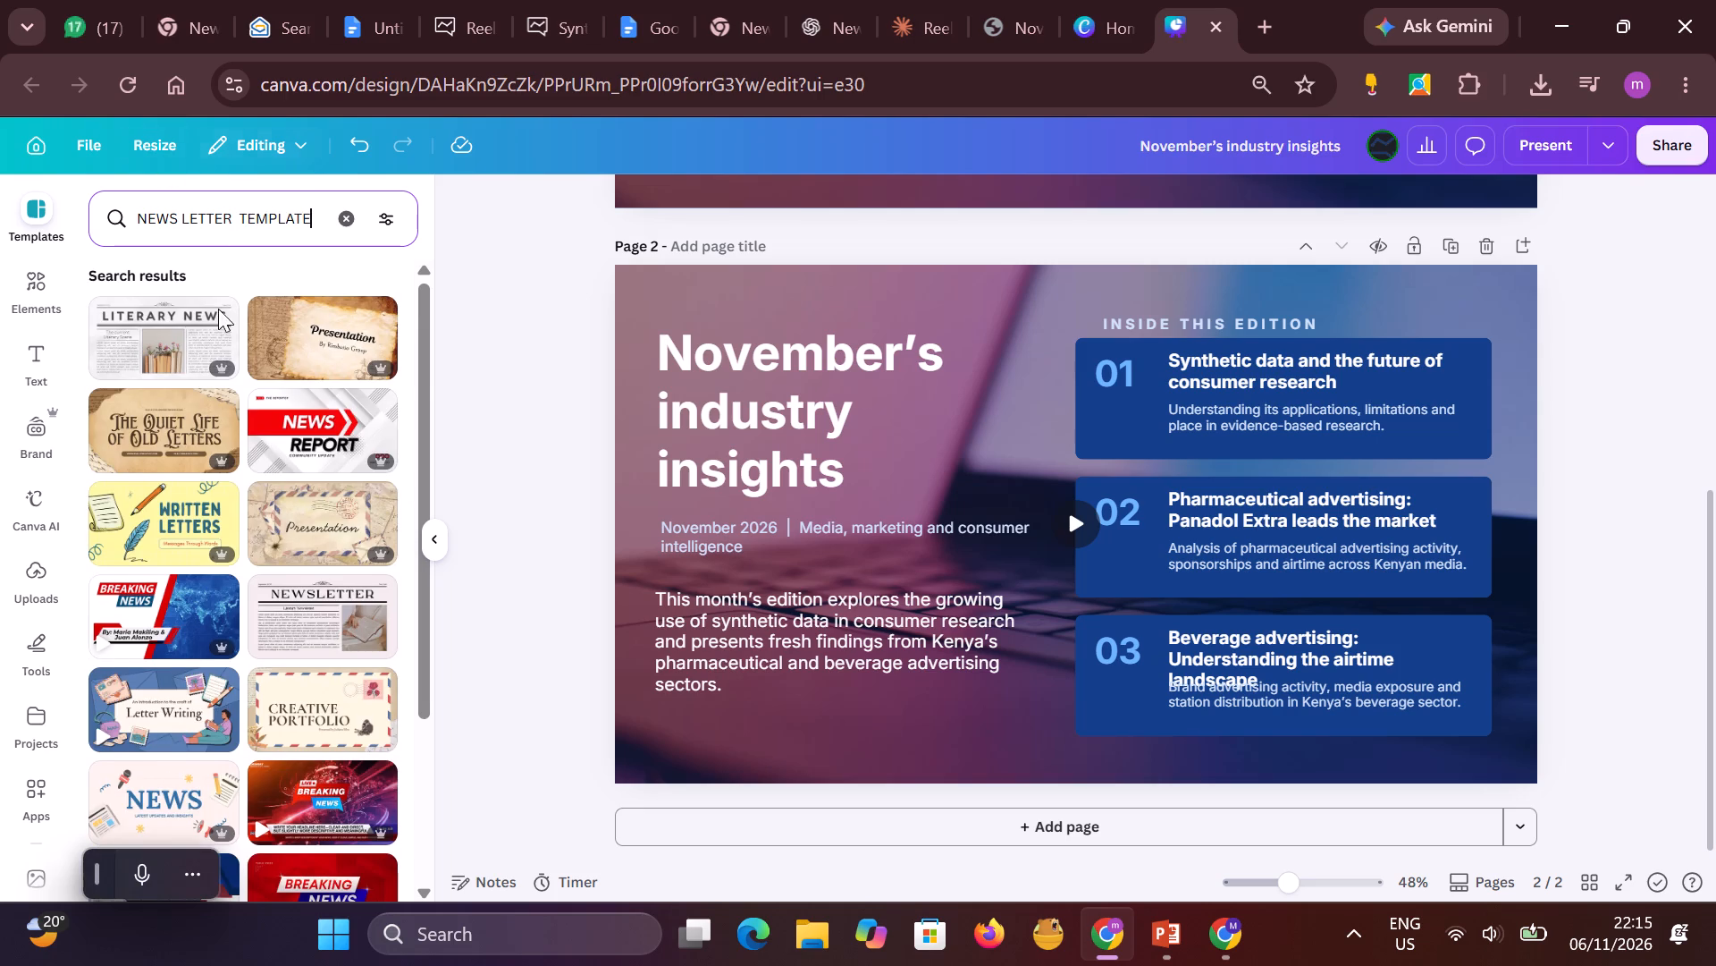
pyautogui.scroll(-12, 218, 323)
pyautogui.scroll(-7, 200, 490)
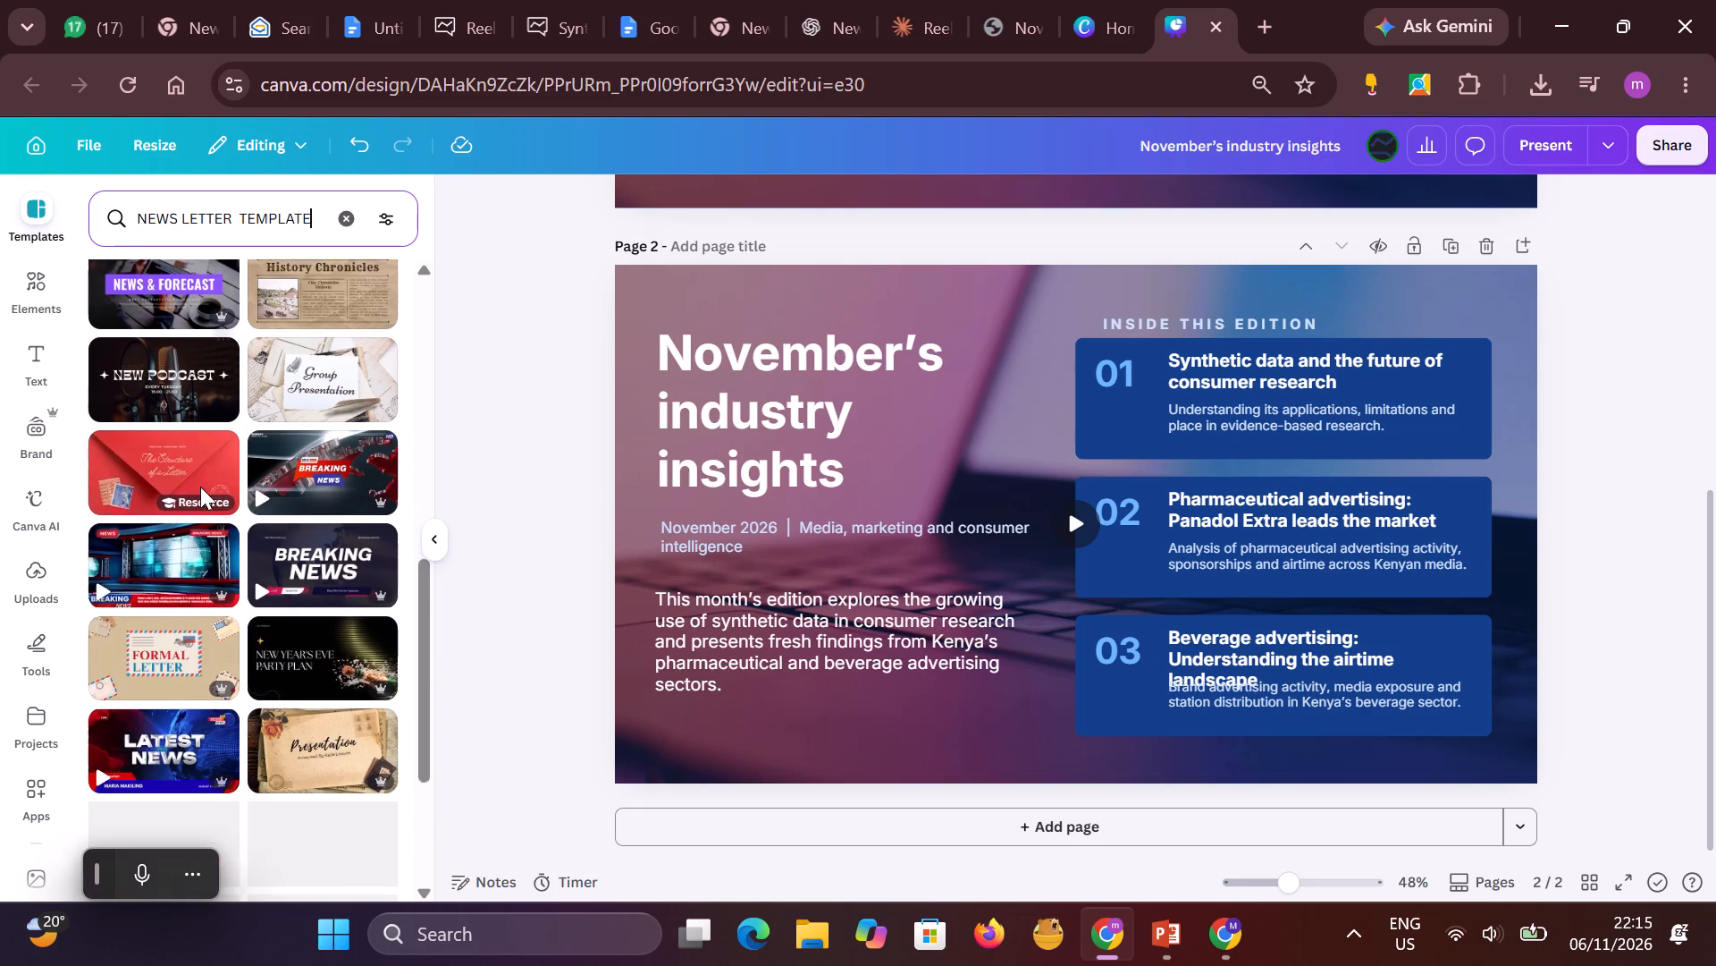
pyautogui.scroll(-13, 200, 485)
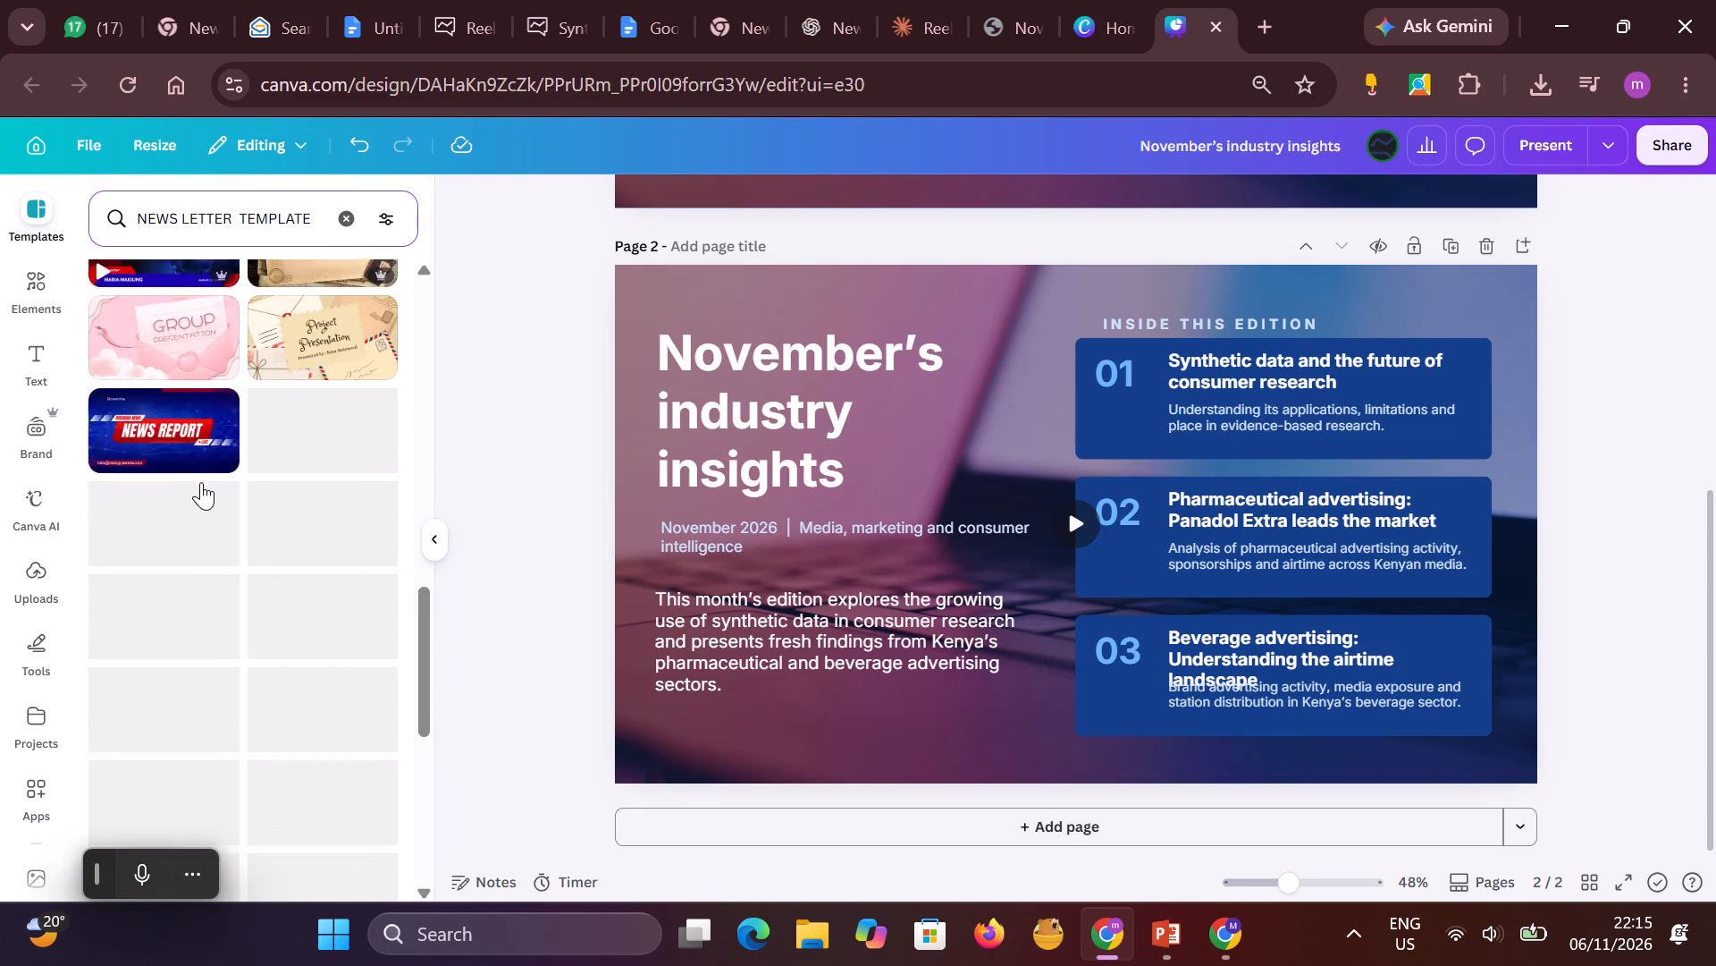
pyautogui.scroll(-5, 106, 479)
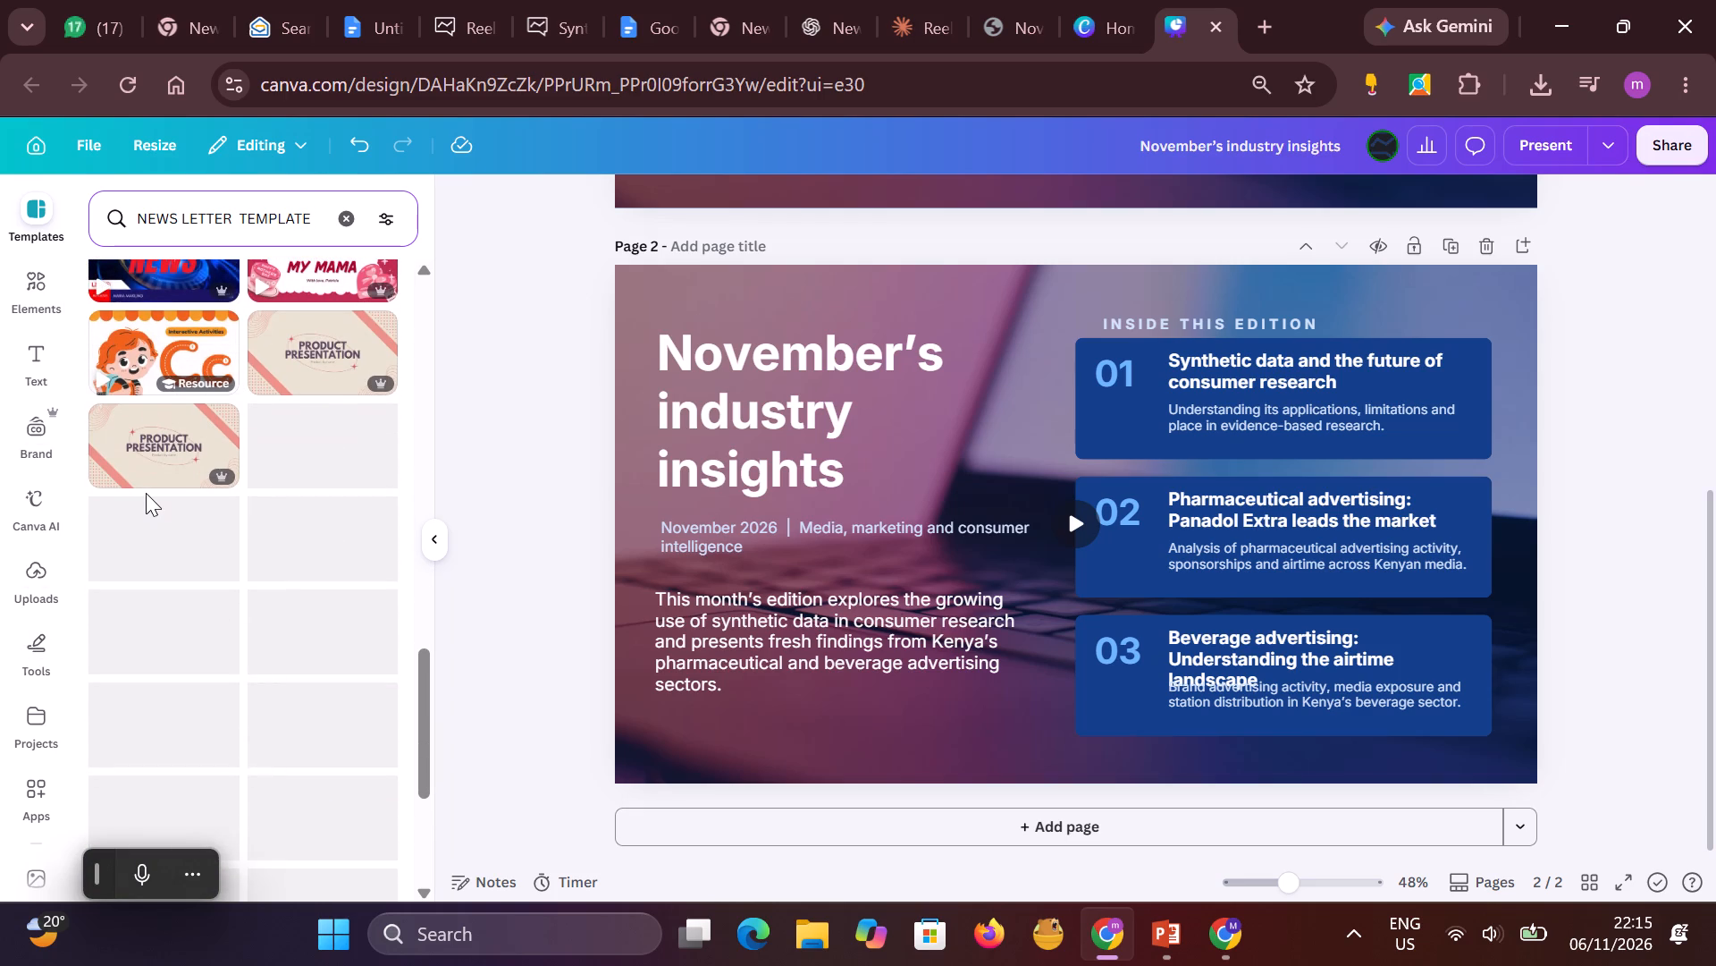
pyautogui.scroll(-6, 146, 493)
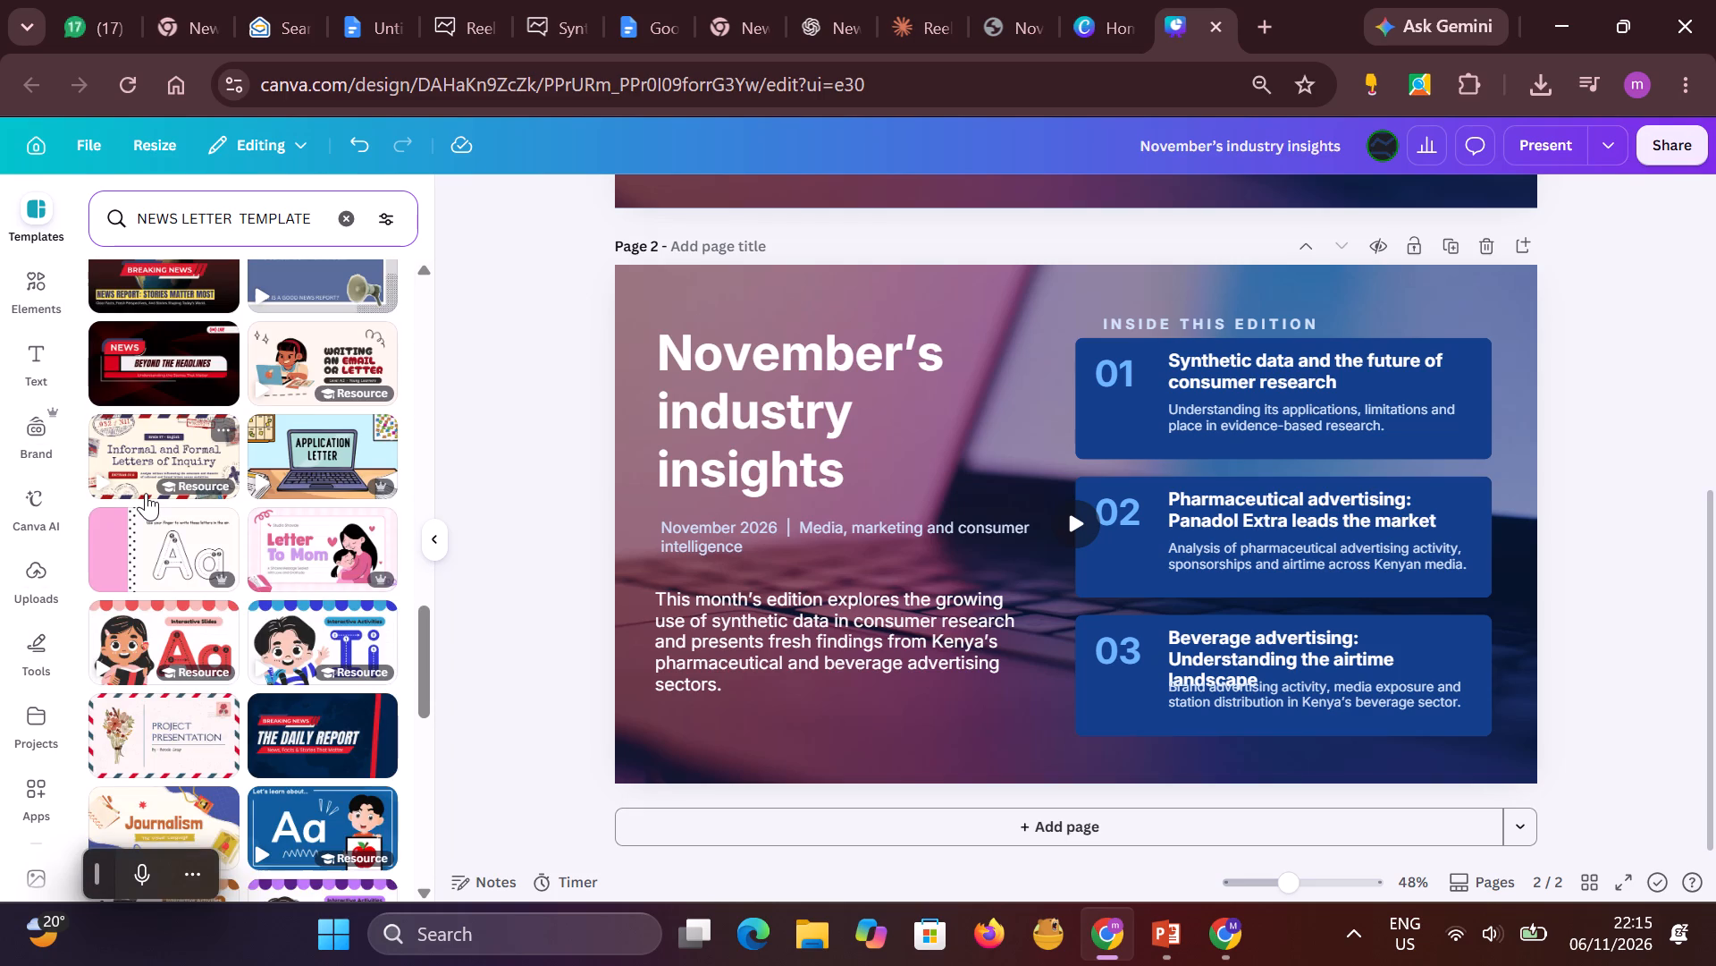
pyautogui.scroll(-15, 146, 493)
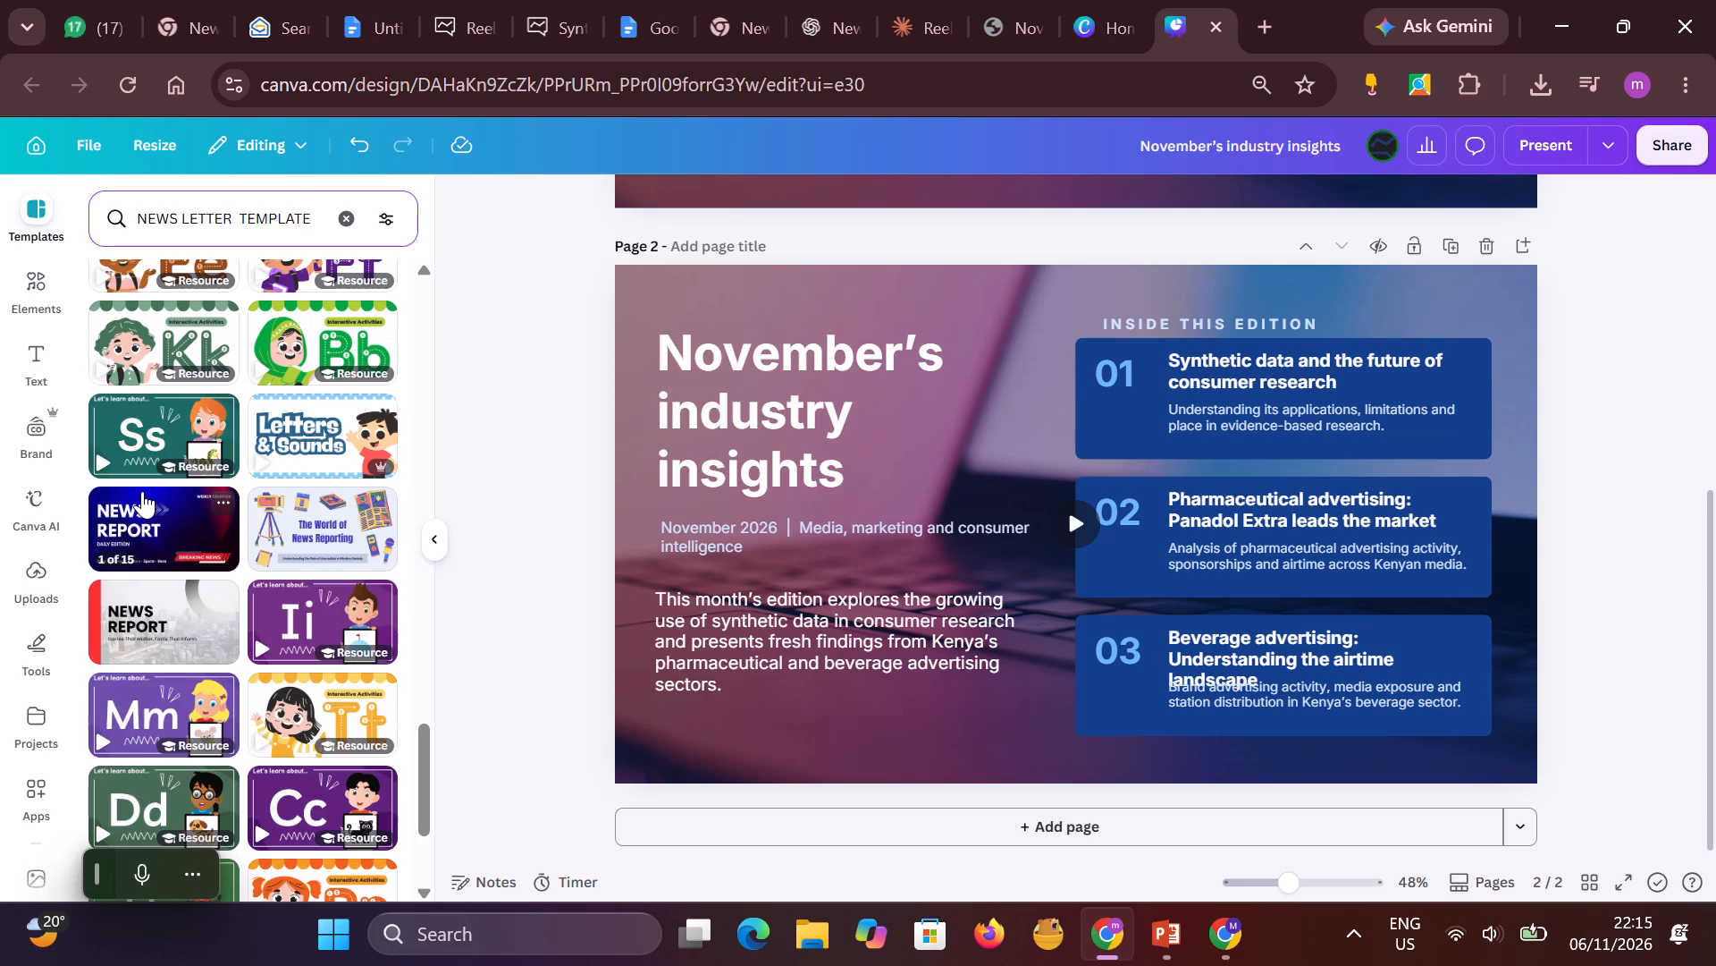
# Inspect page 1's cover, checking its background video, the main title and the INSIDE THIS EDITION heading.
pyautogui.click(1549, 468)
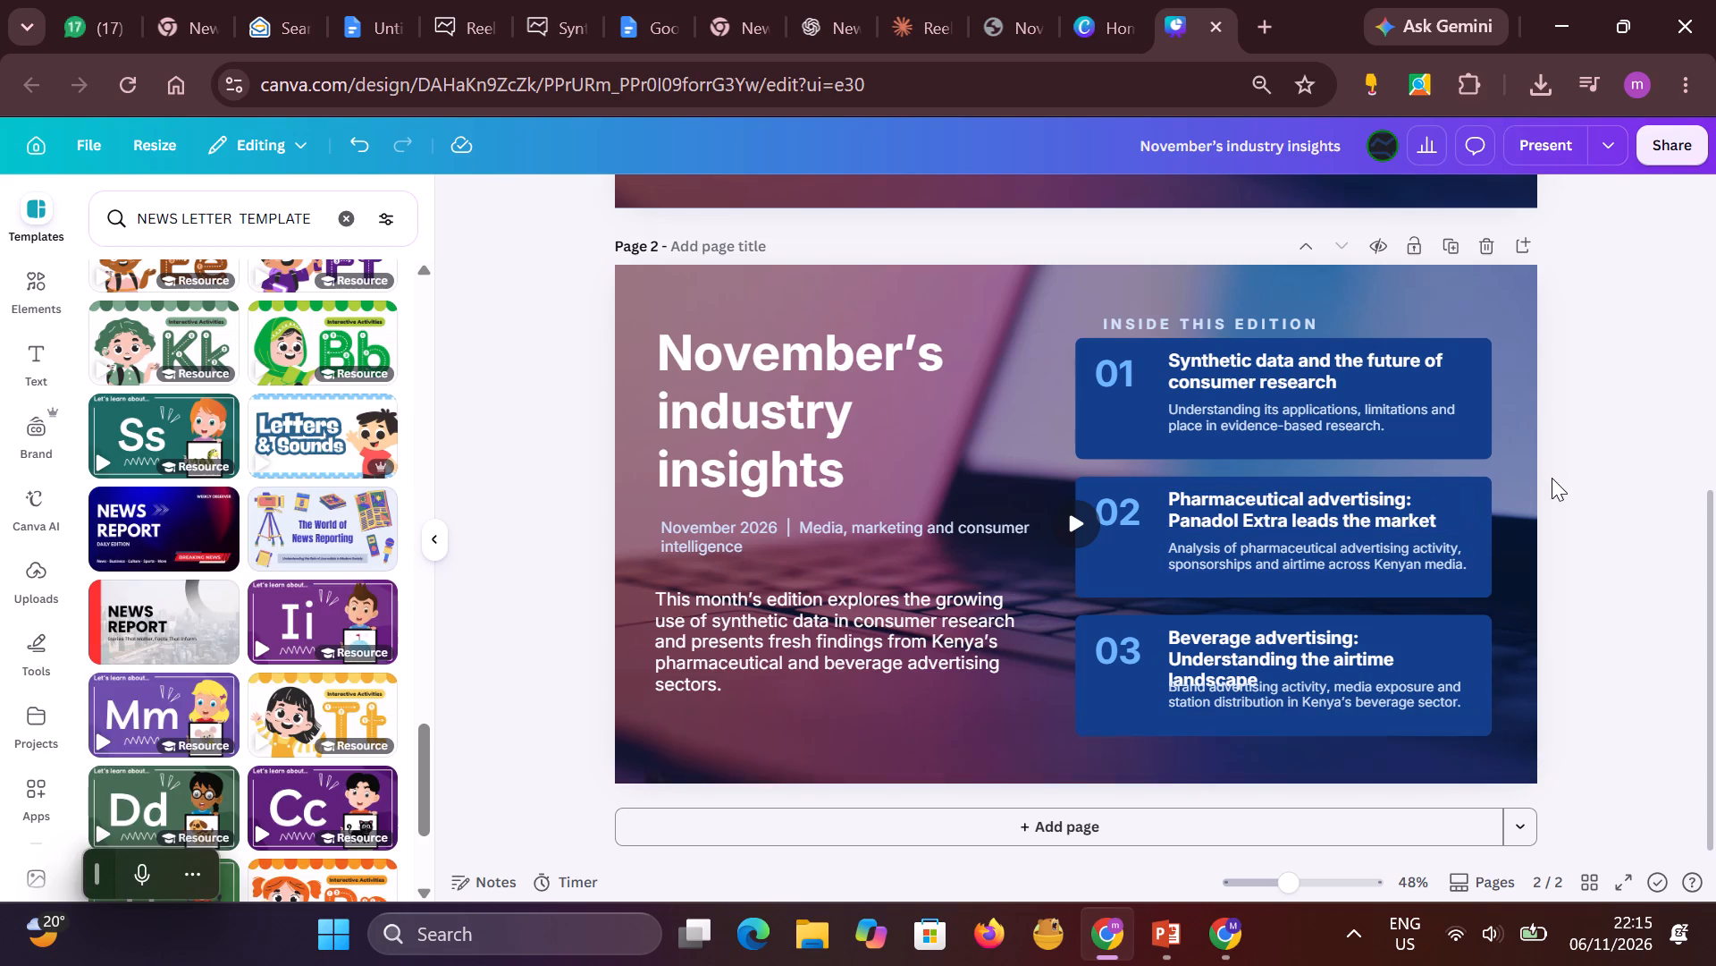
pyautogui.scroll(9, 1556, 491)
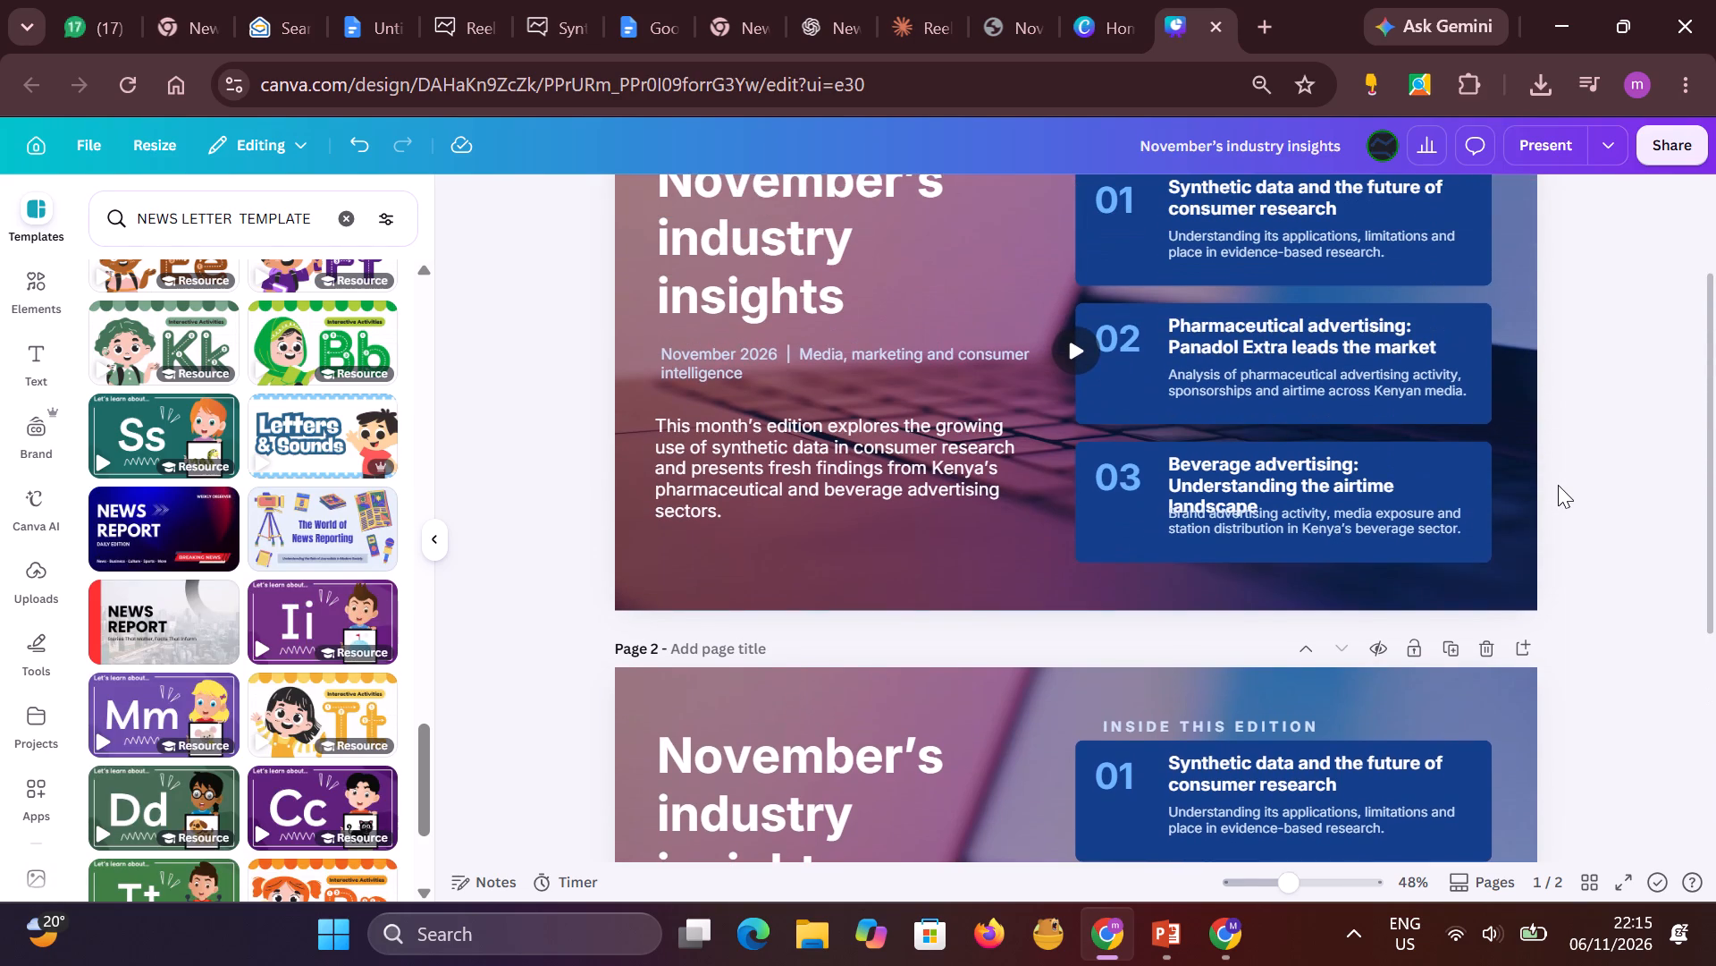
pyautogui.scroll(10, 1552, 479)
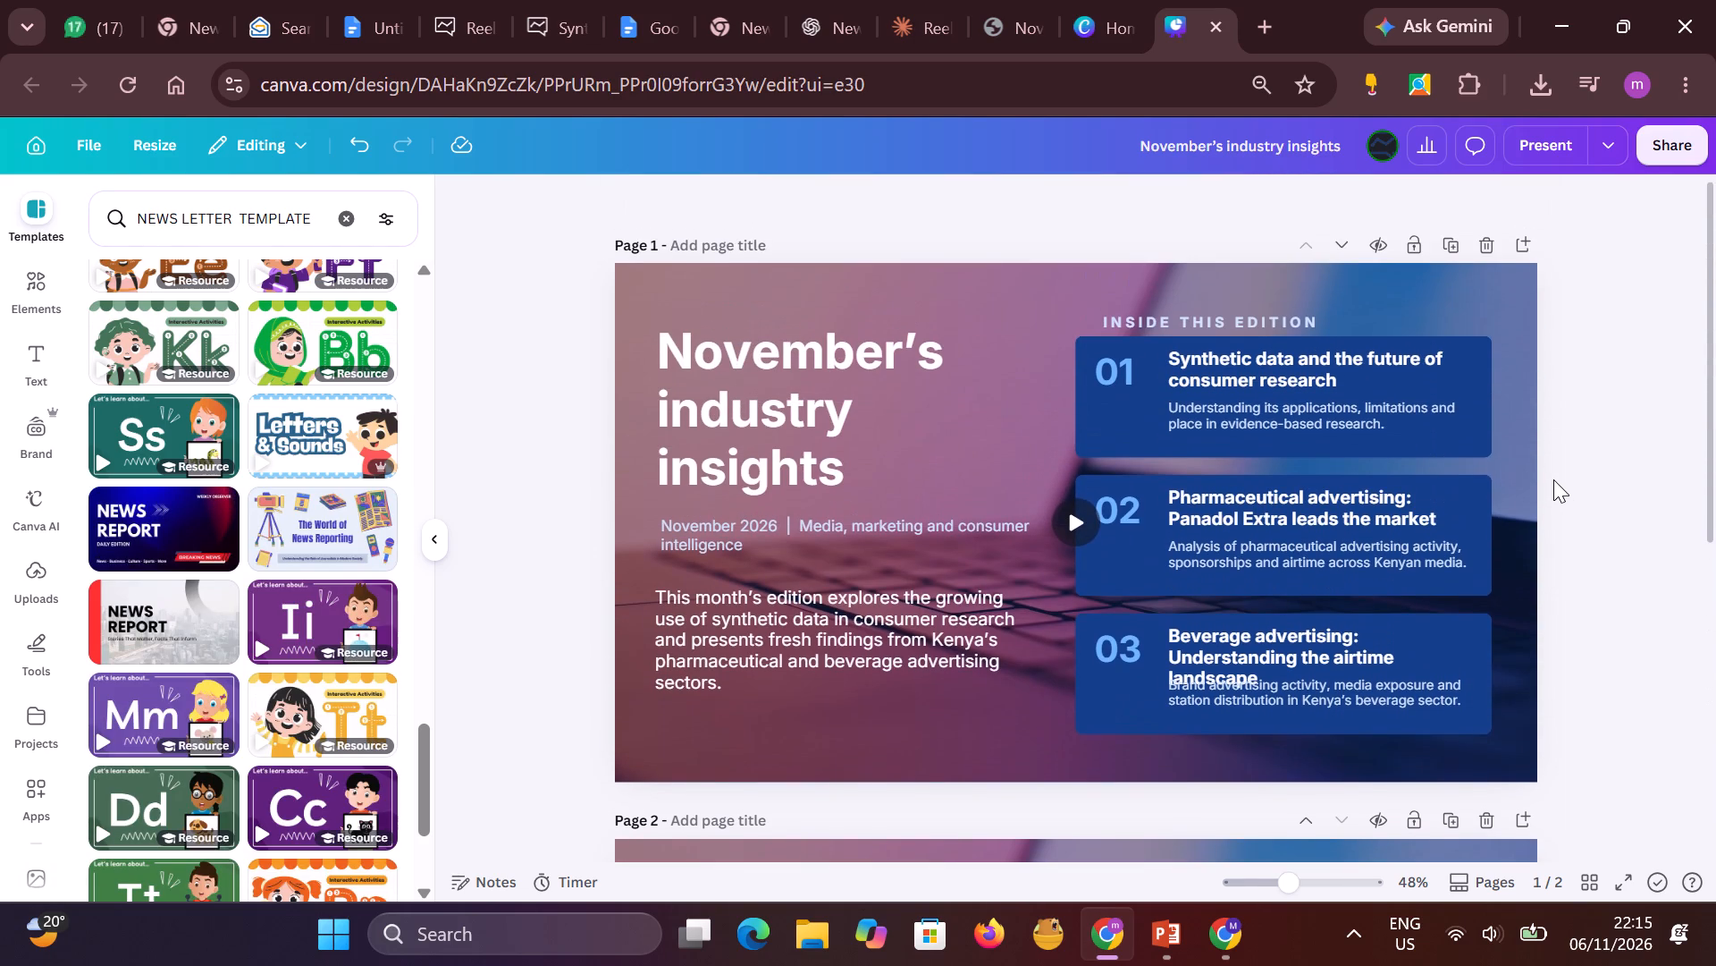
pyautogui.click(730, 279)
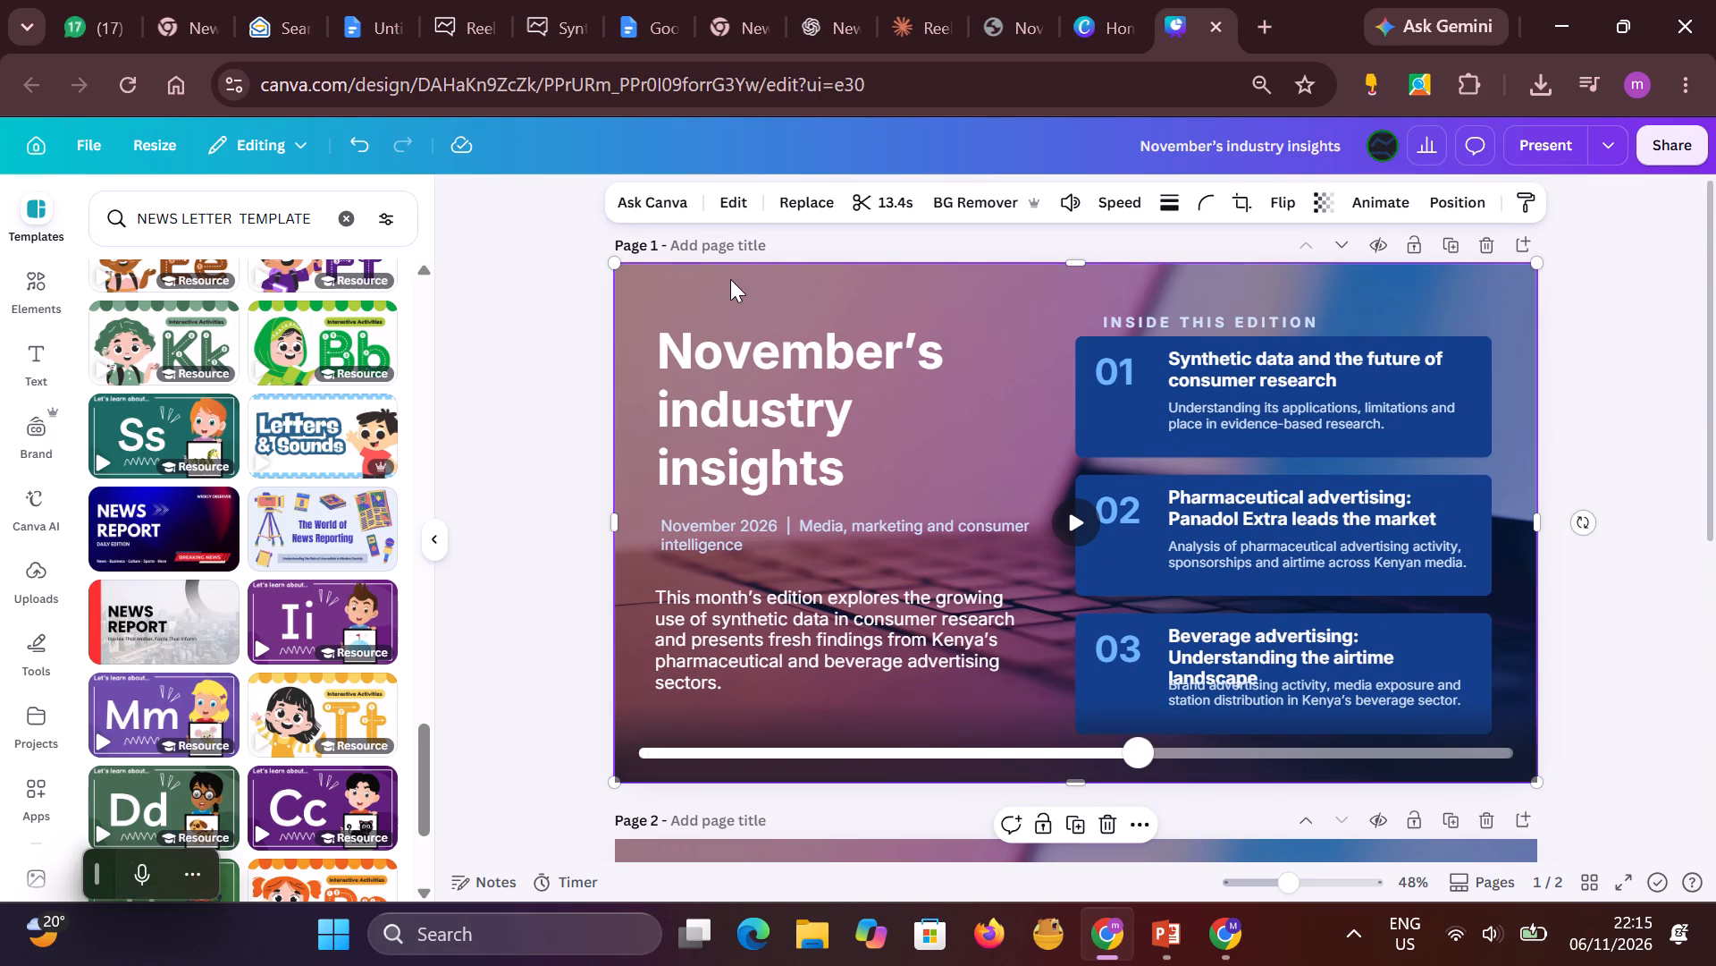
pyautogui.click(1095, 411)
pyautogui.click(1029, 411)
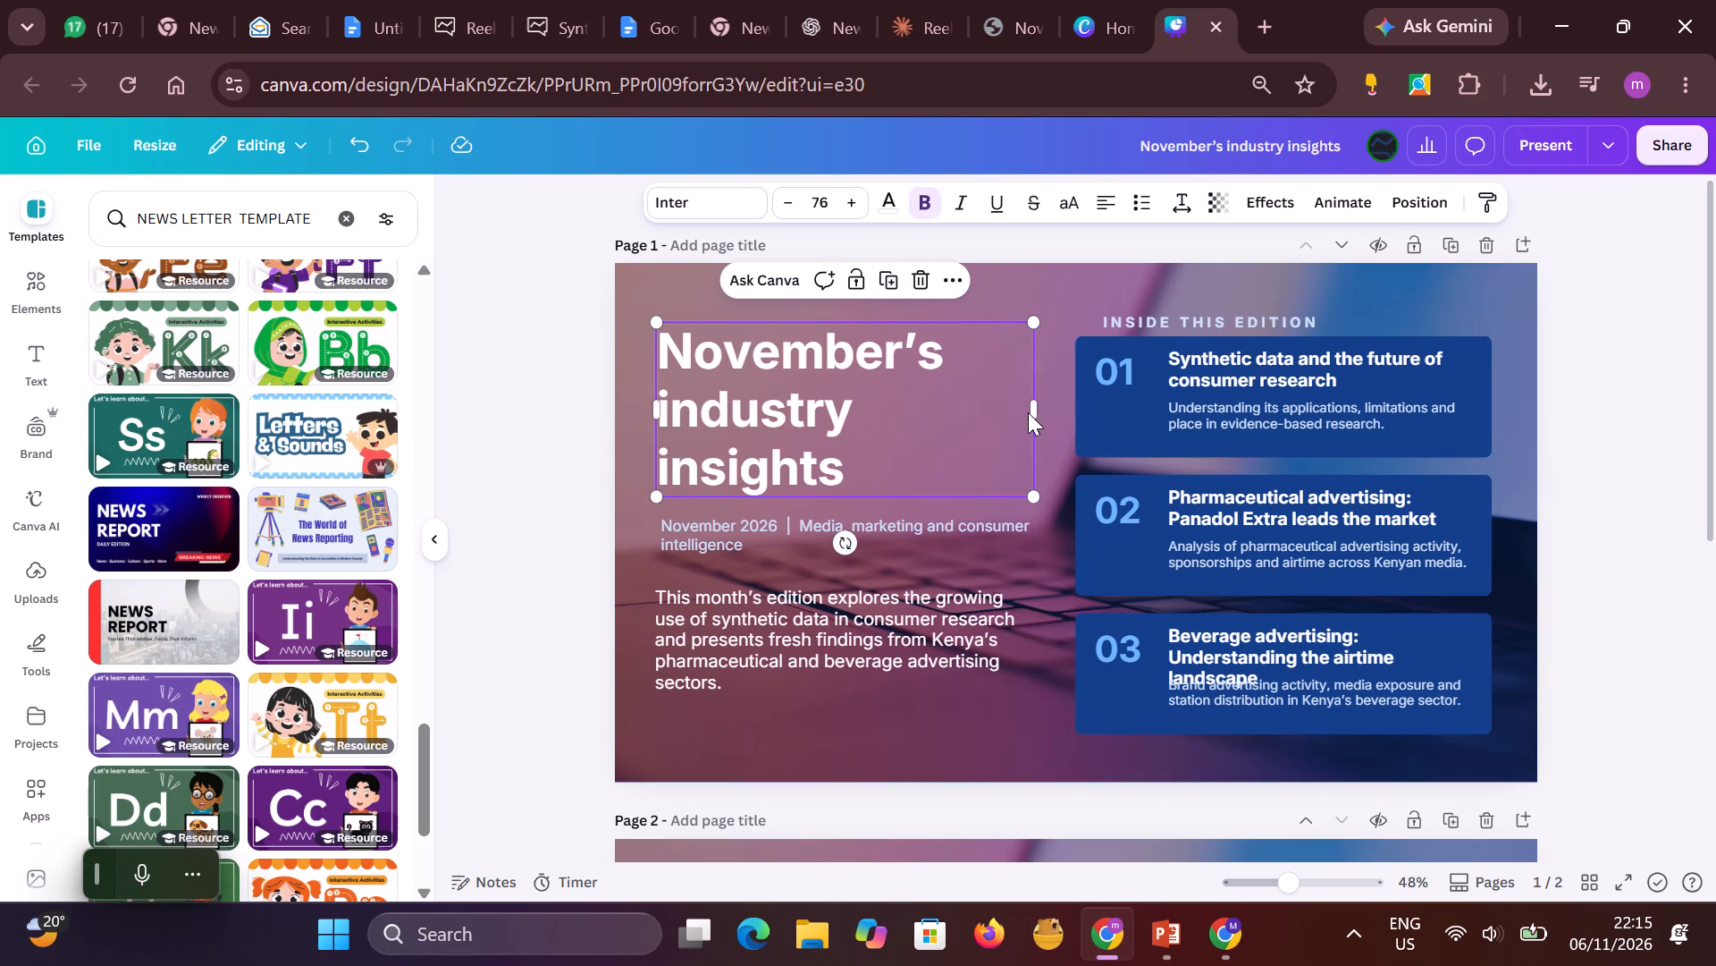
pyautogui.click(1499, 324)
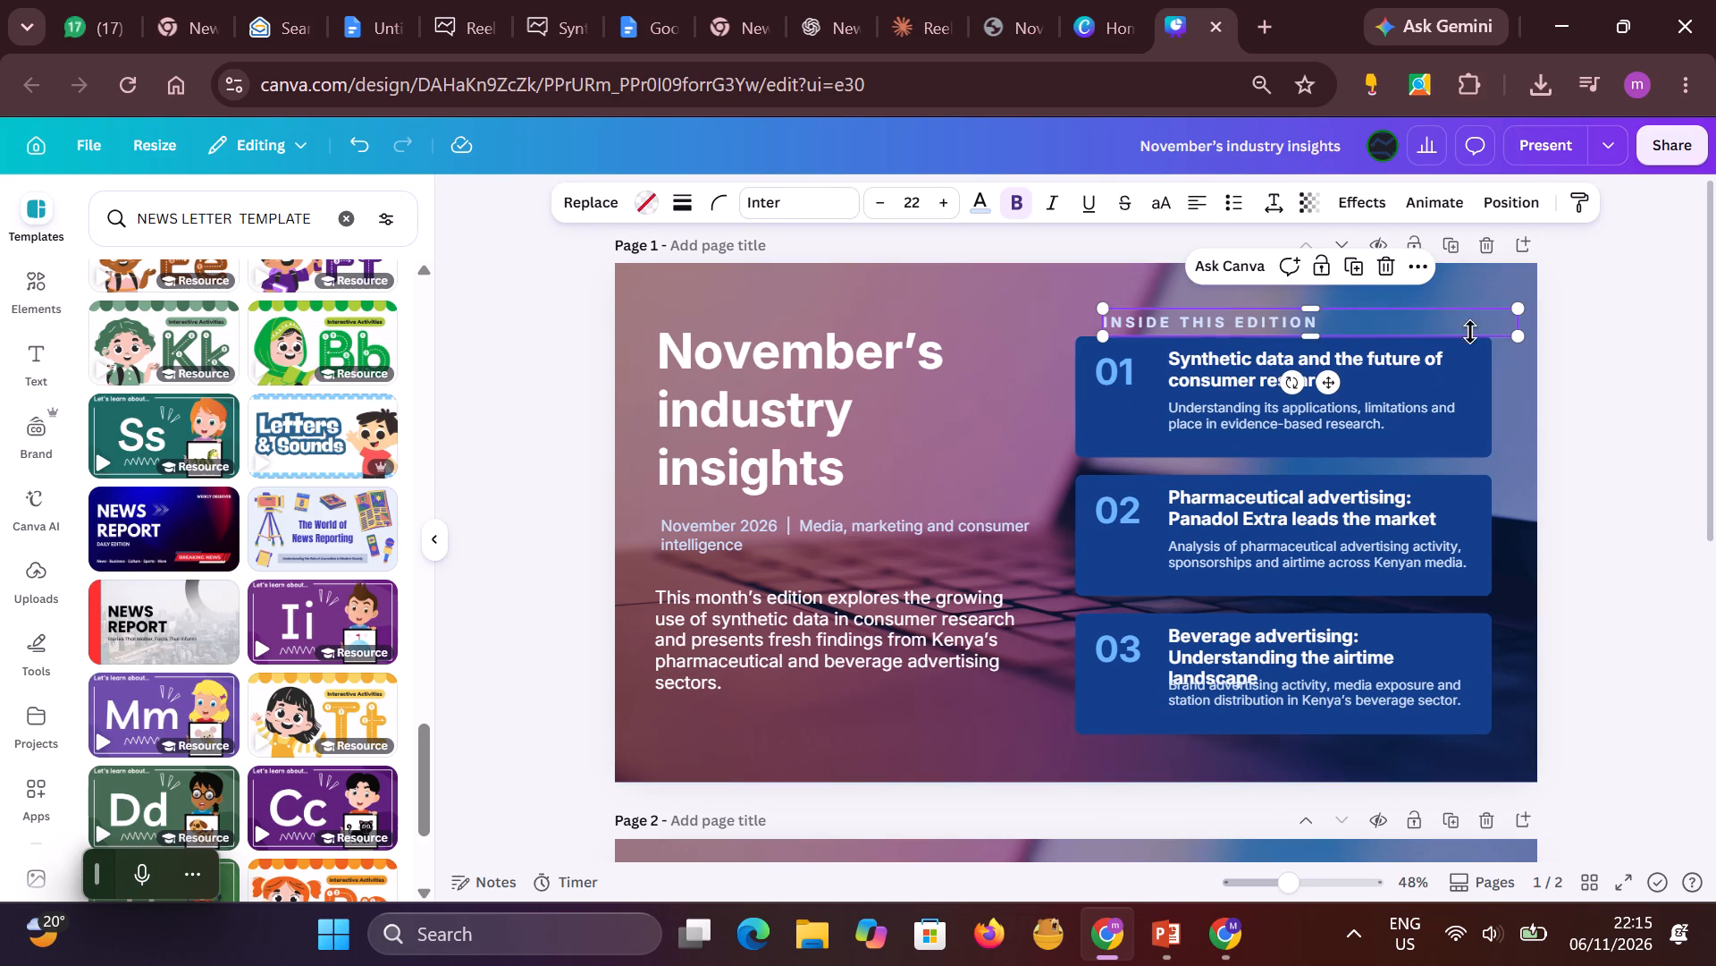
pyautogui.click(1236, 323)
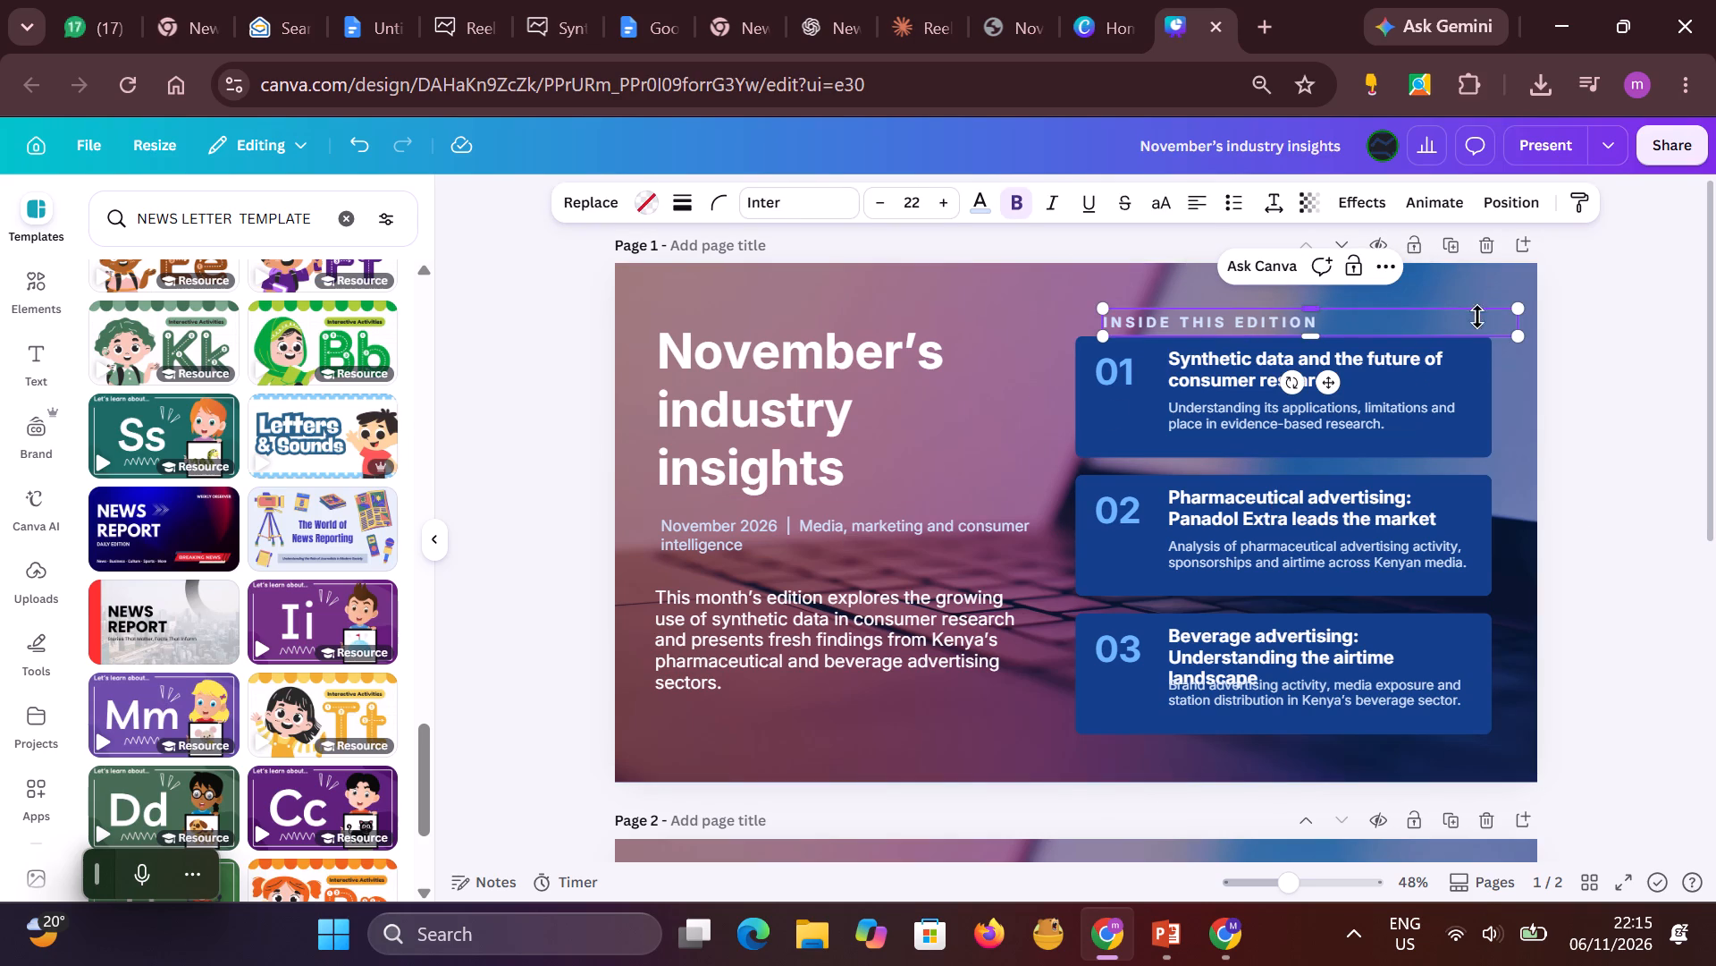
pyautogui.click(1595, 335)
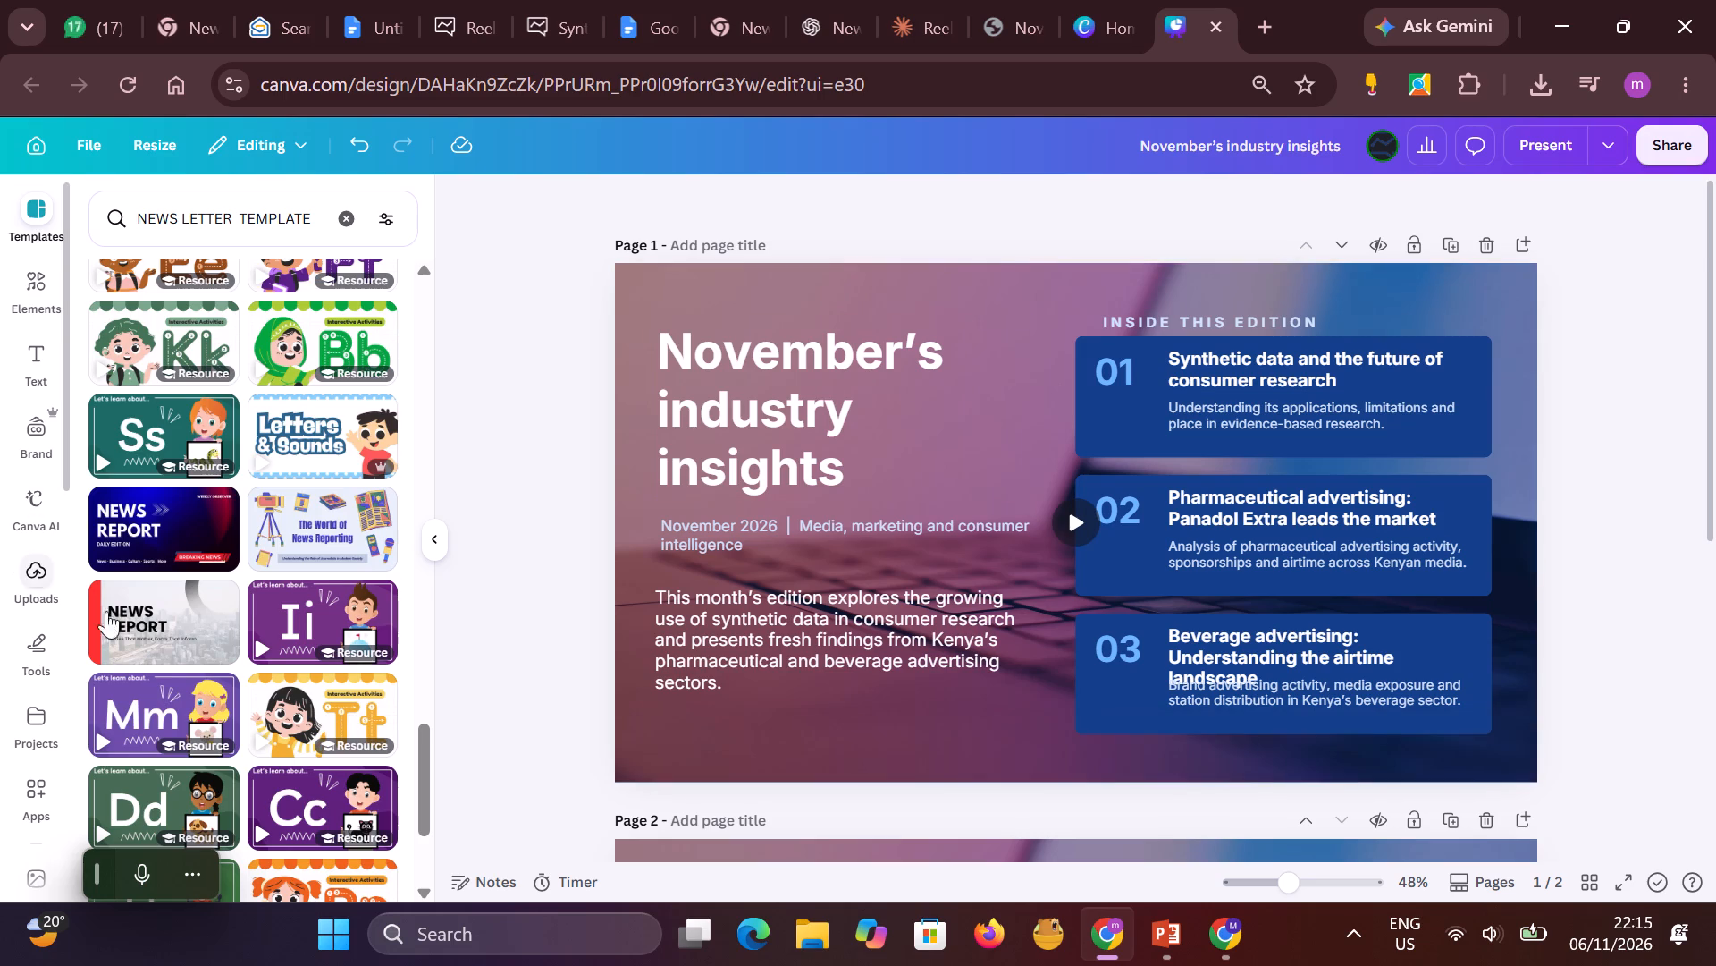
# Browse further through the newsletter template results for an alternative cover layout.
pyautogui.scroll(-8, 184, 623)
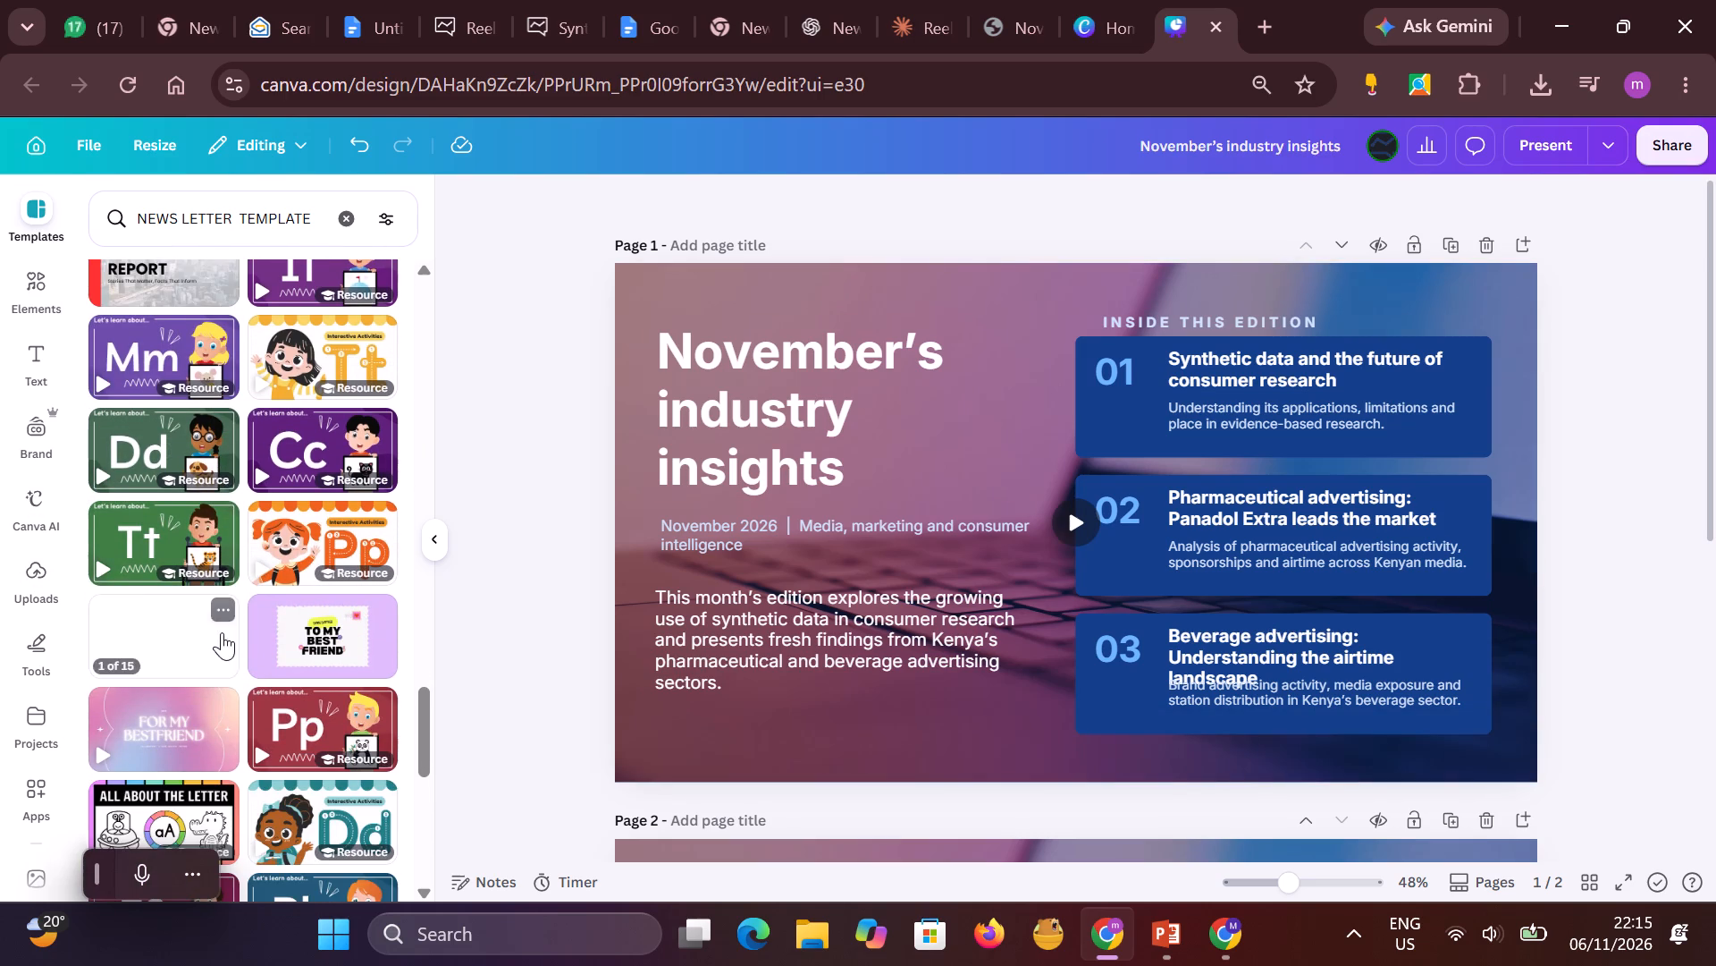
pyautogui.scroll(-13, 223, 631)
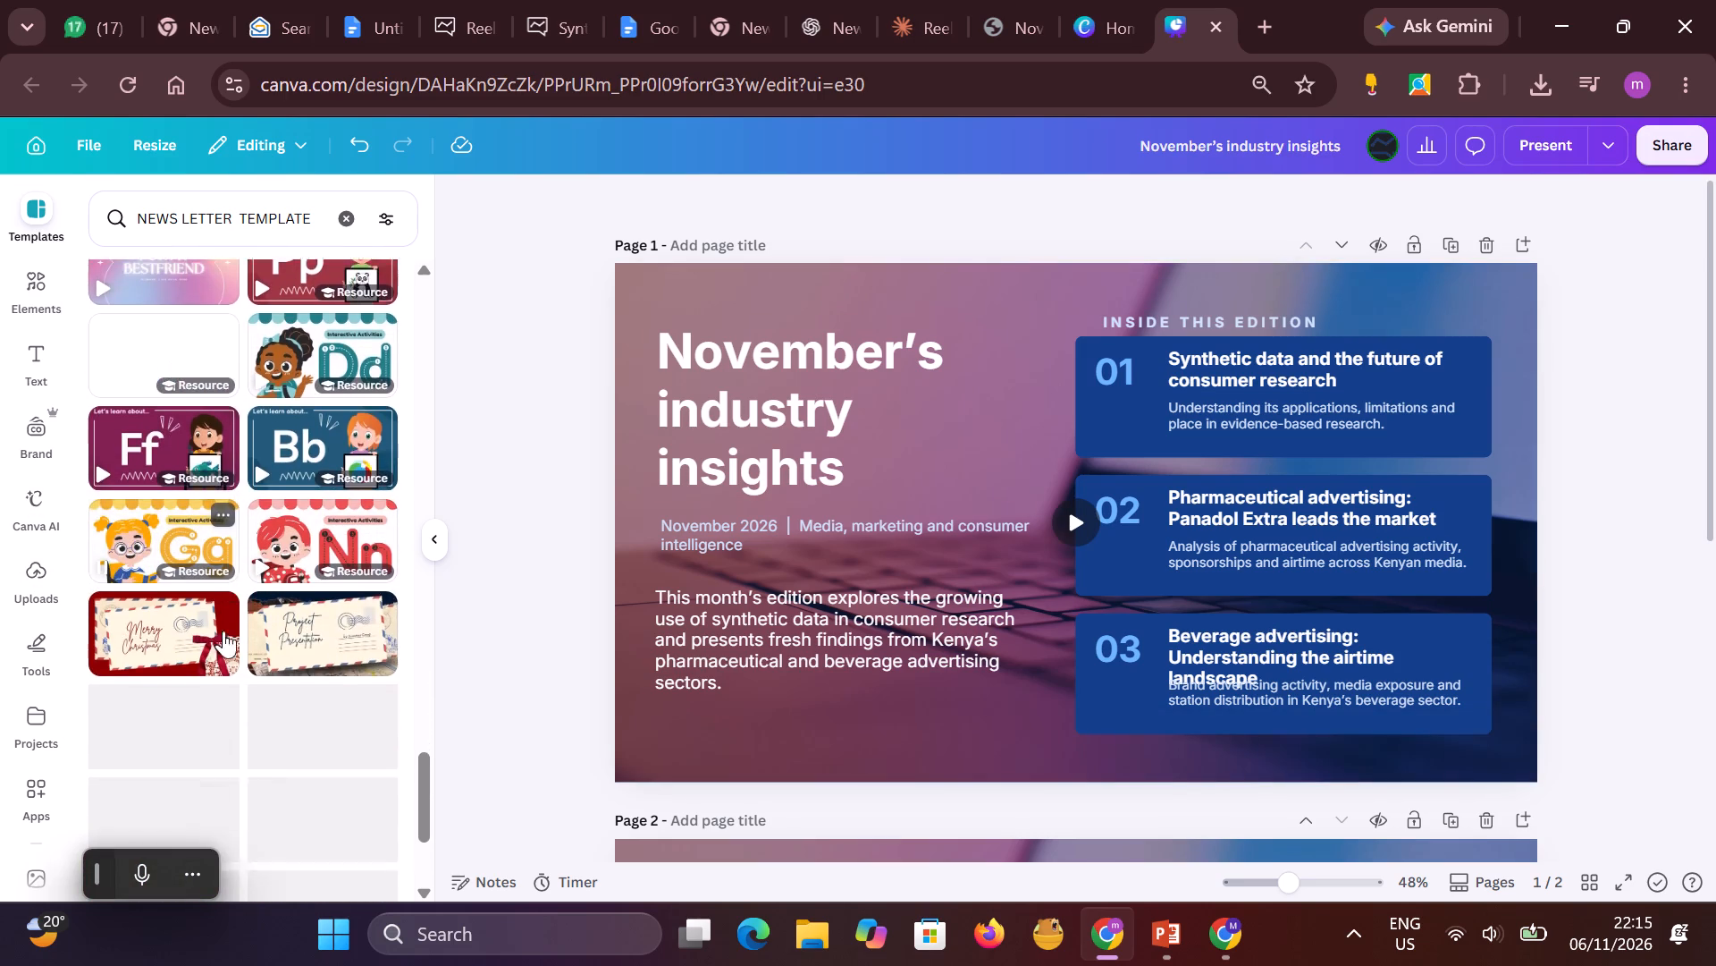
pyautogui.scroll(-5, 223, 631)
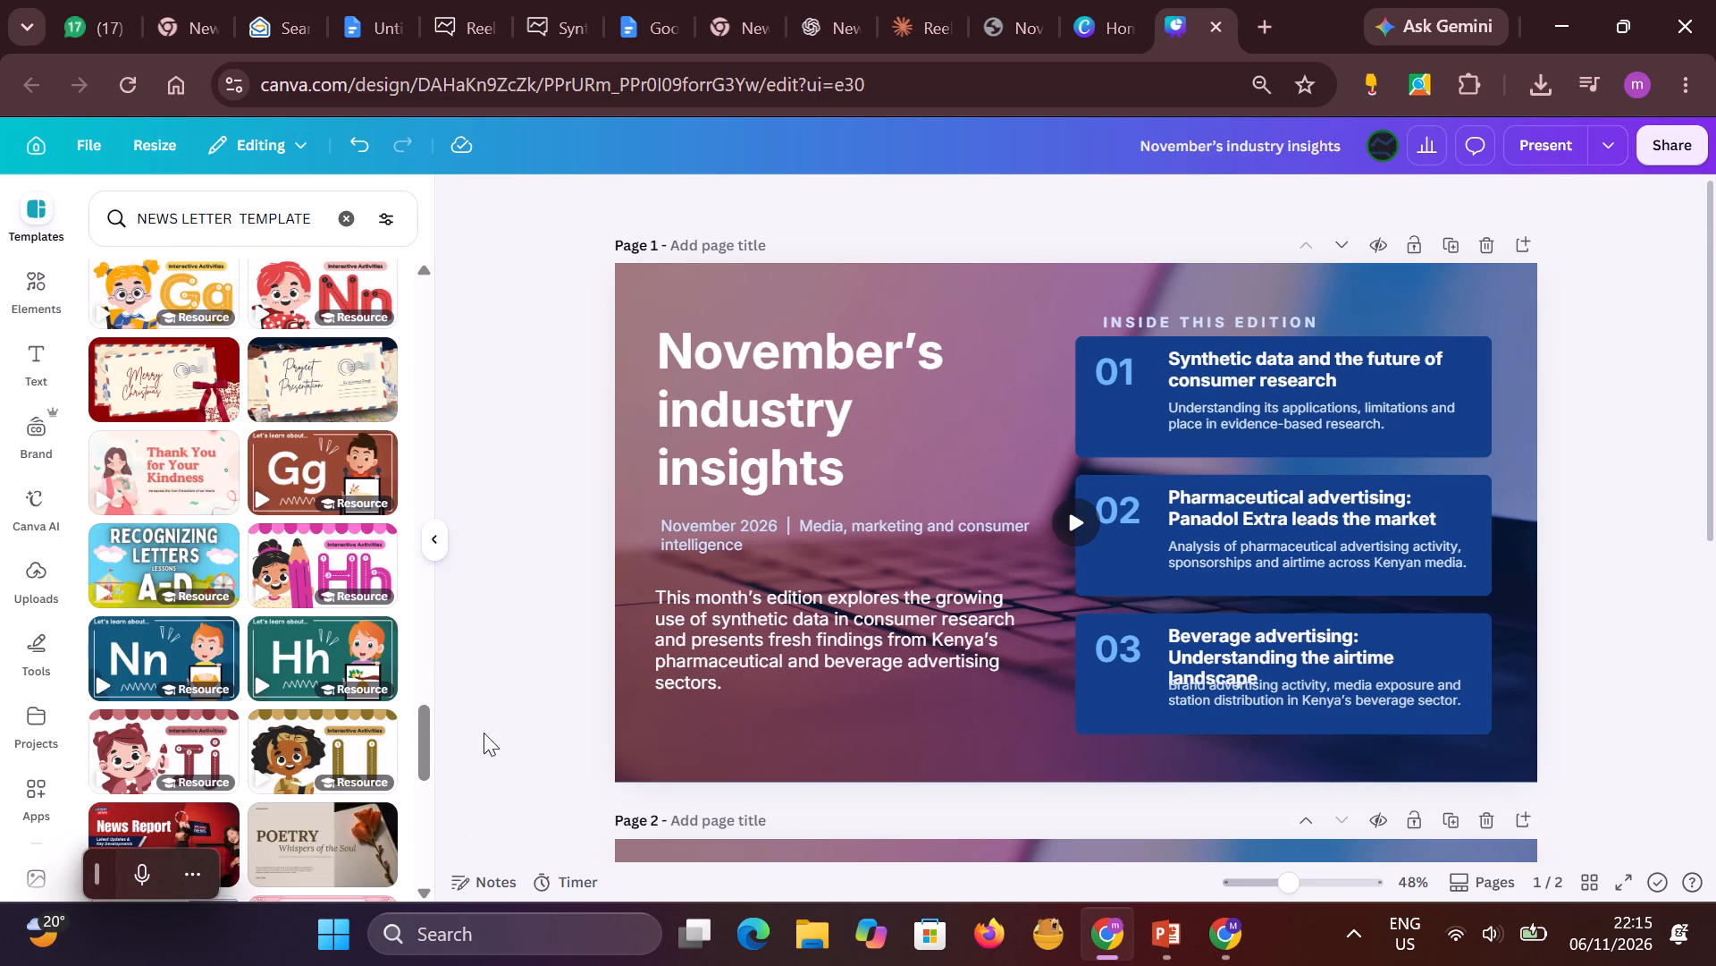
# Rewind the preview of page 1's background video to 0.0 s.
pyautogui.click(621, 728)
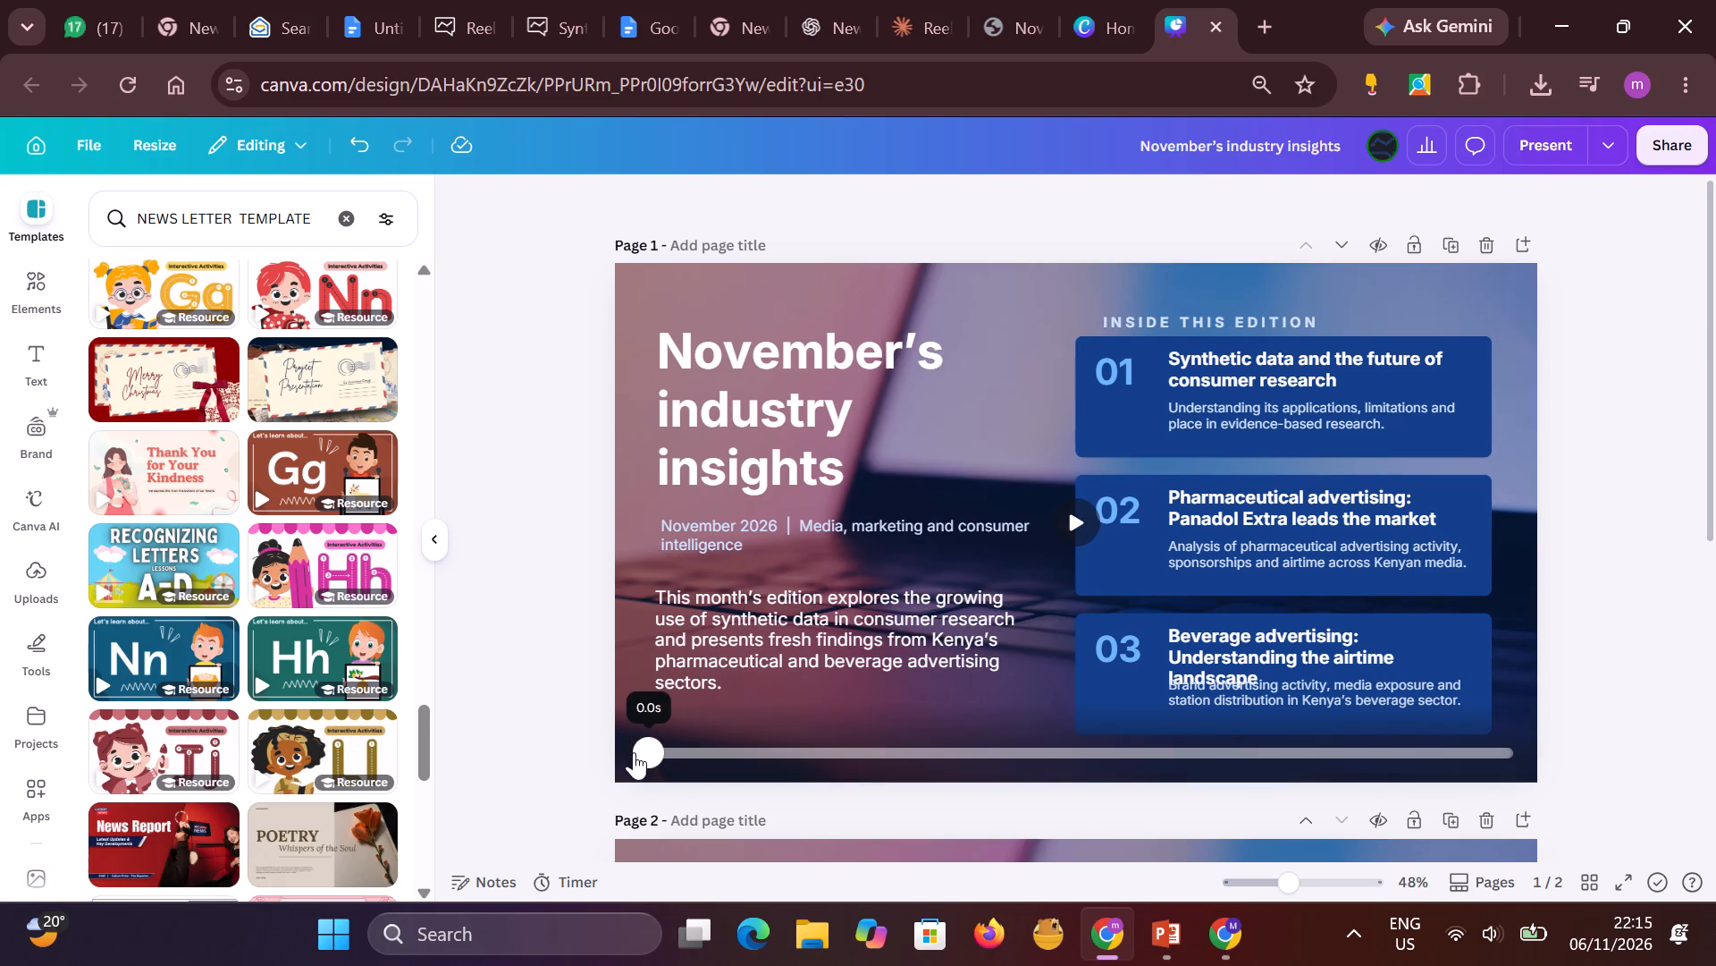
pyautogui.moveTo(644, 756); pyautogui.dragTo(618, 755)
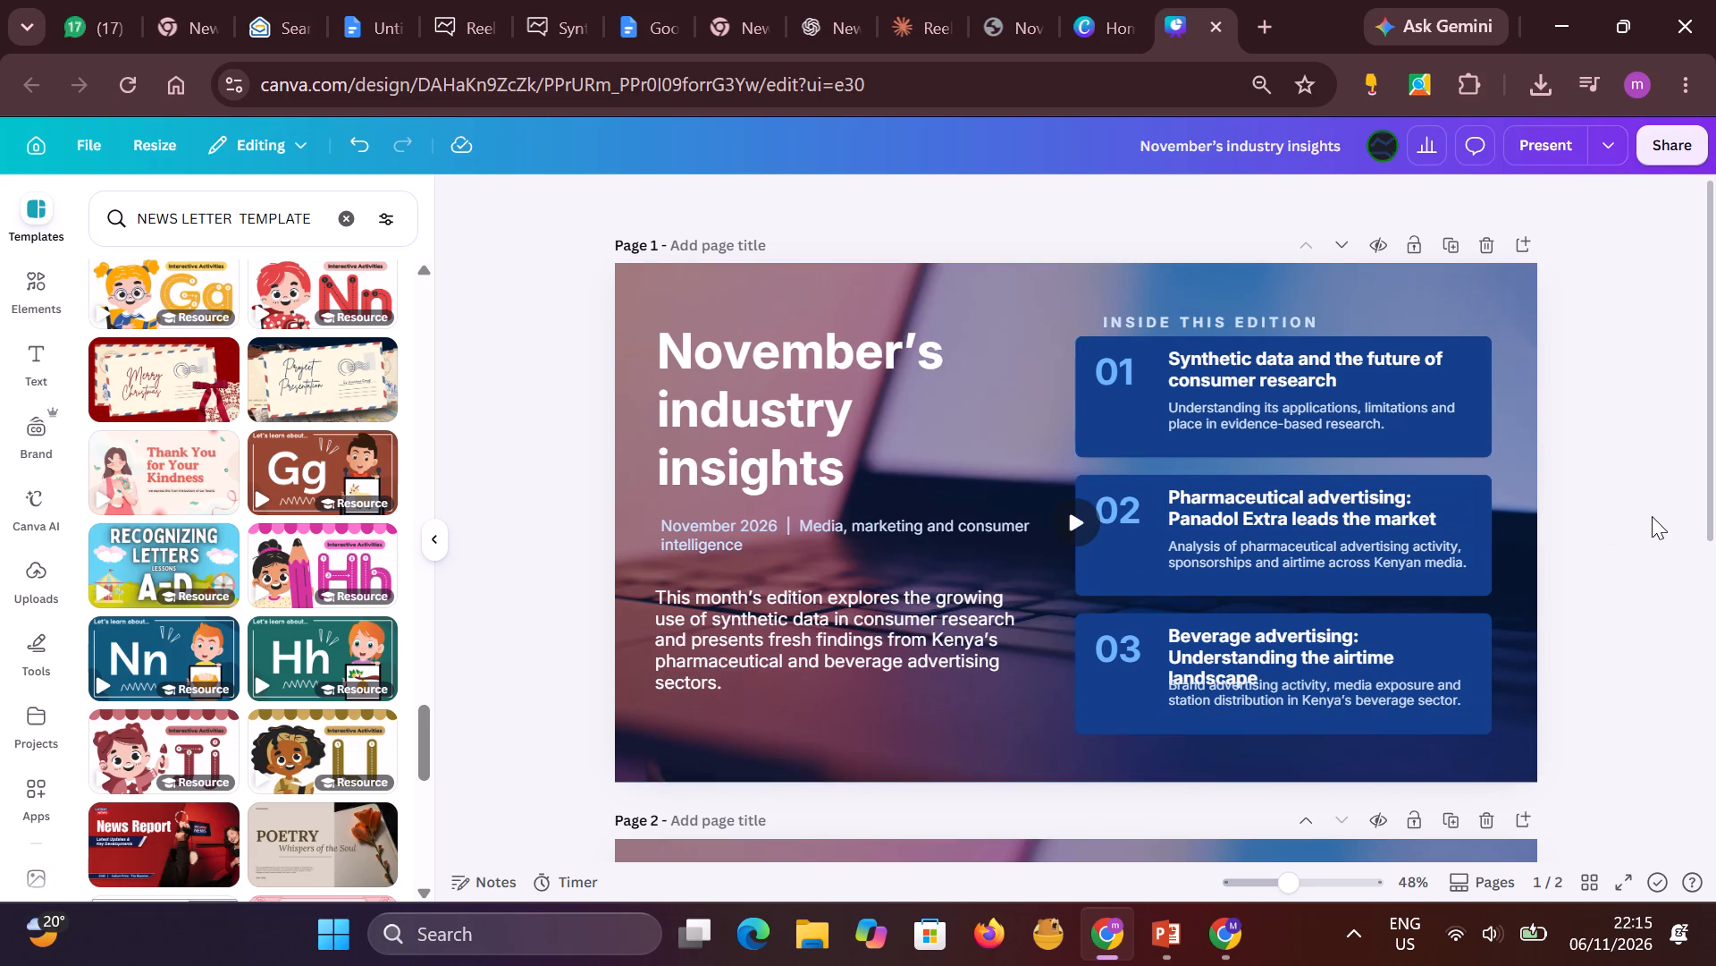
pyautogui.click(1652, 513)
# Compare the cover layouts on page 1 and page 2, ending at page 1.
pyautogui.scroll(-3, 1652, 513)
pyautogui.scroll(4, 1652, 513)
pyautogui.scroll(-2, 1652, 513)
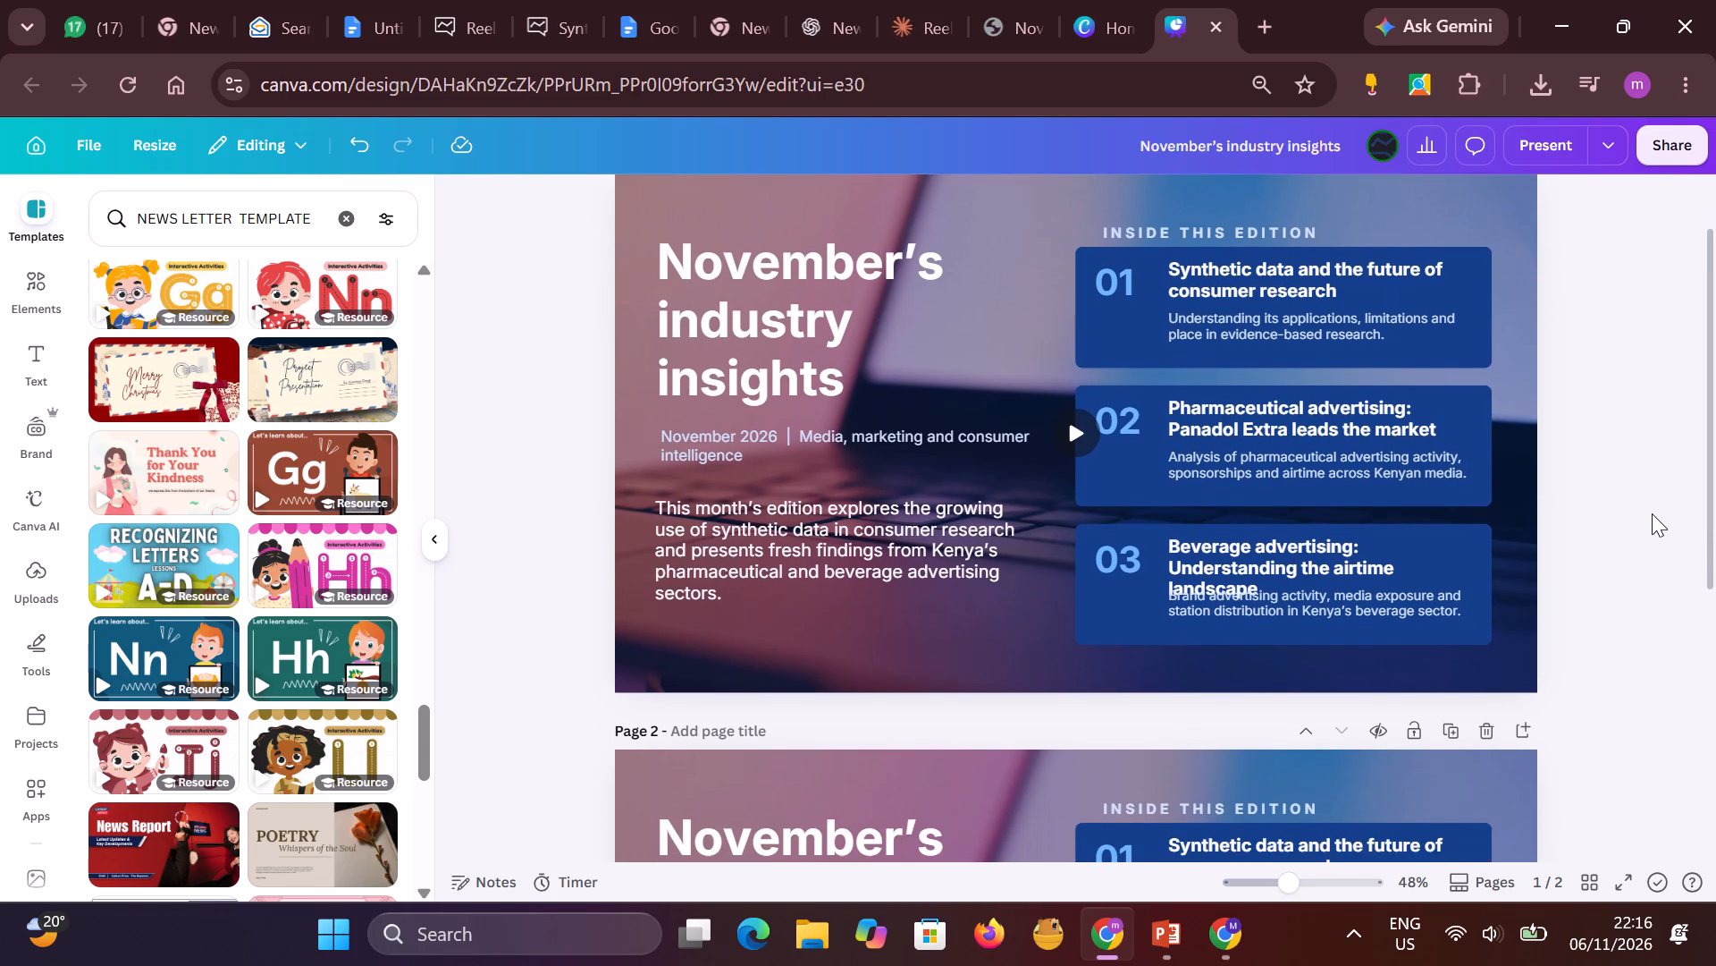
pyautogui.scroll(-11, 1652, 513)
pyautogui.scroll(3, 1652, 513)
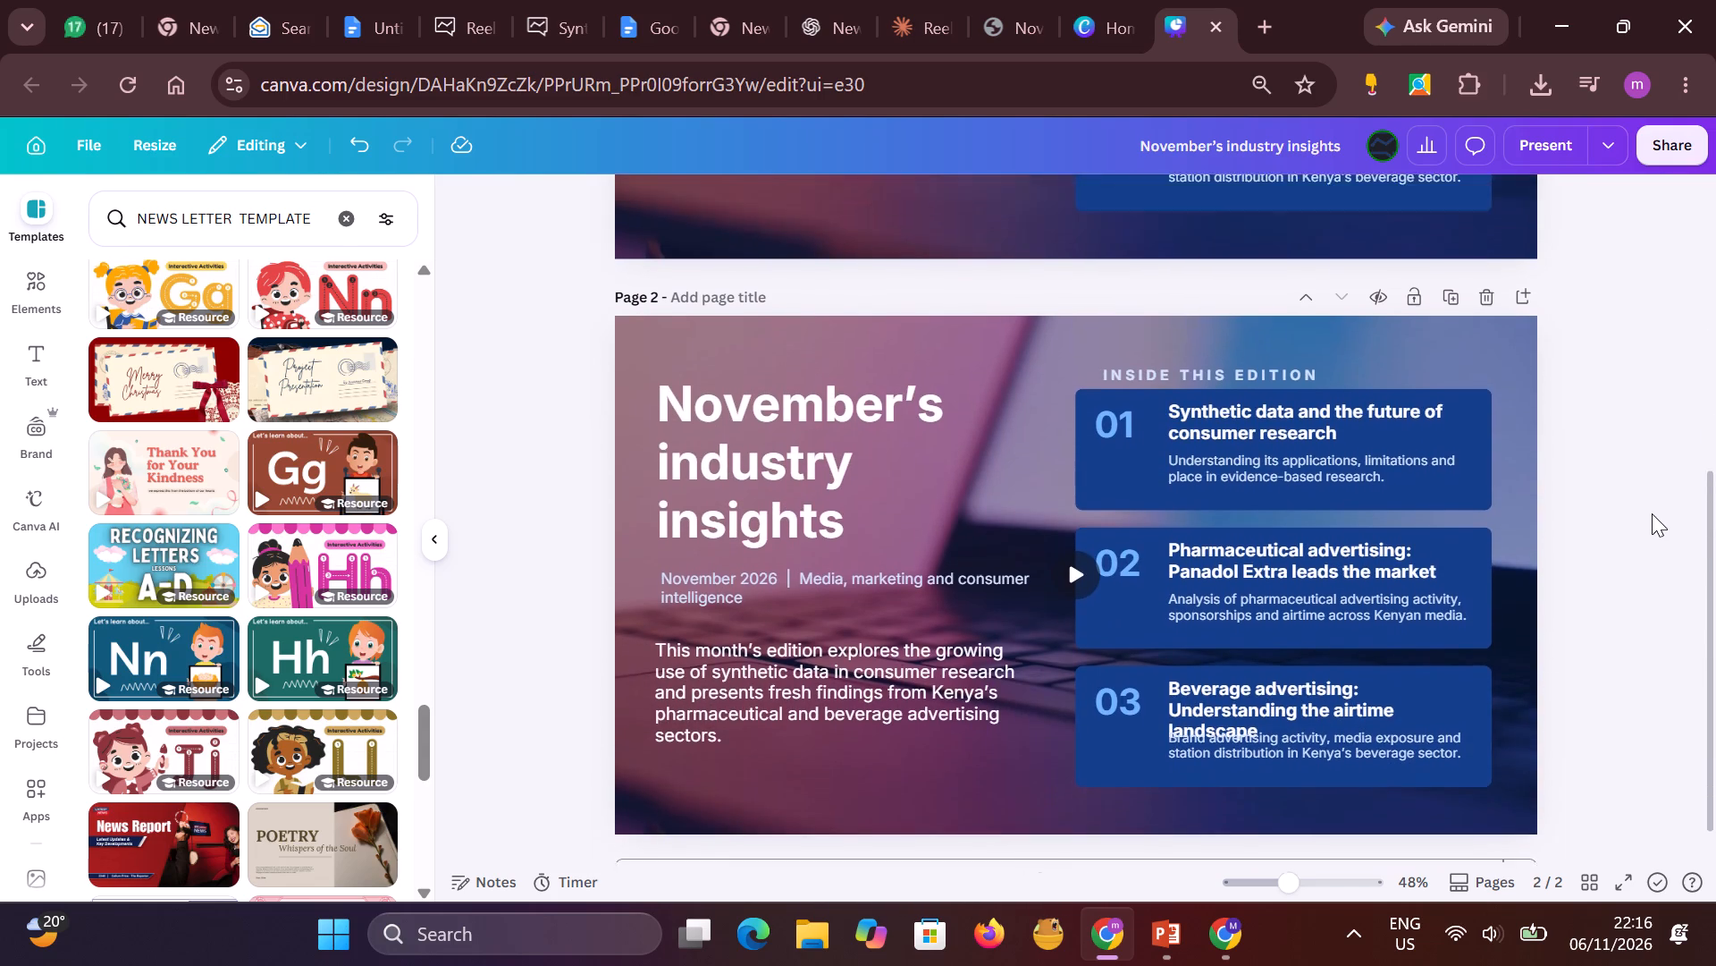
pyautogui.scroll(12, 1652, 513)
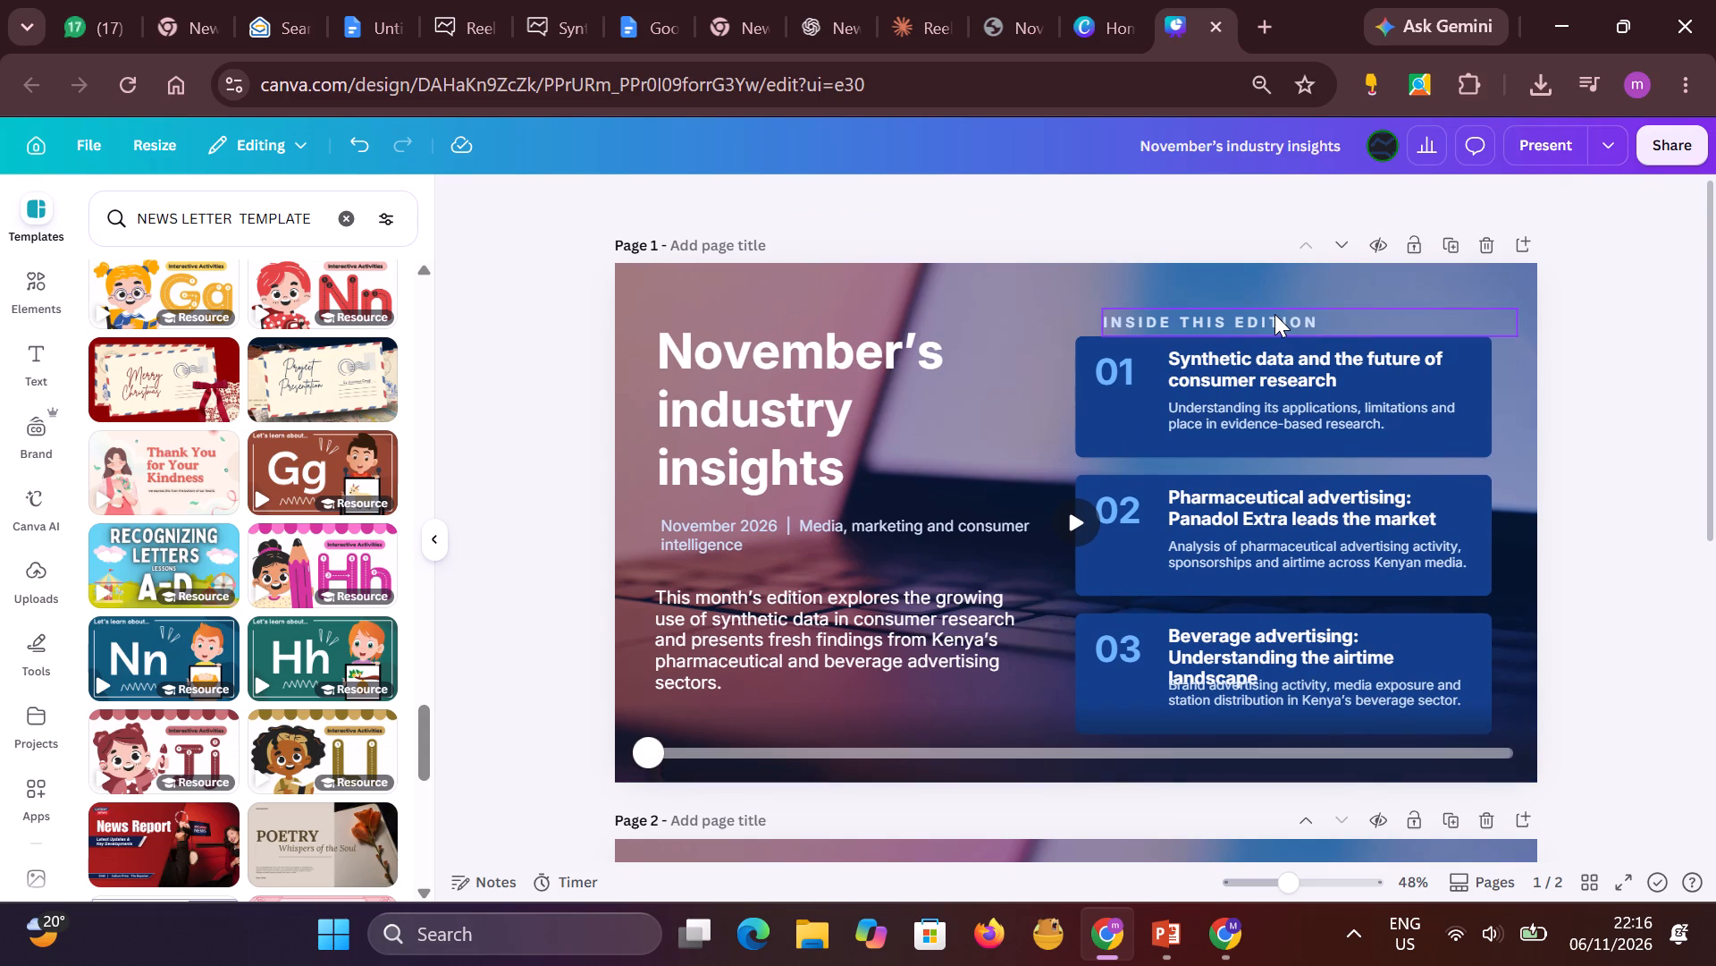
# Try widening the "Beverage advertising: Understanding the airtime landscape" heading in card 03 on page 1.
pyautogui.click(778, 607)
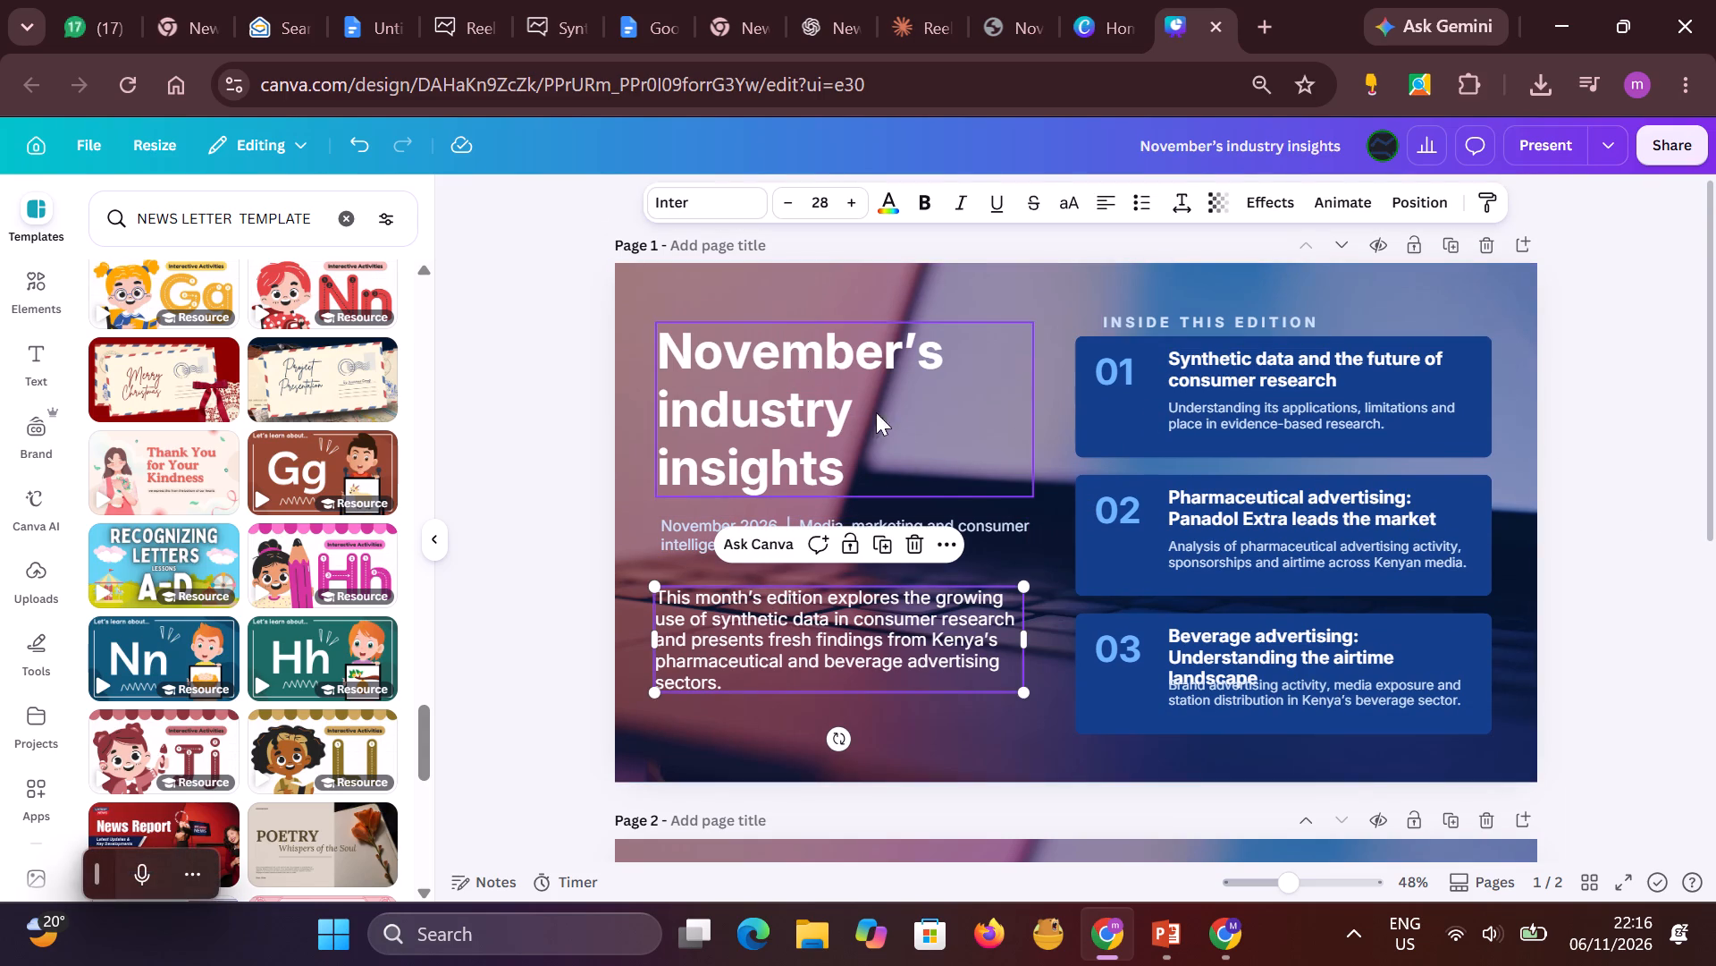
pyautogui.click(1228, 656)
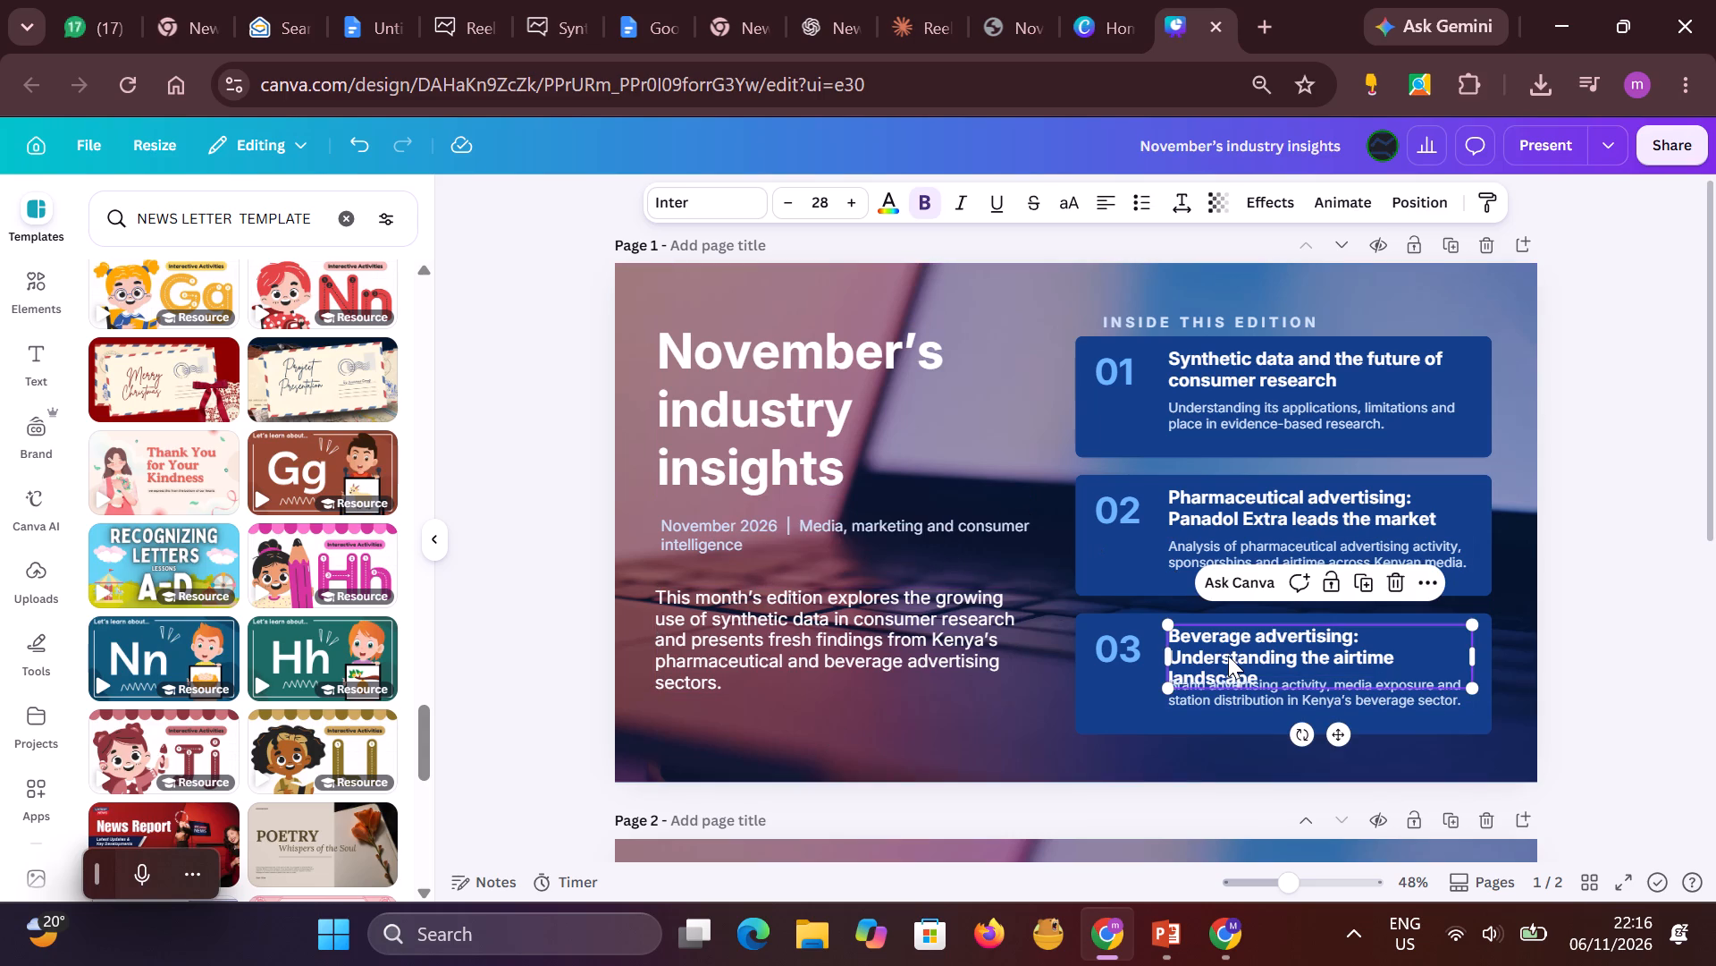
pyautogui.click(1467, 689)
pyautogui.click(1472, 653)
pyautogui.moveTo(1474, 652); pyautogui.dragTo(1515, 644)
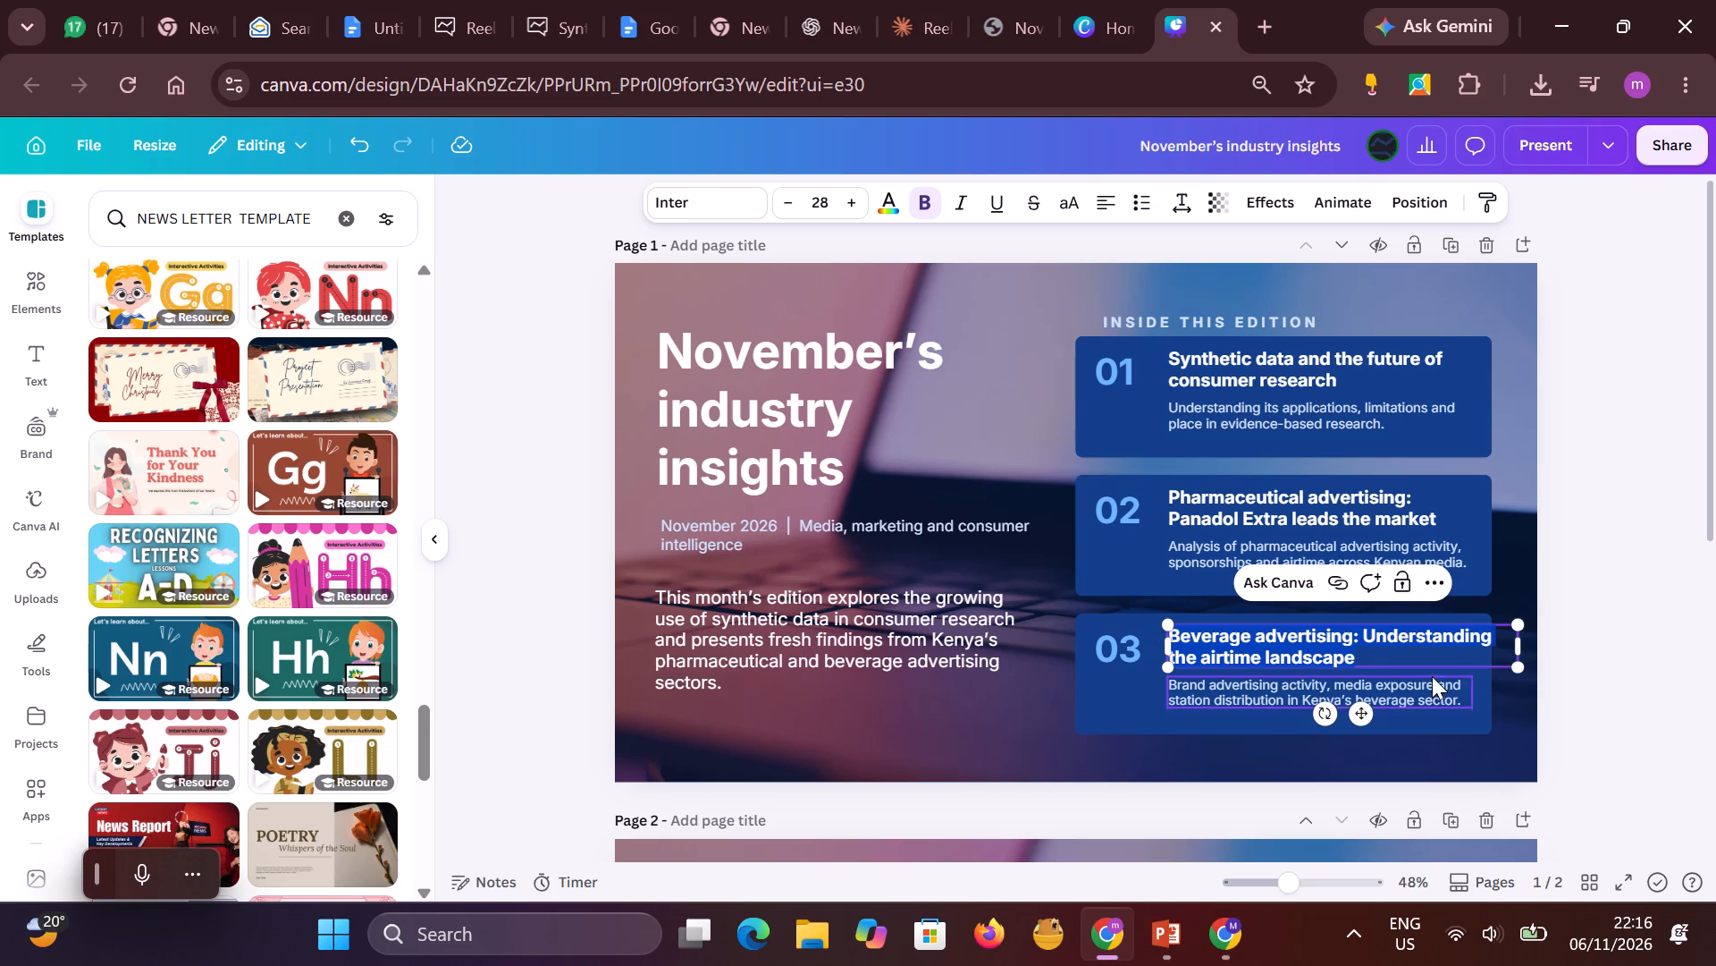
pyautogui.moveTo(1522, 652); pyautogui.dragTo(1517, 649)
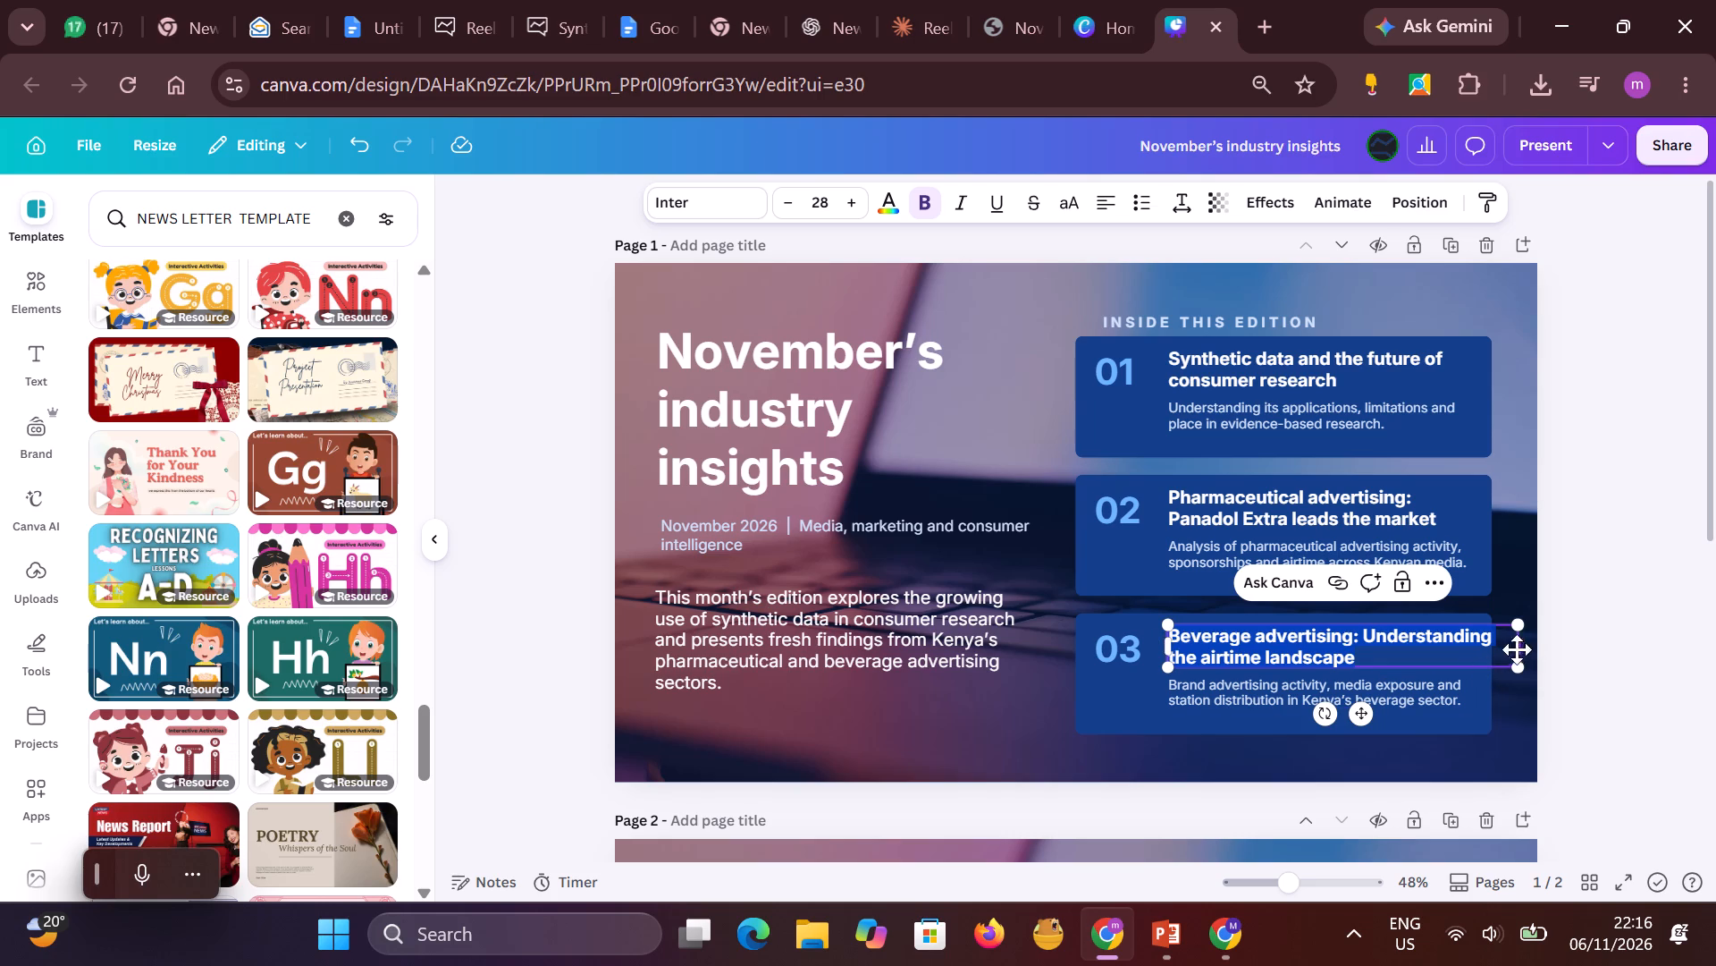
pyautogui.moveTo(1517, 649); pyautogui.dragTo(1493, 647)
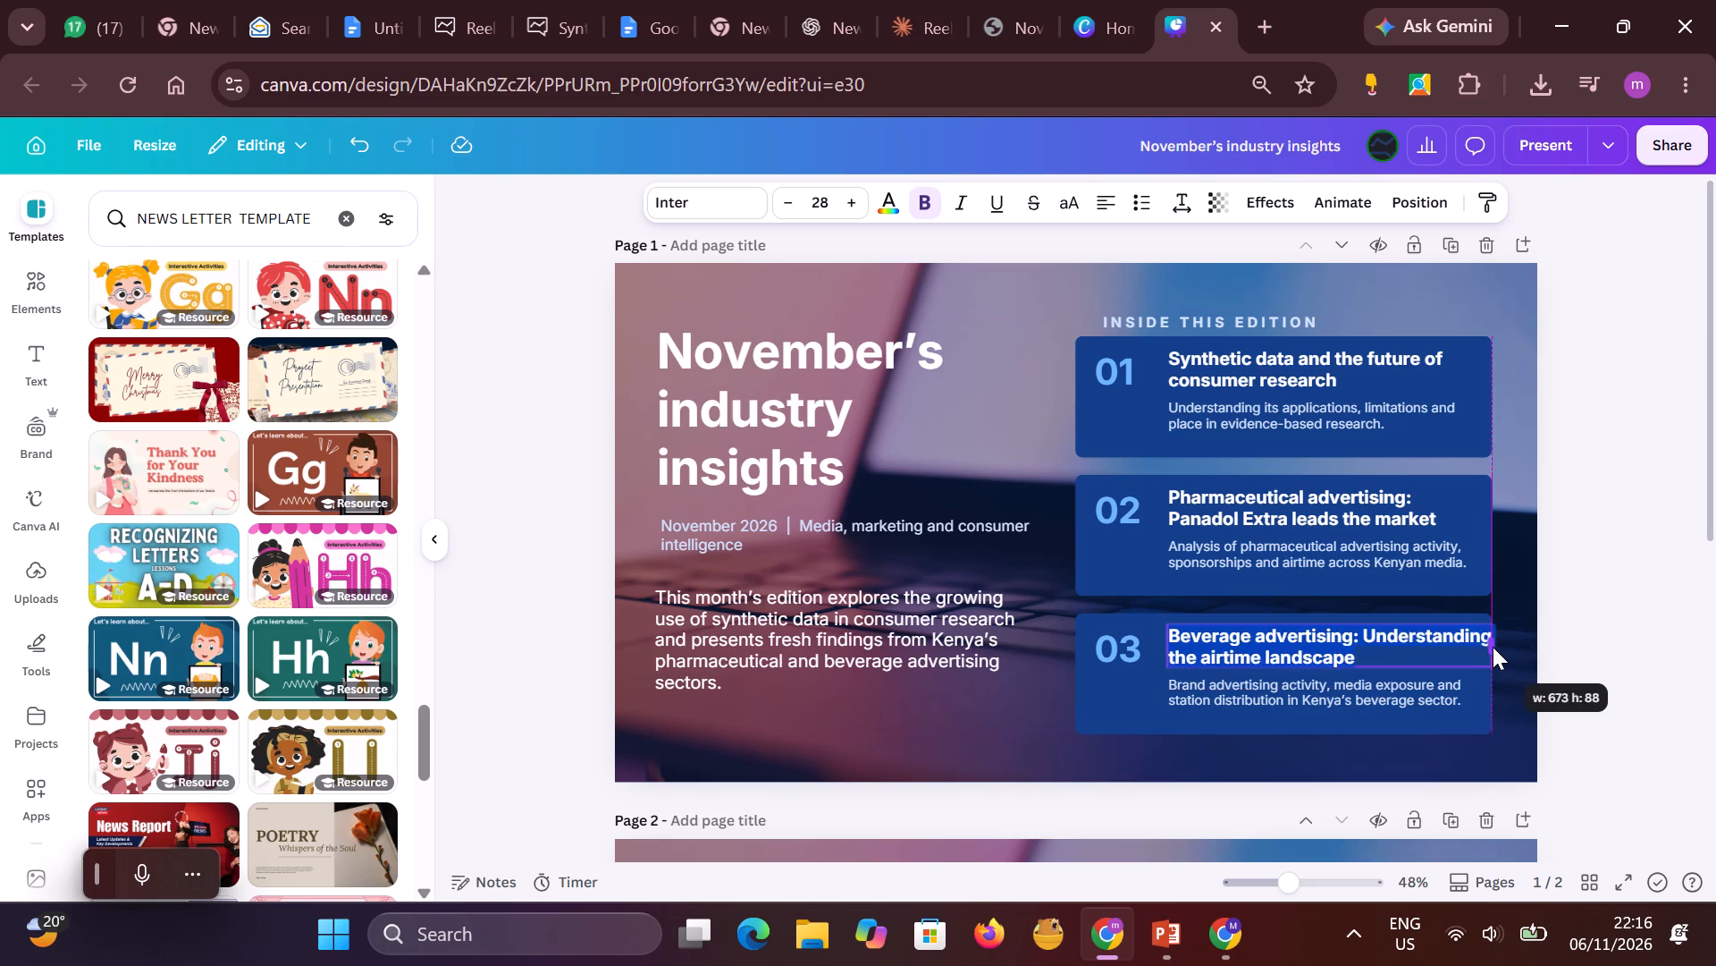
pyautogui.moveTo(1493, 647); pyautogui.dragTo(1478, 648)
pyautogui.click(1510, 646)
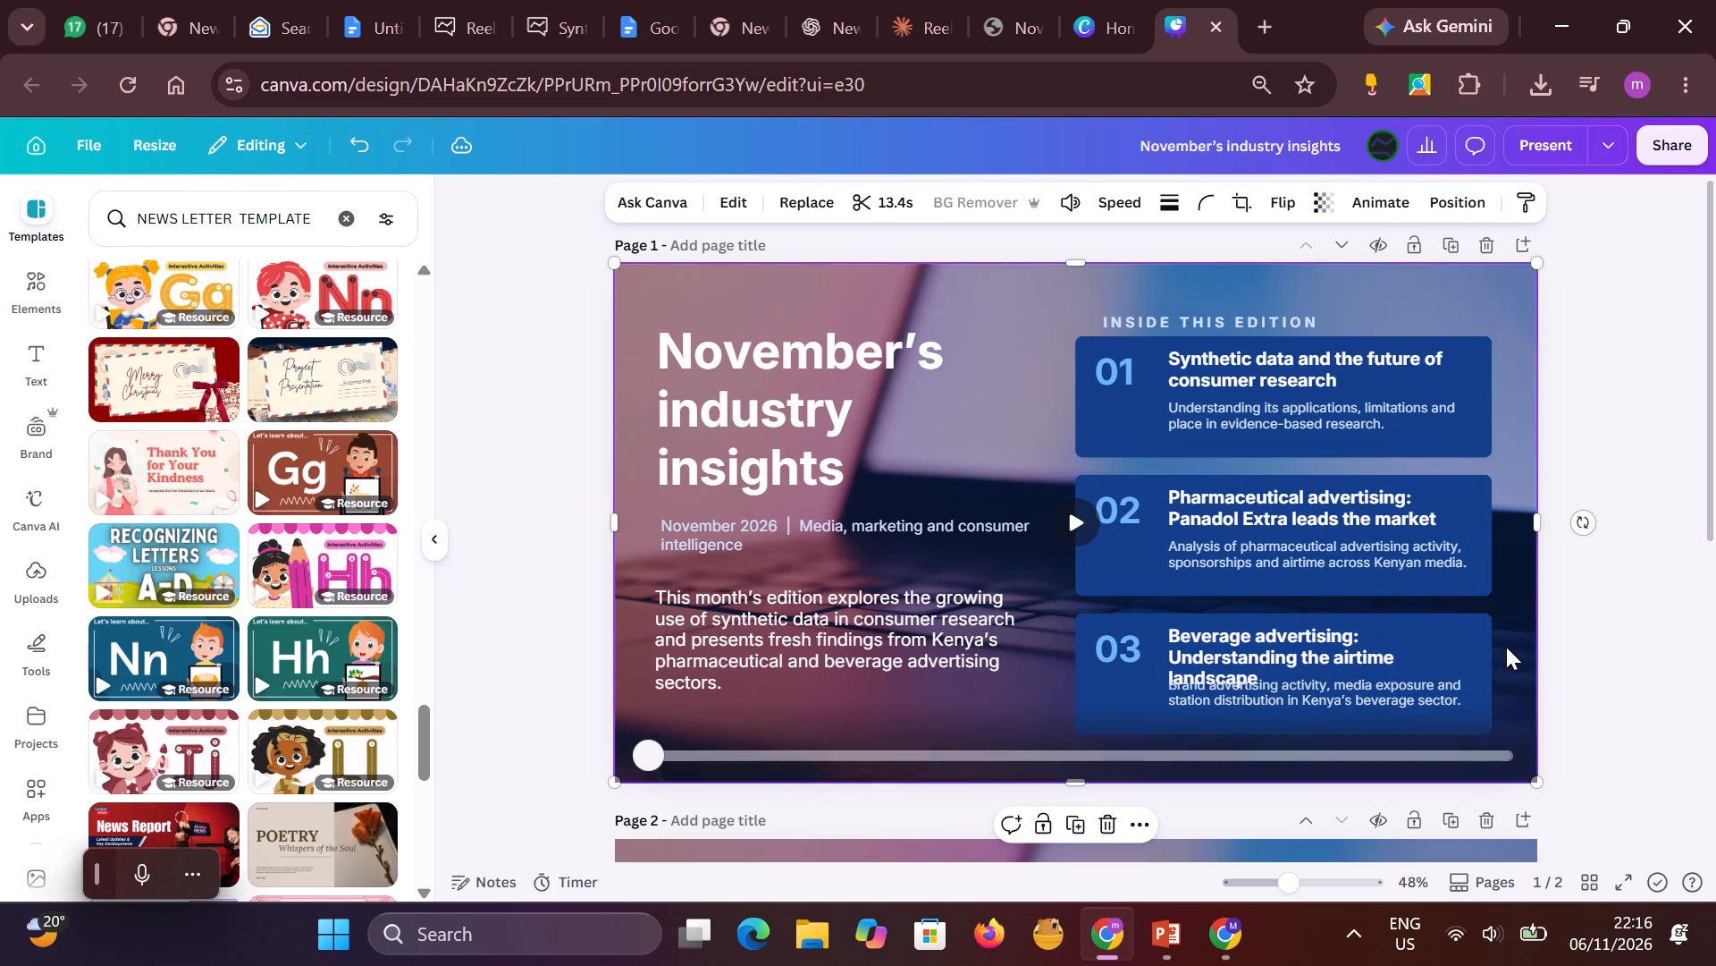
# Set the font size of the headings in cards 03, 02 and 01 on page 1 to 26.
pyautogui.click(1335, 662)
pyautogui.click(792, 202)
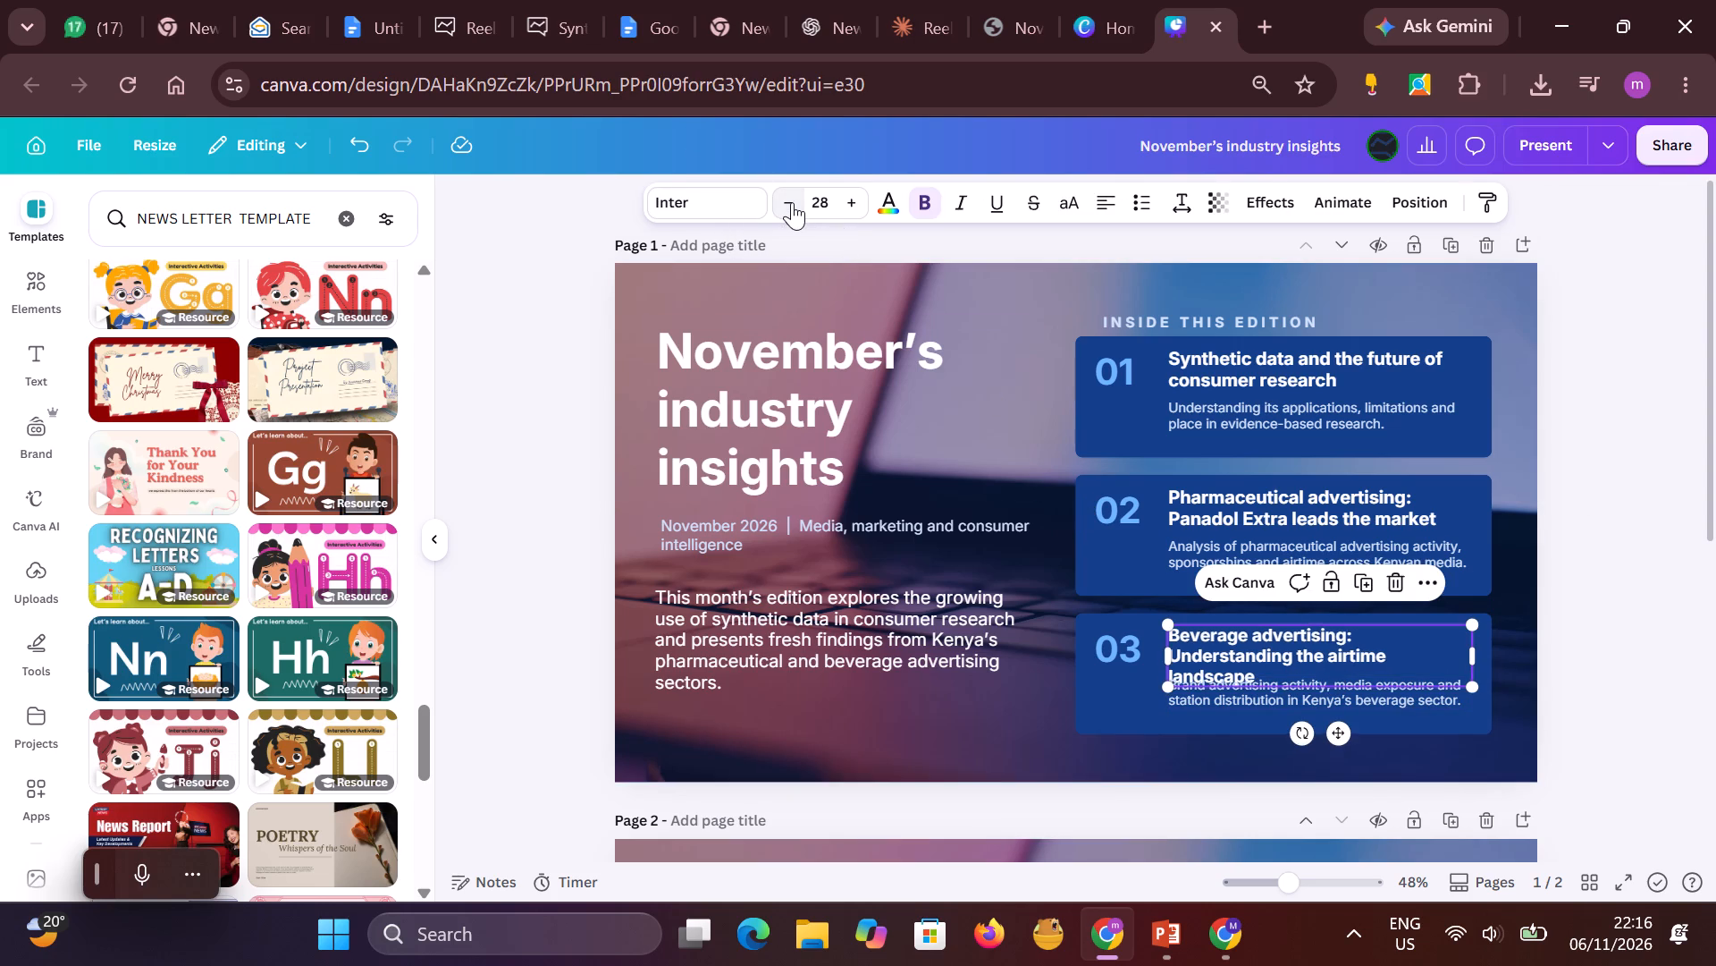
pyautogui.click(792, 202)
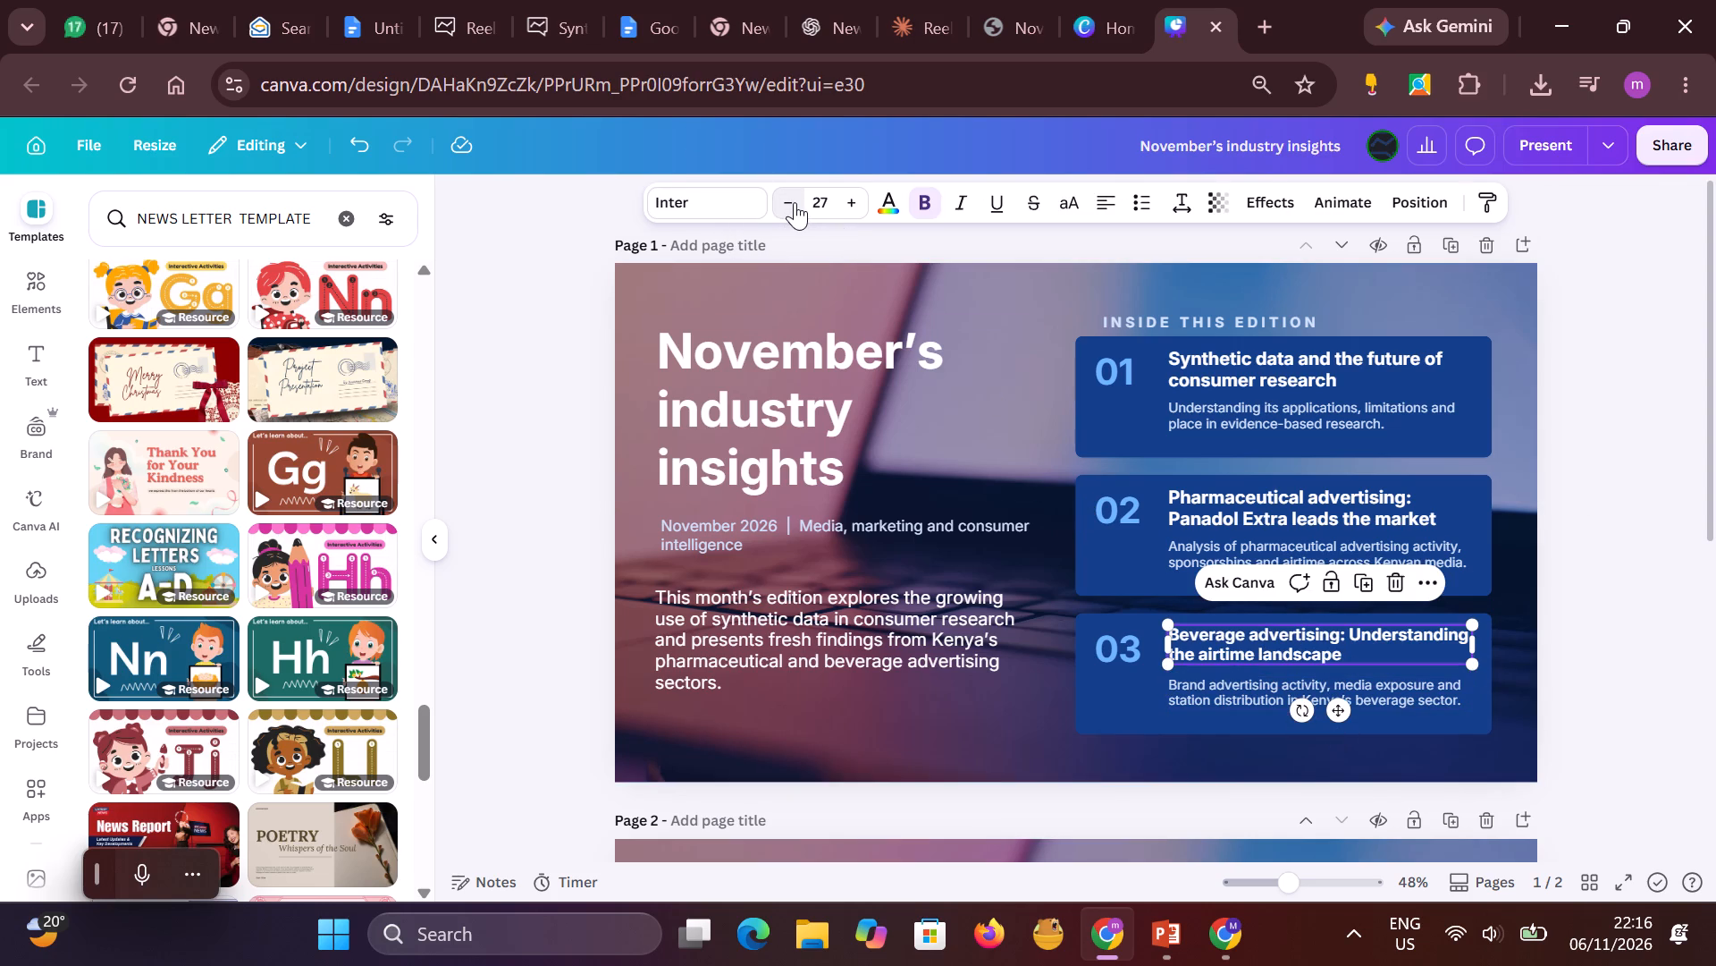
pyautogui.click(1205, 496)
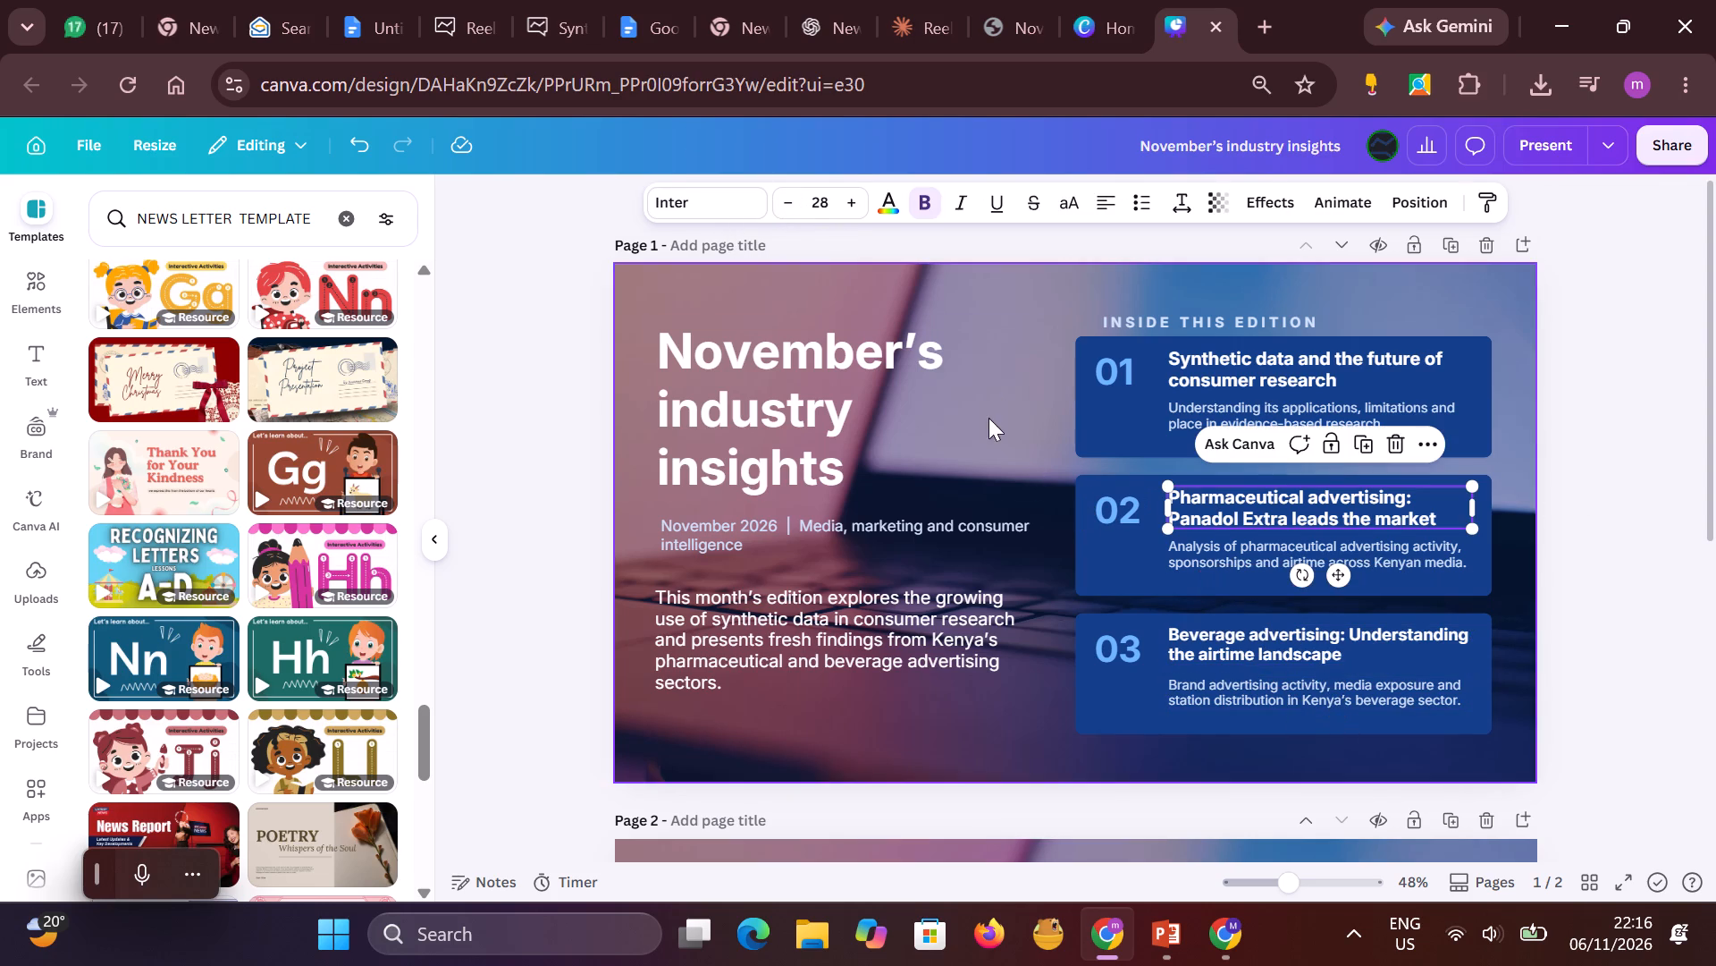
pyautogui.click(795, 206)
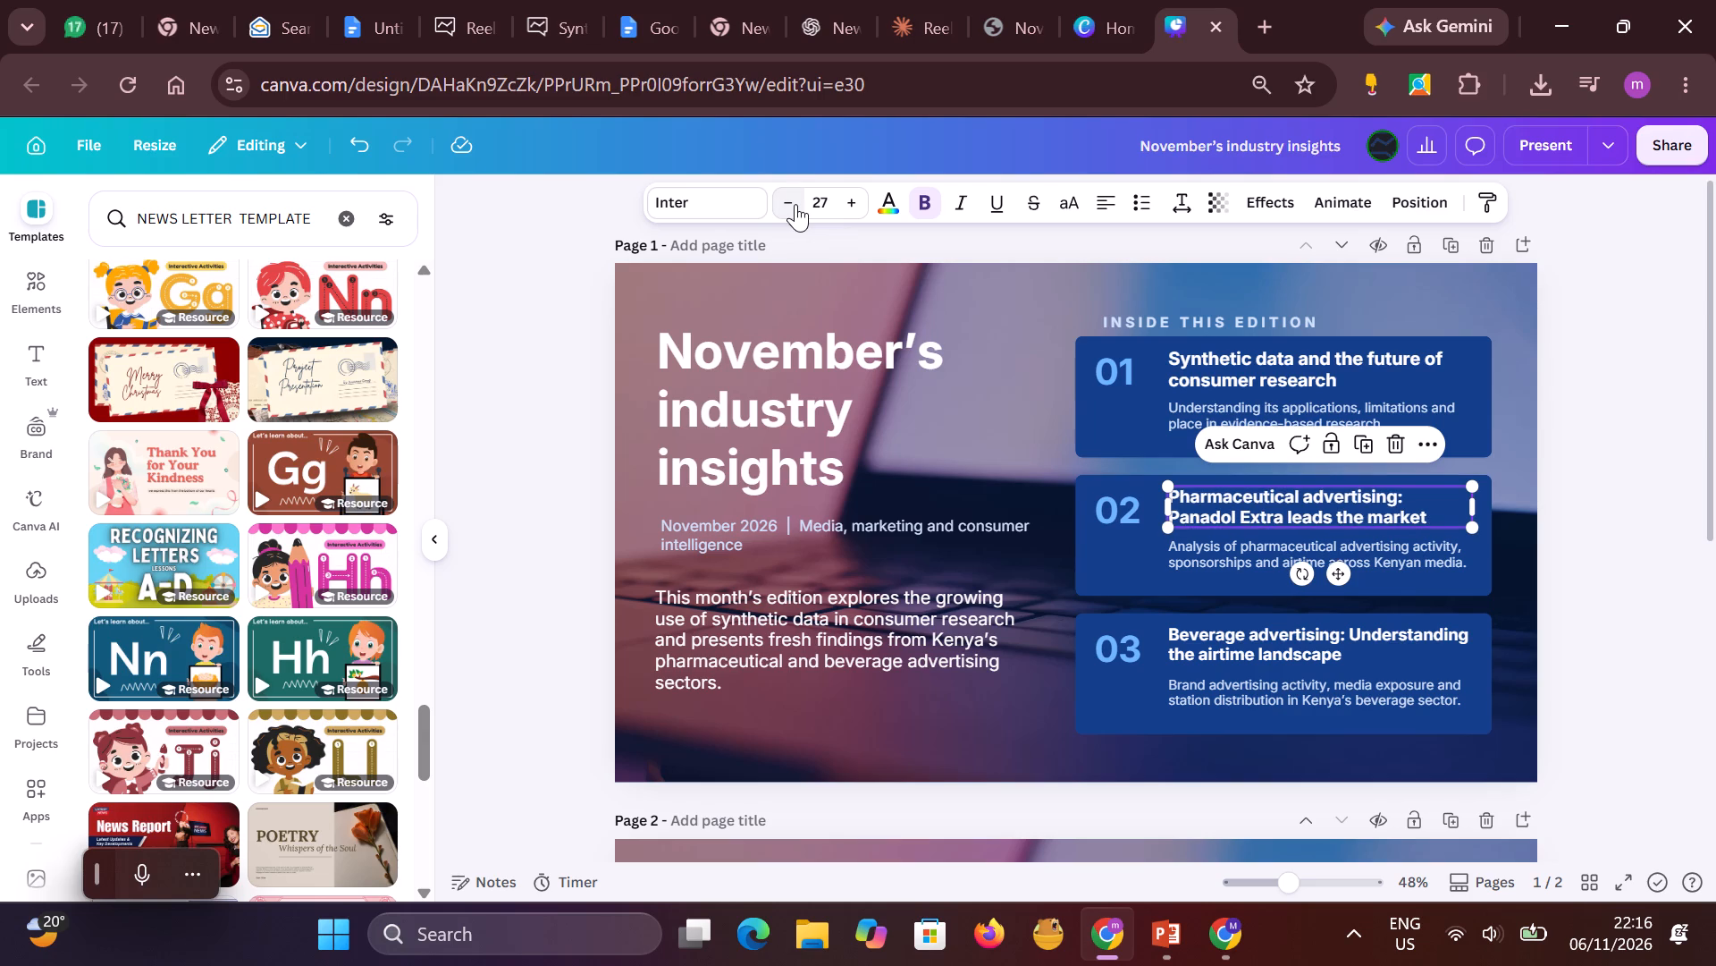
pyautogui.click(795, 204)
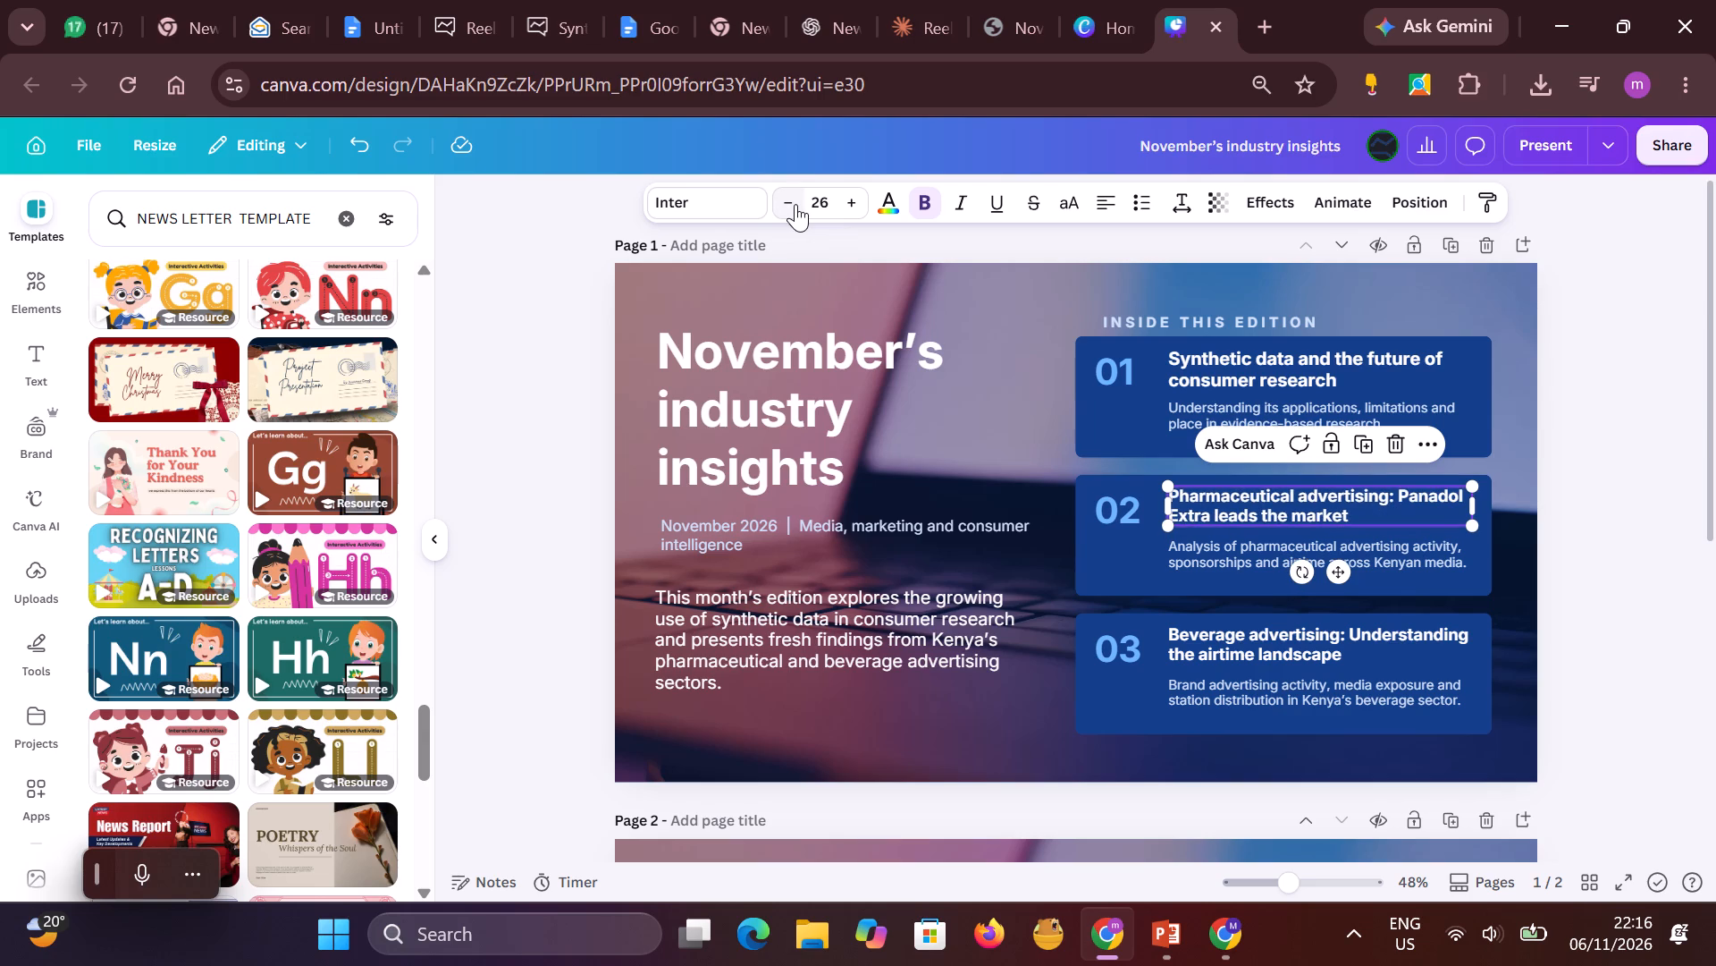
pyautogui.click(1241, 369)
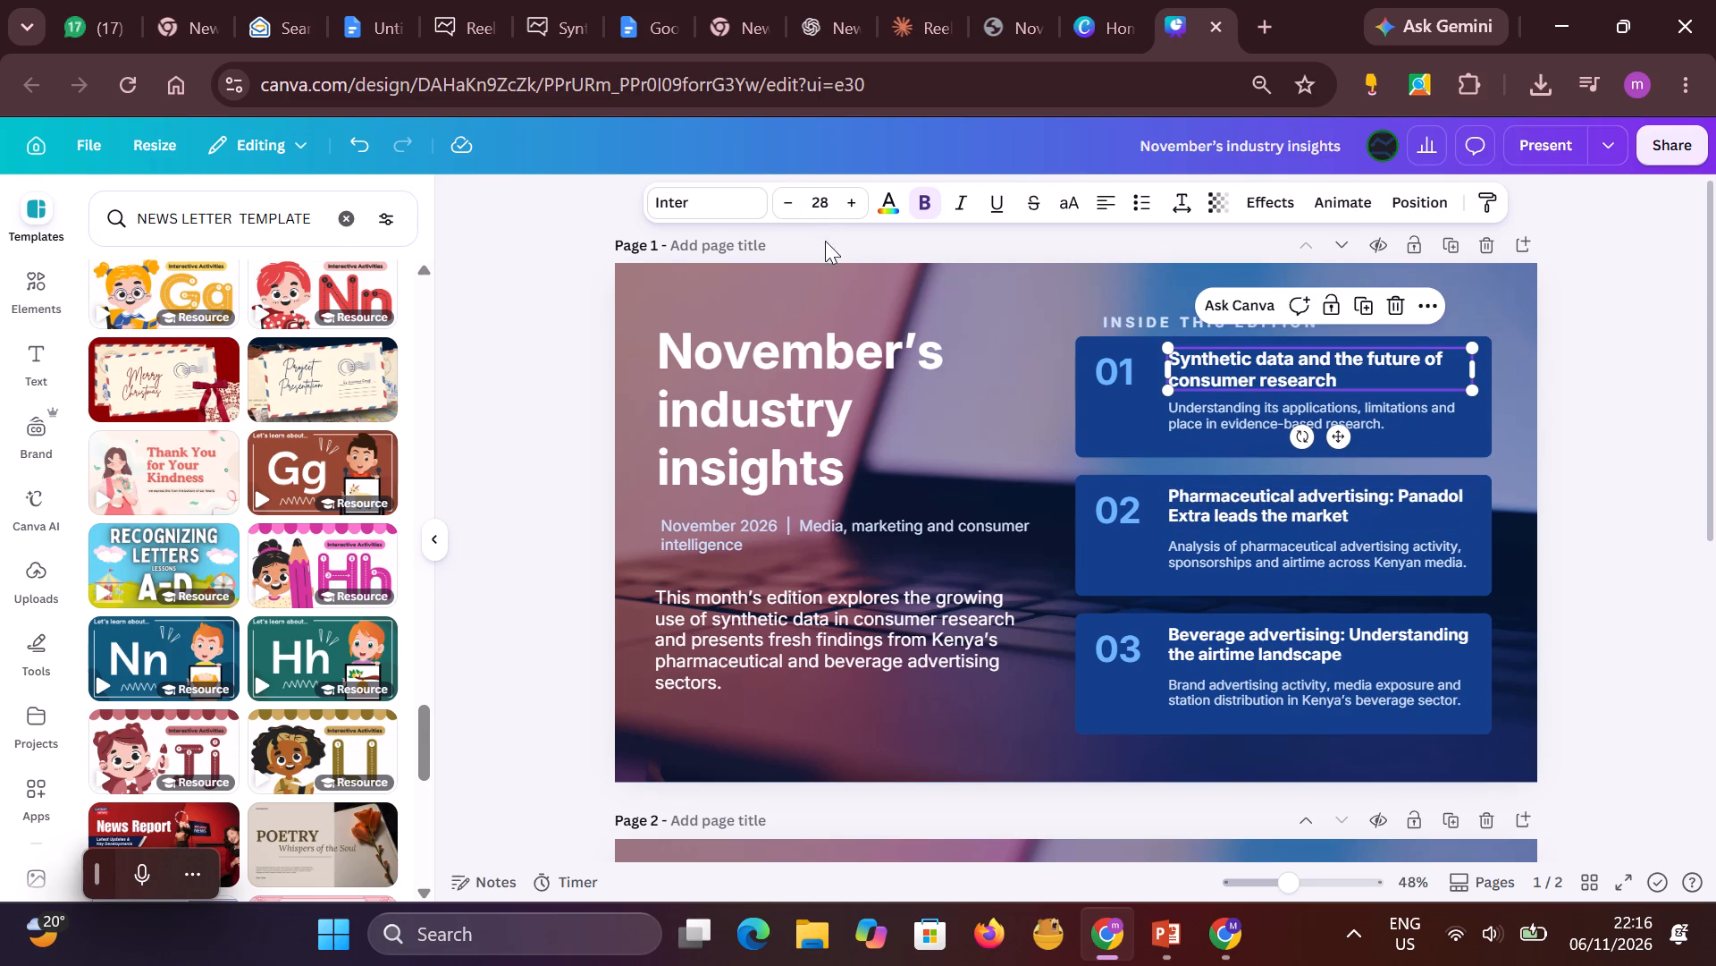
pyautogui.click(791, 203)
pyautogui.click(791, 203)
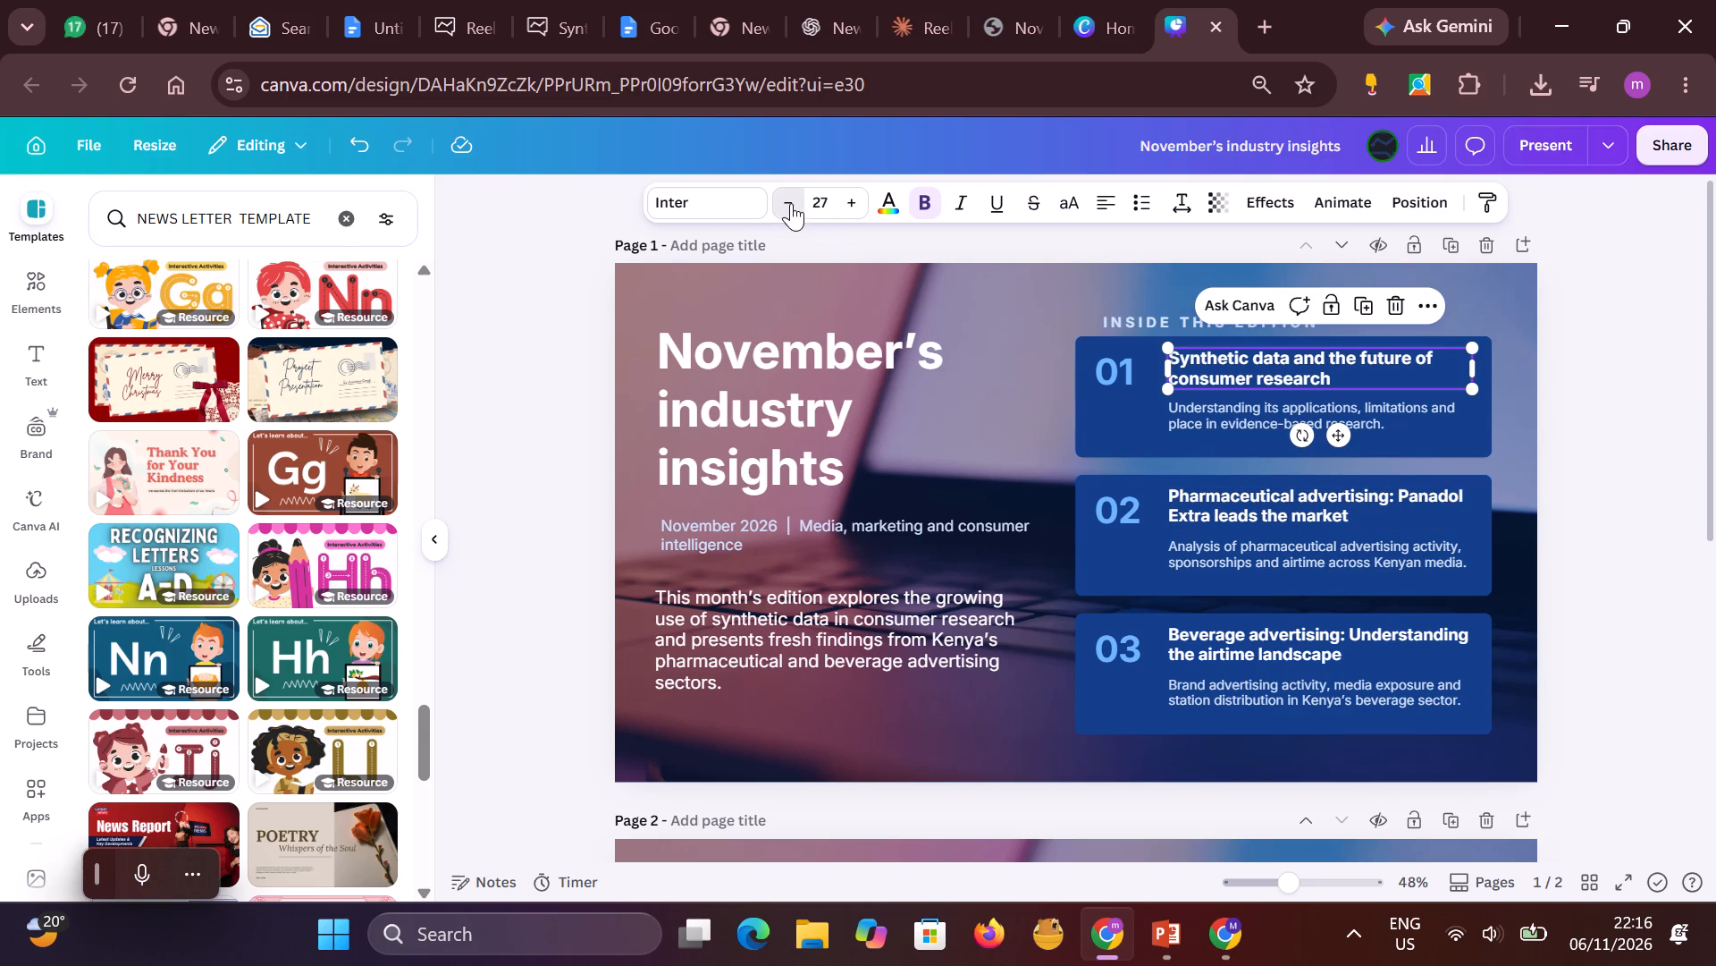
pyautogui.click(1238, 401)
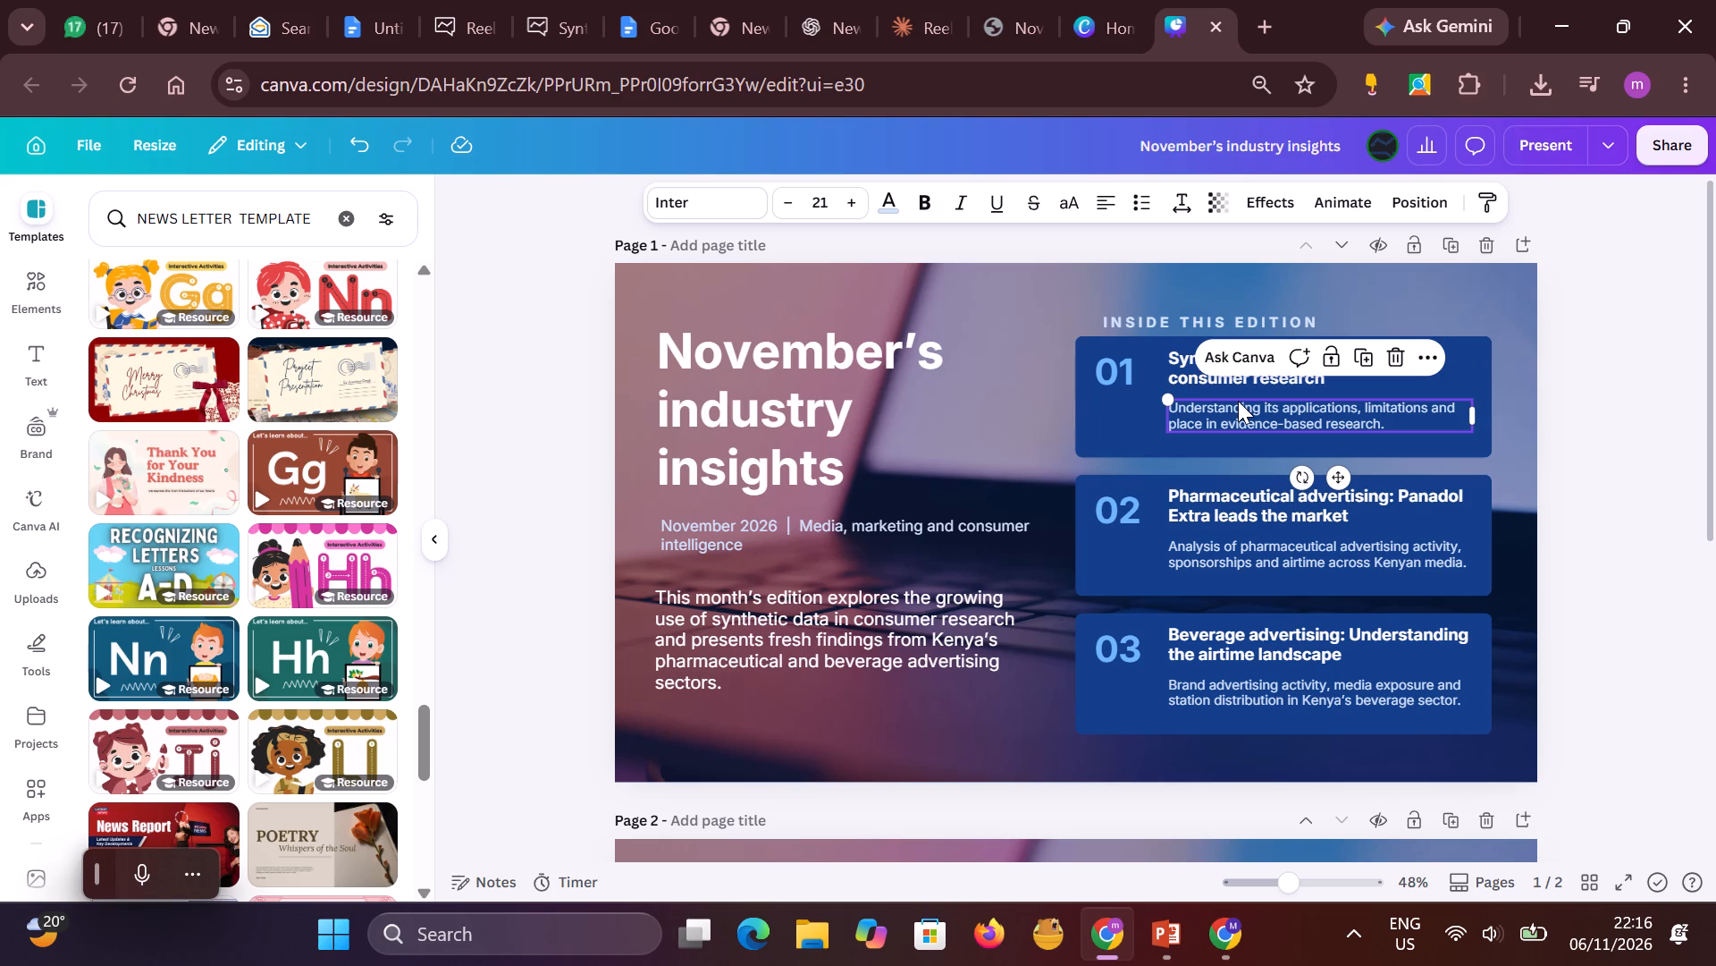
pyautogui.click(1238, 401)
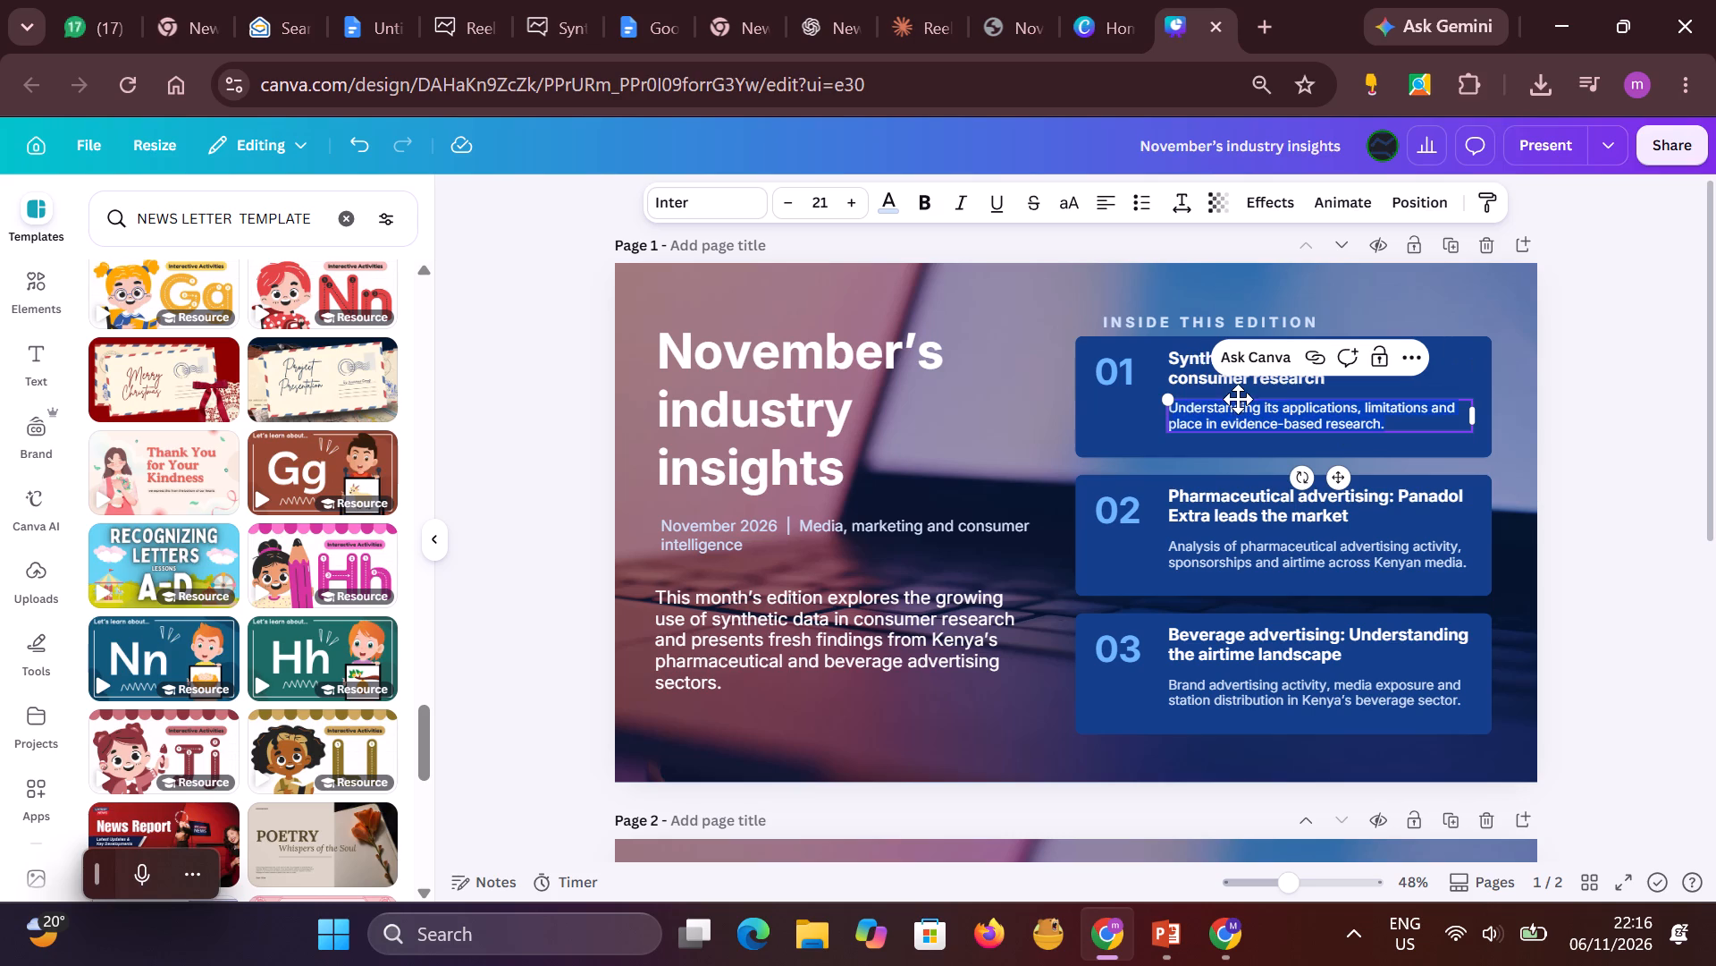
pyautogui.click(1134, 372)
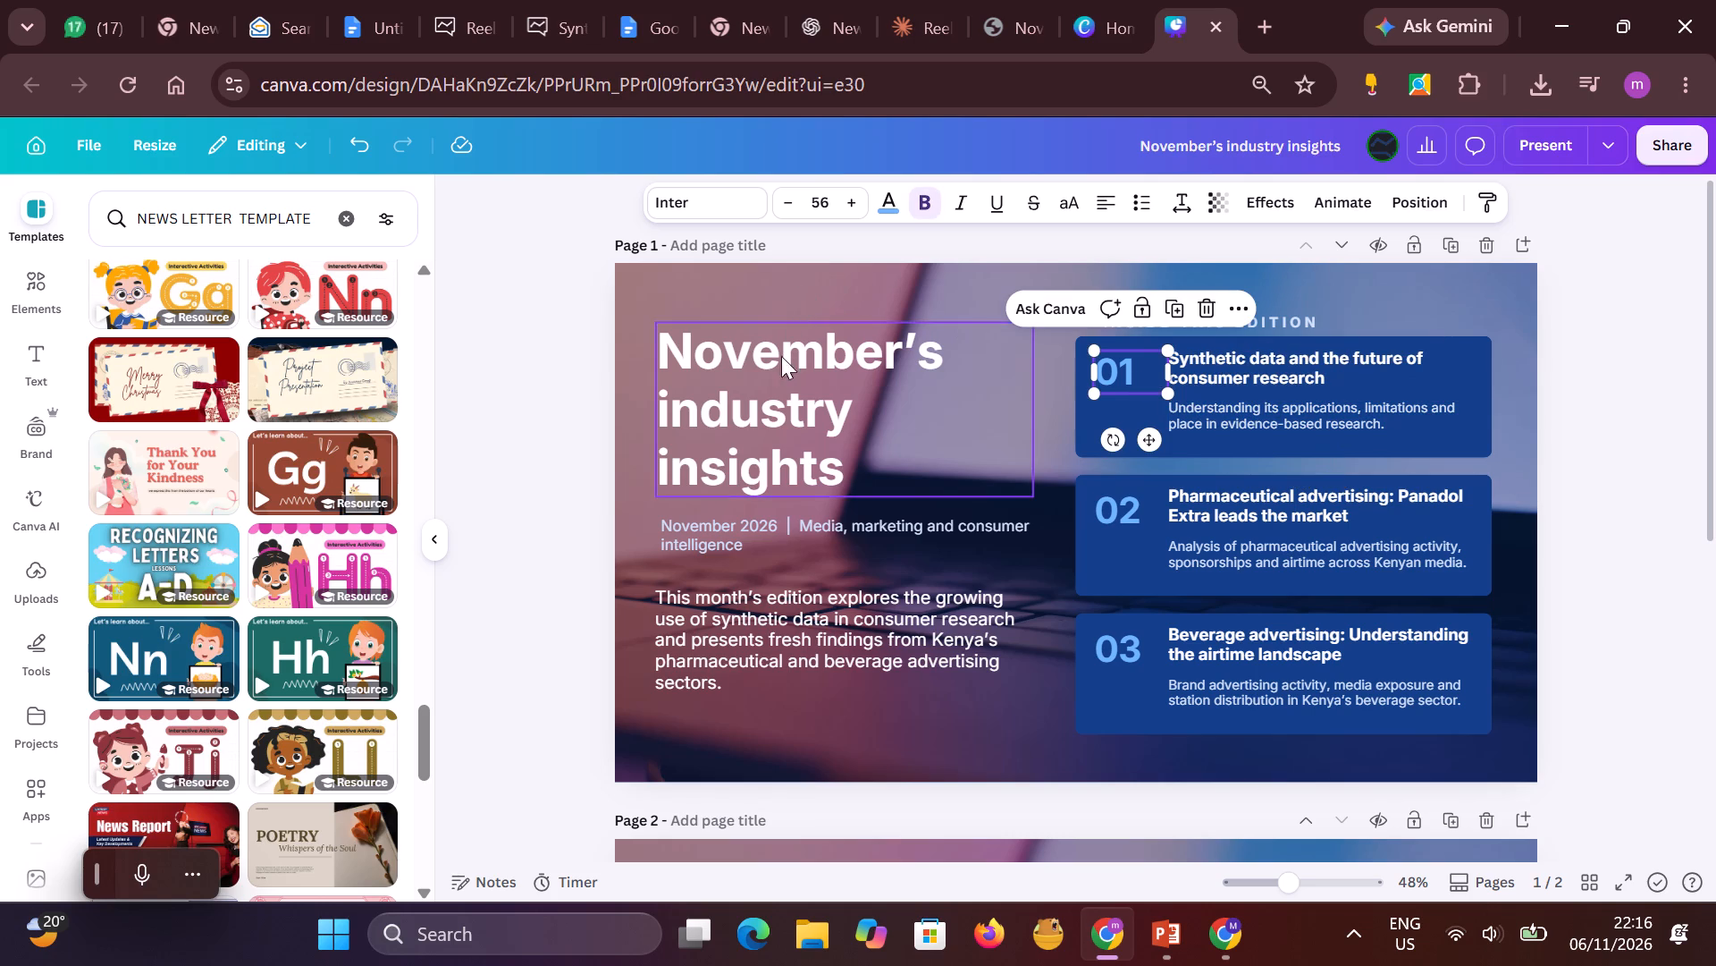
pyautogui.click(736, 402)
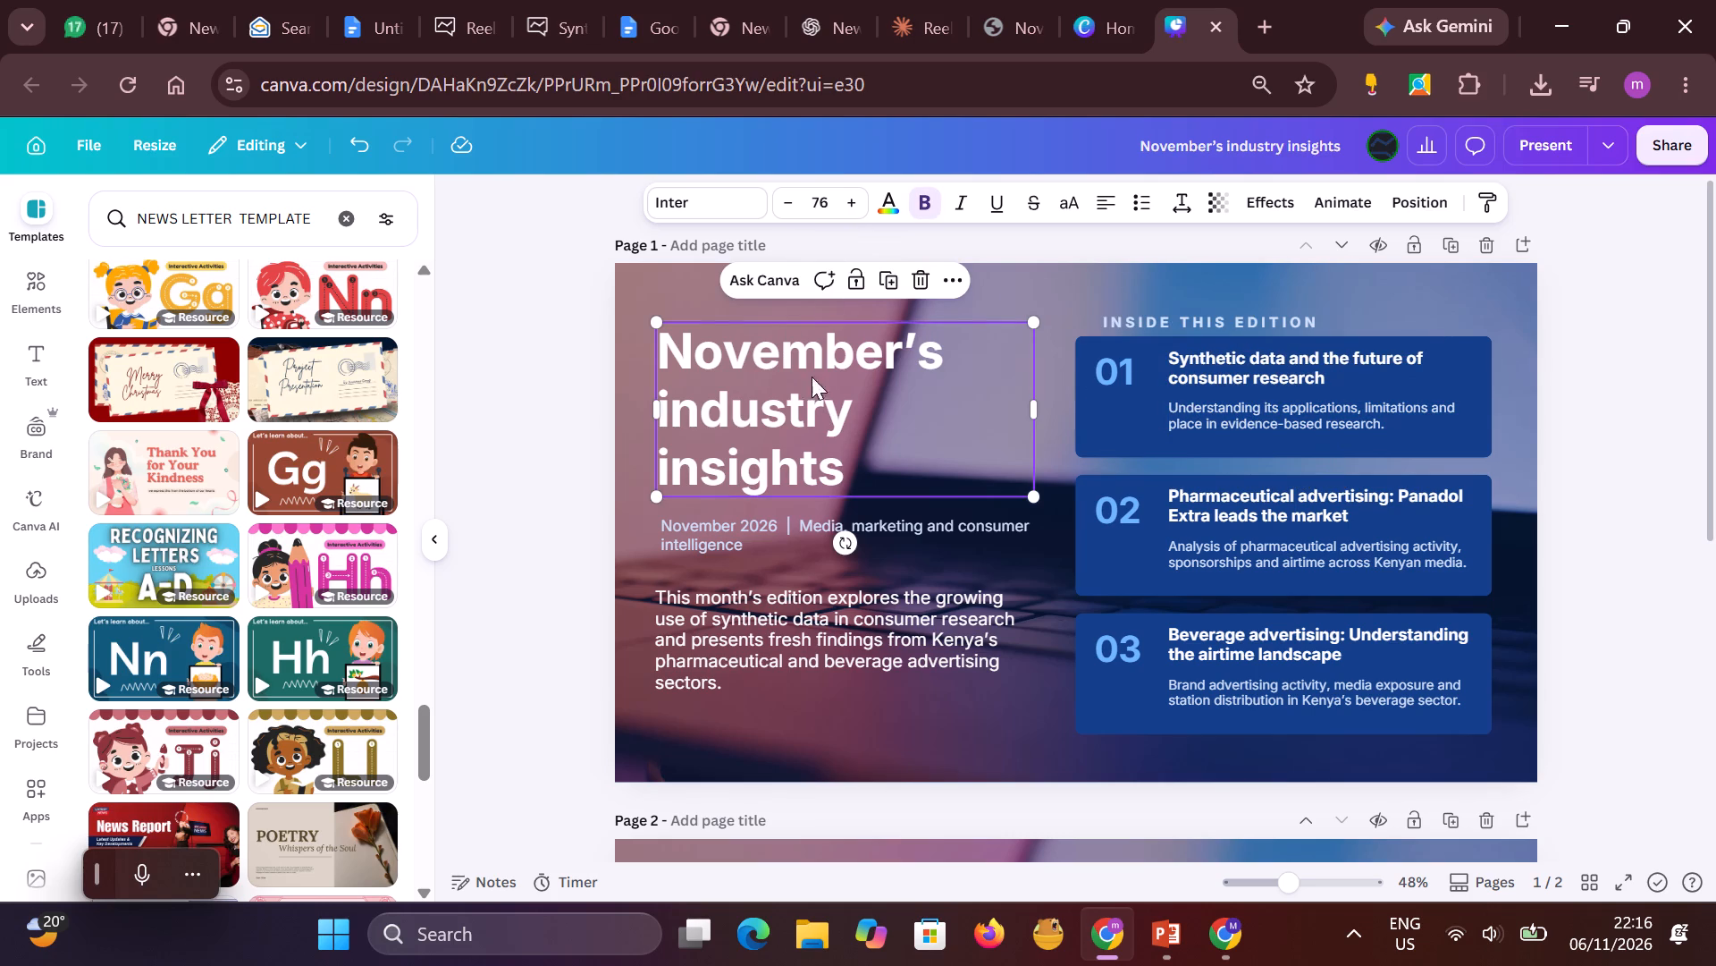
# Set the font size of the card numbers 01, 02 and 03 to 55.
pyautogui.click(1118, 373)
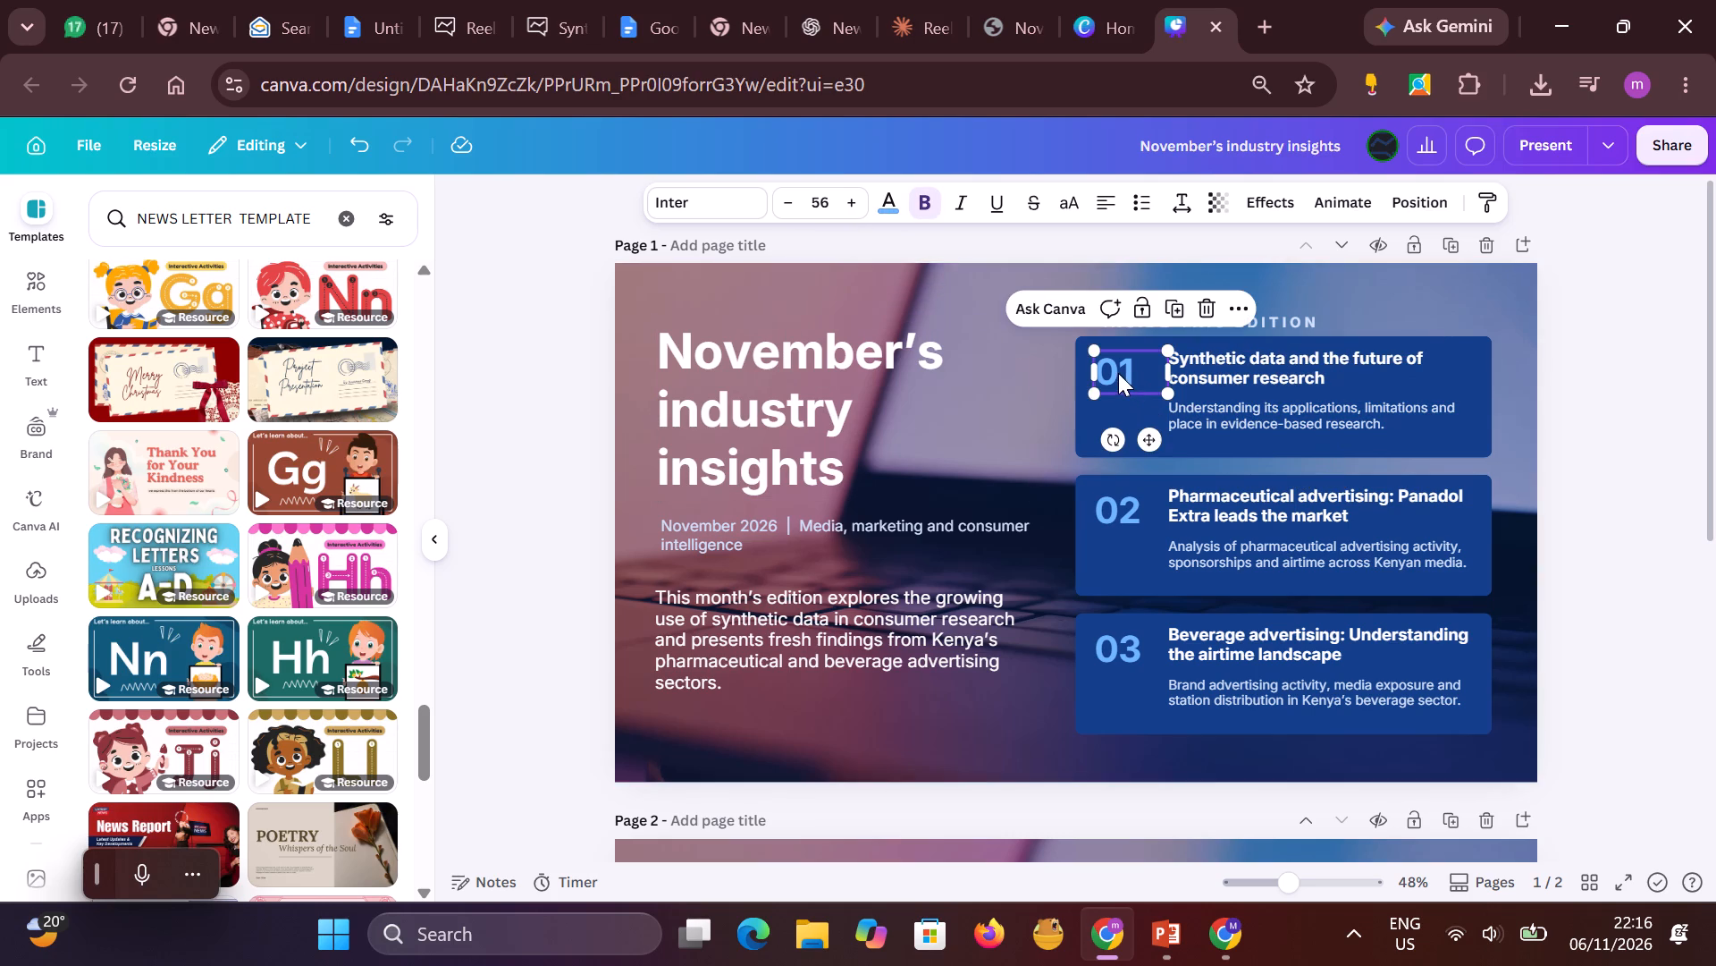
pyautogui.click(781, 202)
pyautogui.click(1136, 512)
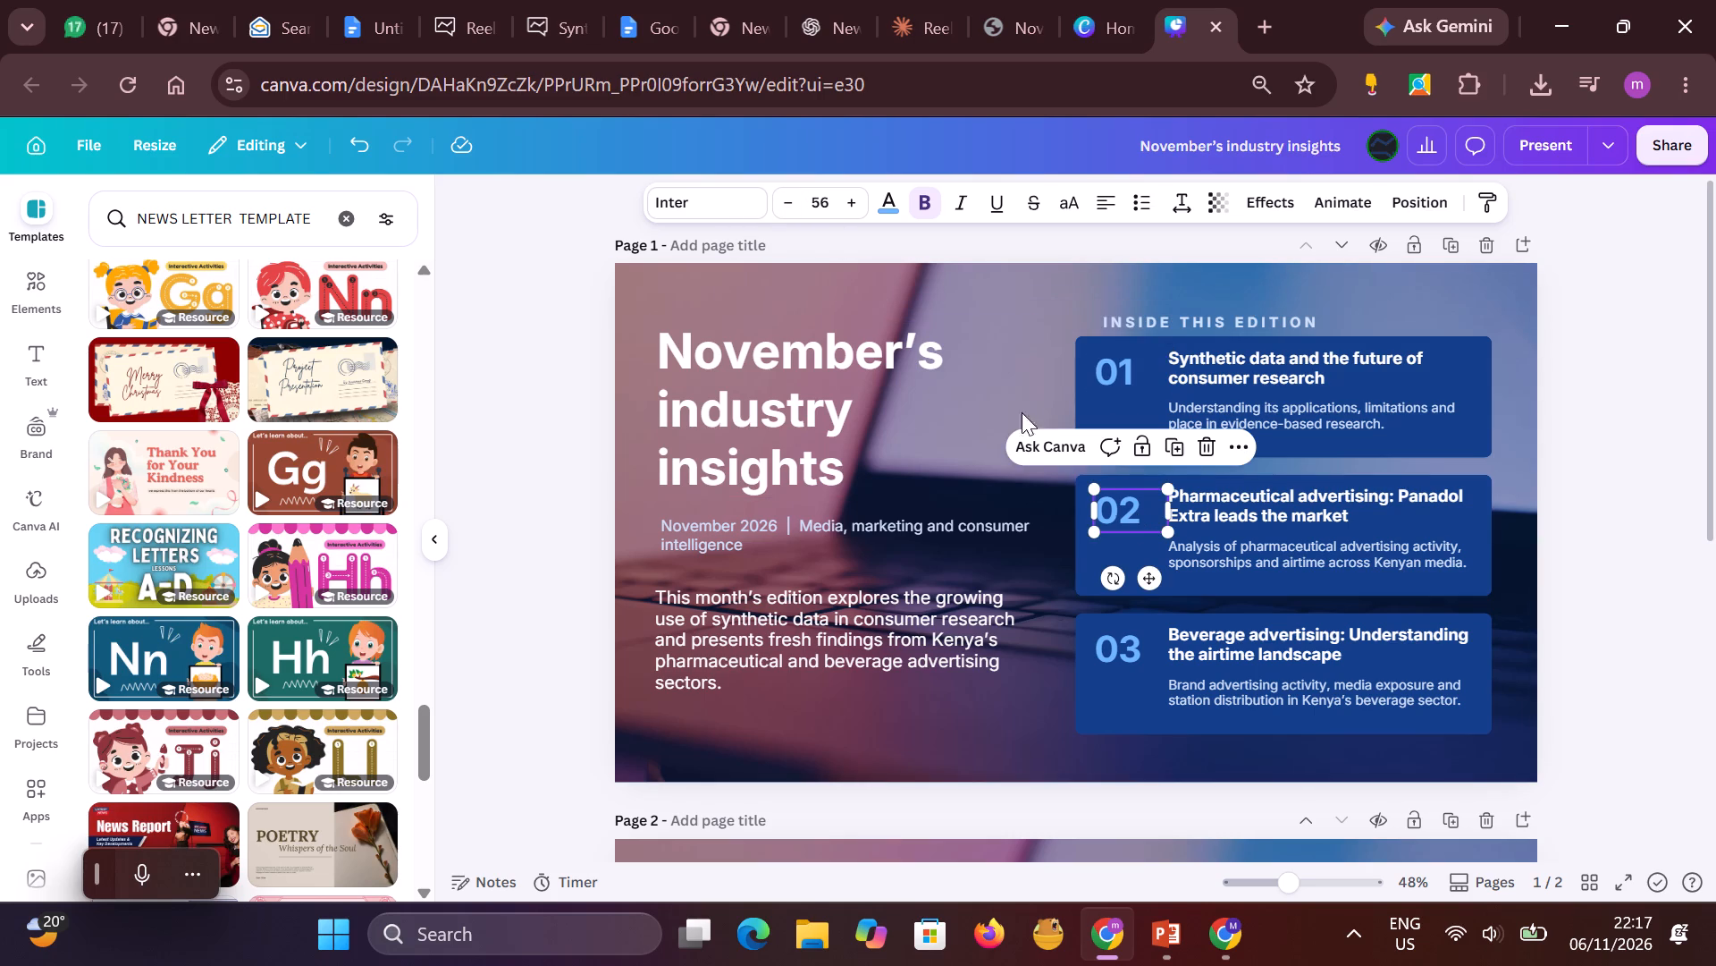
pyautogui.click(789, 202)
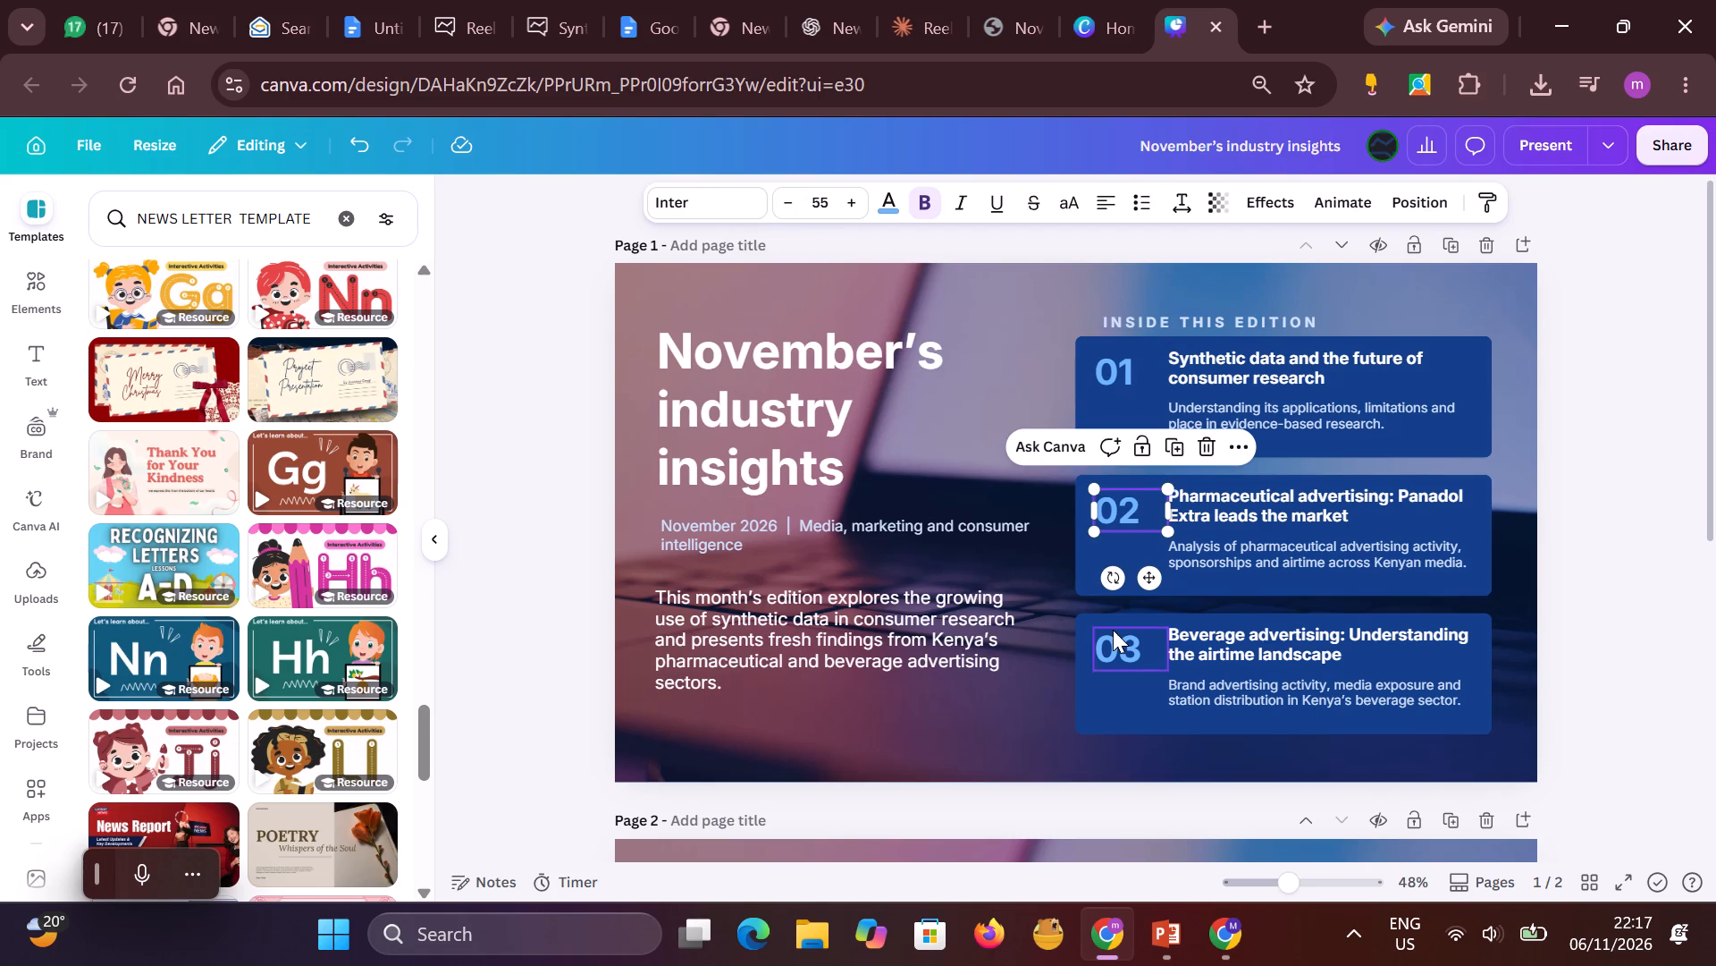
pyautogui.click(1113, 631)
pyautogui.click(785, 196)
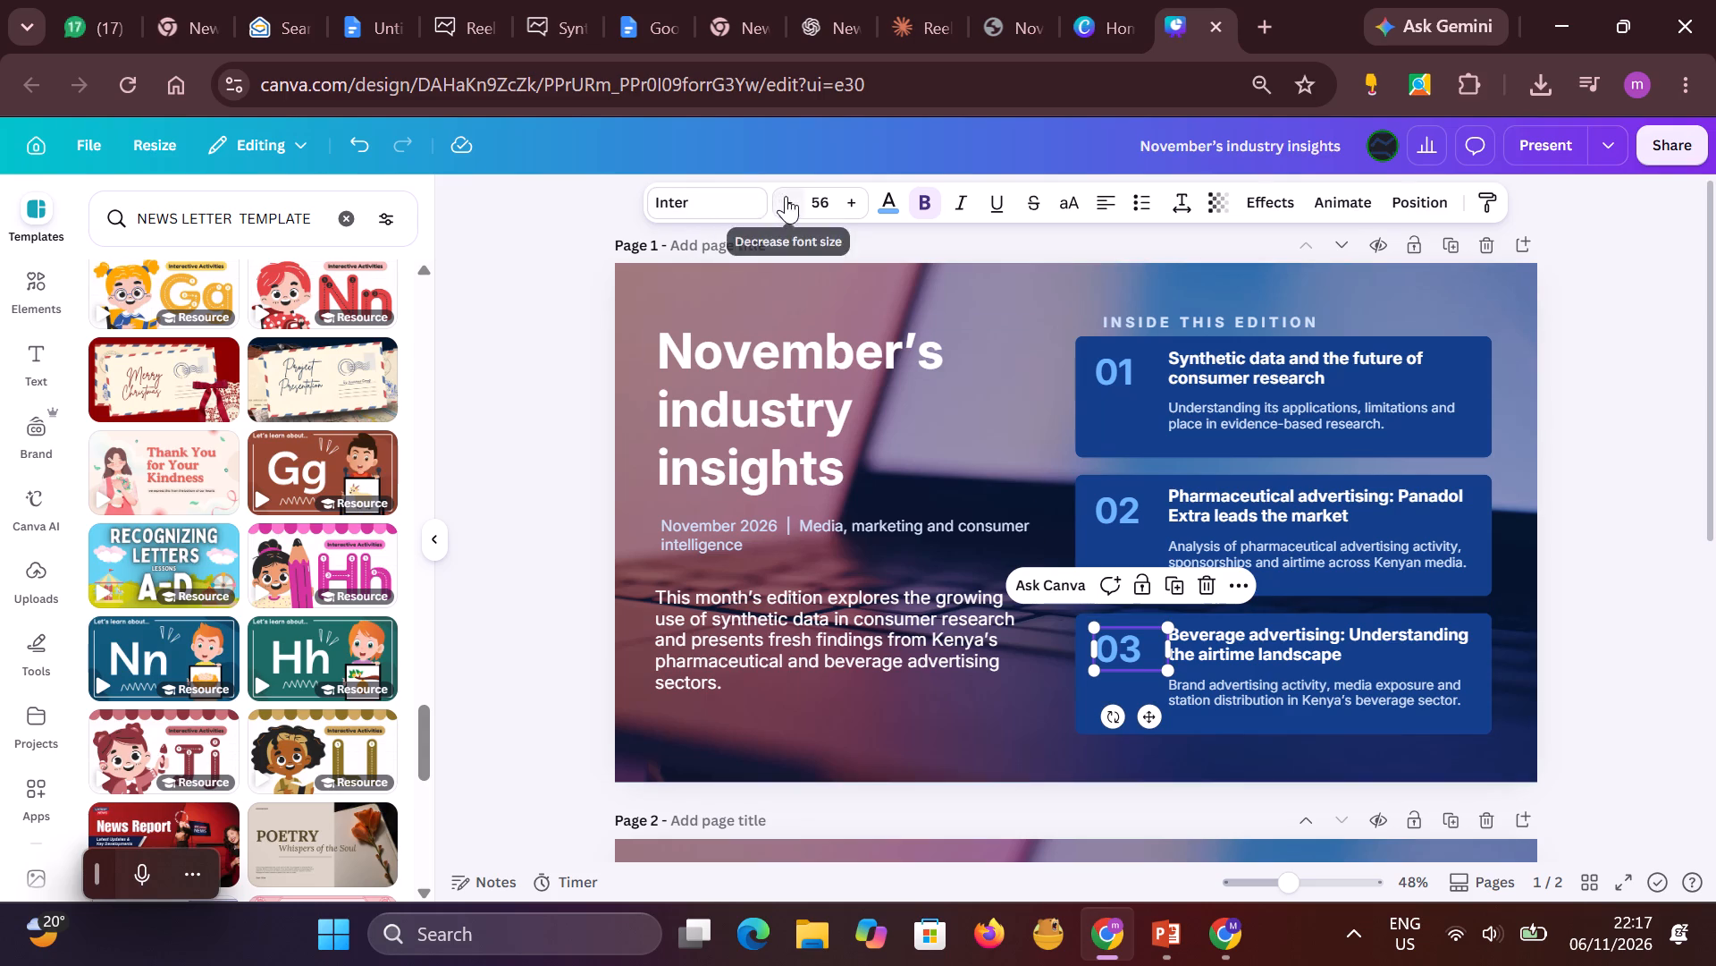
pyautogui.click(1541, 336)
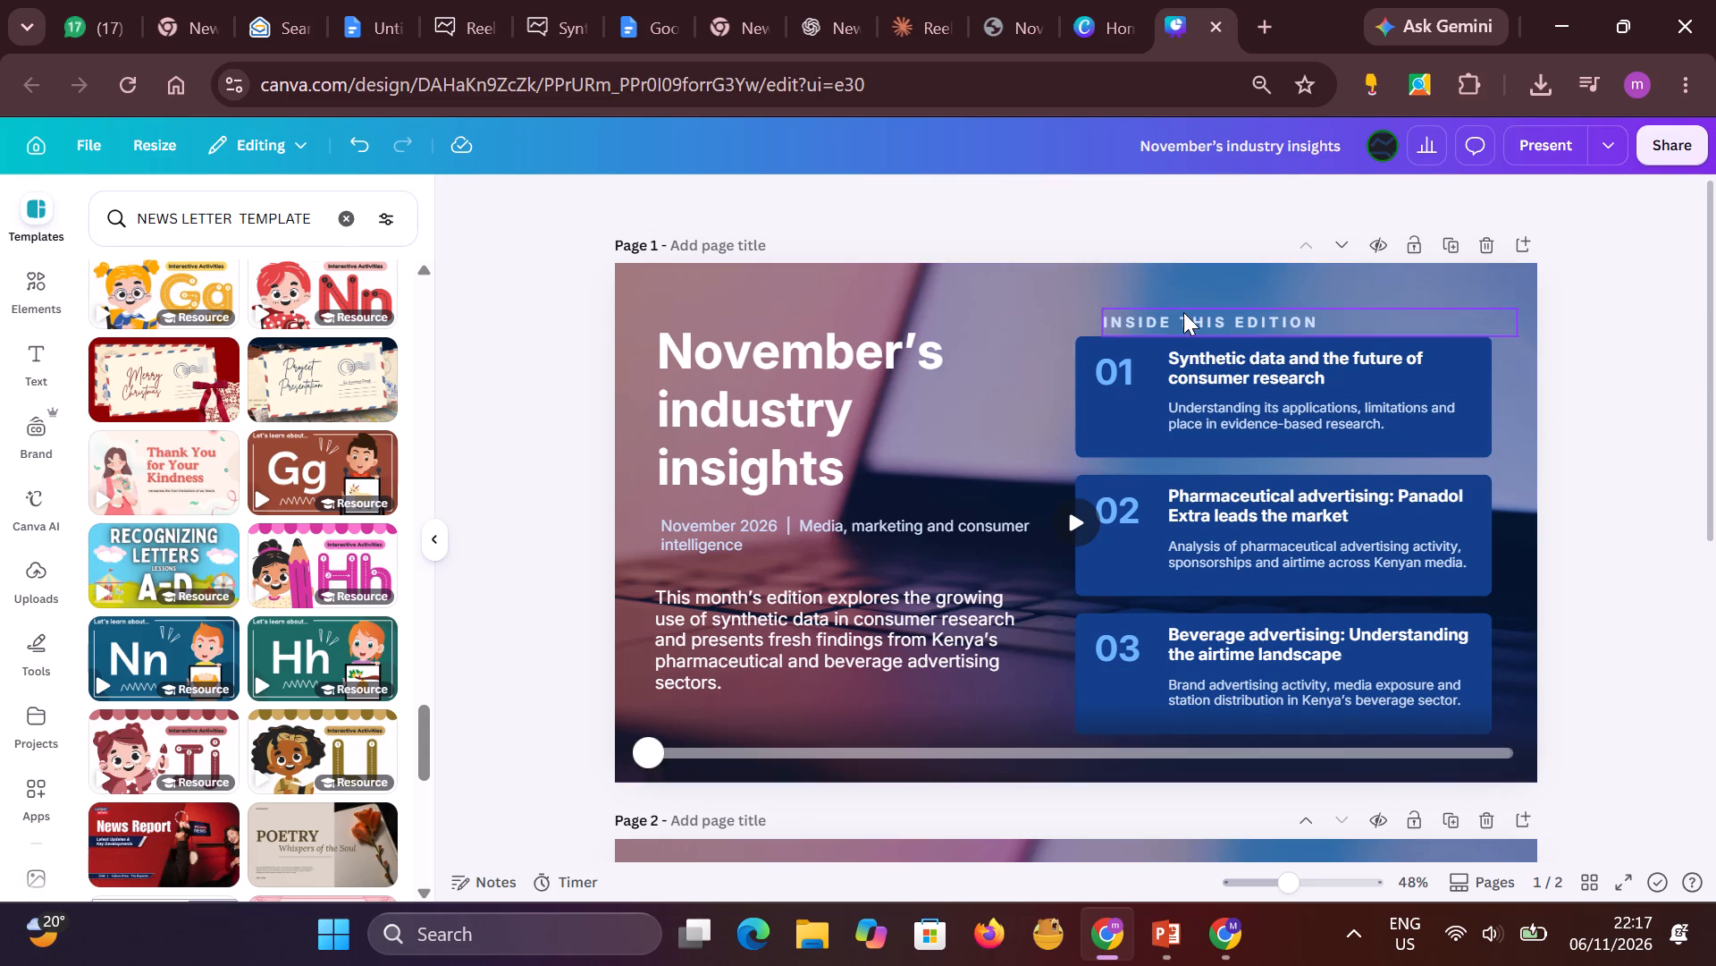
# Extend the text box of the INSIDE THIS EDITION heading slightly upward so its text sits higher above card 01.
pyautogui.doubleClick(1183, 312)
pyautogui.click(1125, 319)
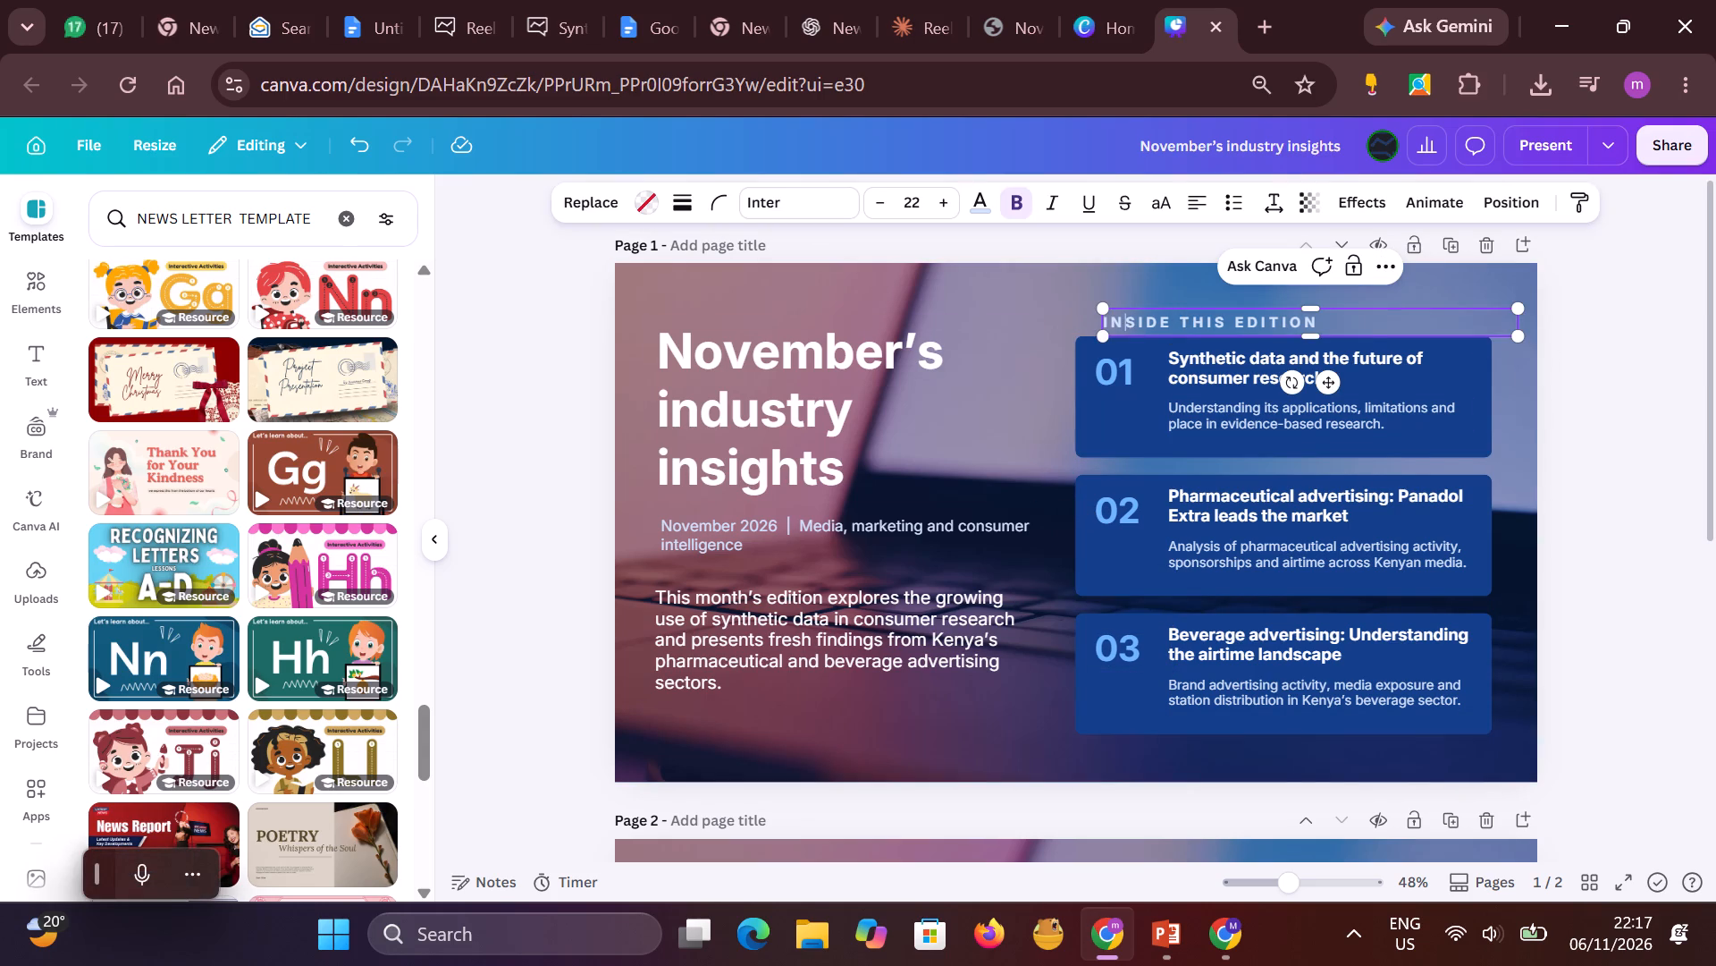
pyautogui.moveTo(1312, 316); pyautogui.dragTo(1205, 301)
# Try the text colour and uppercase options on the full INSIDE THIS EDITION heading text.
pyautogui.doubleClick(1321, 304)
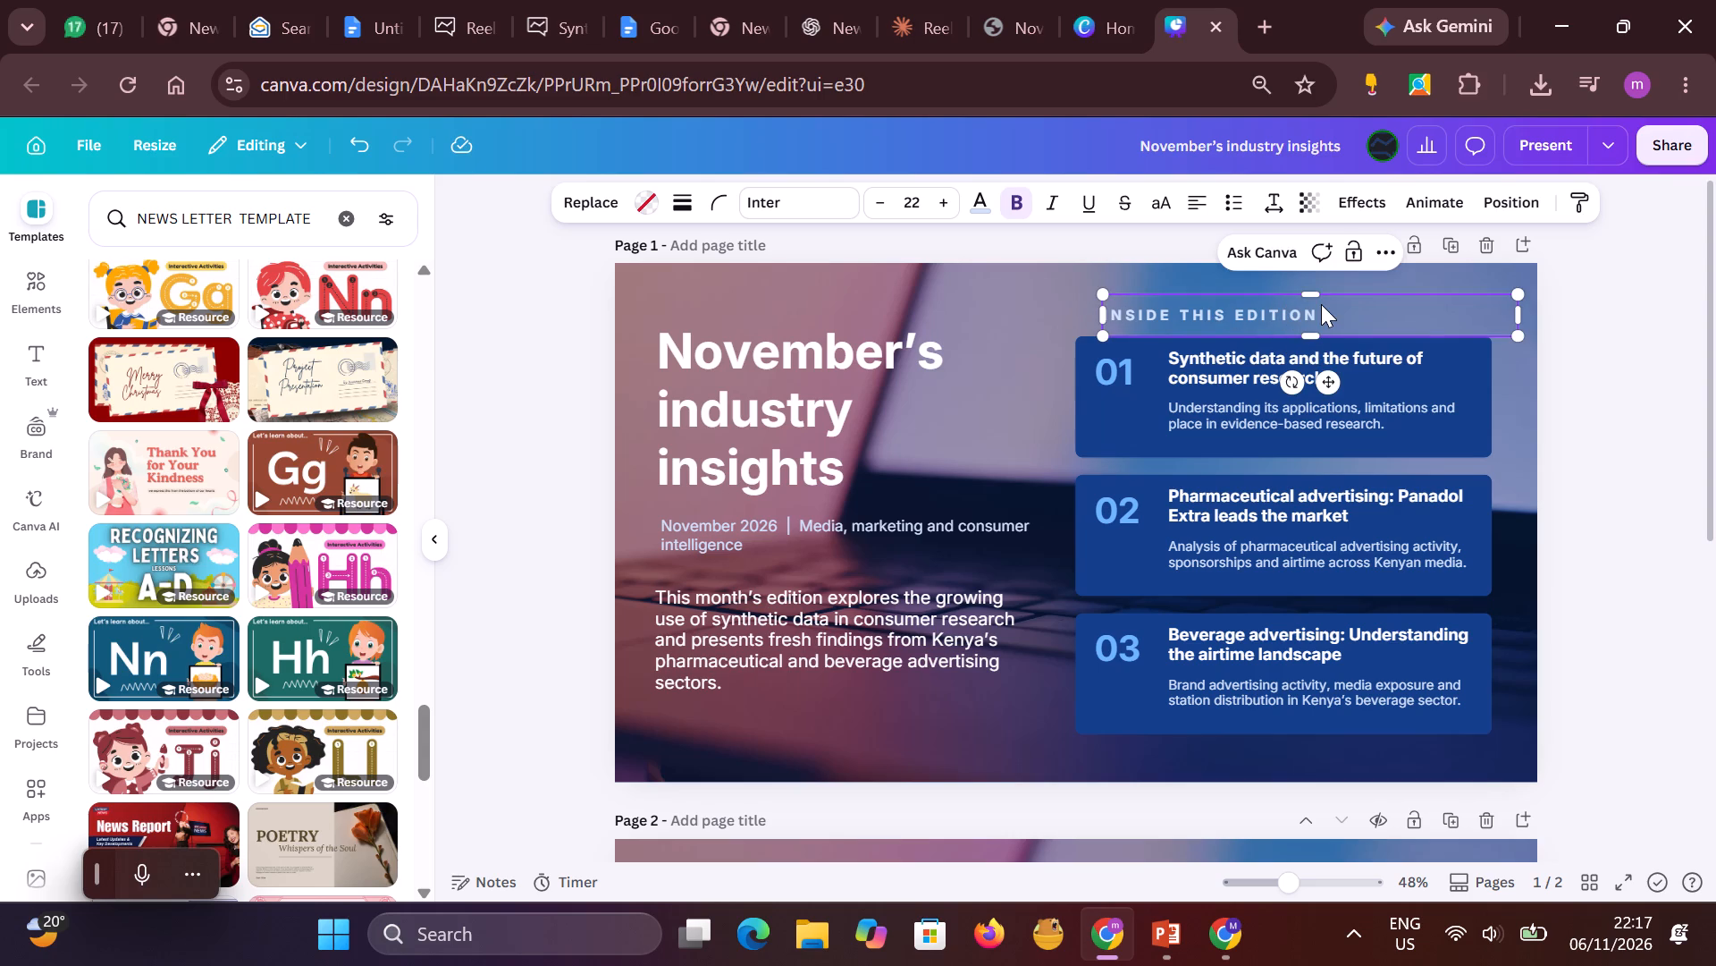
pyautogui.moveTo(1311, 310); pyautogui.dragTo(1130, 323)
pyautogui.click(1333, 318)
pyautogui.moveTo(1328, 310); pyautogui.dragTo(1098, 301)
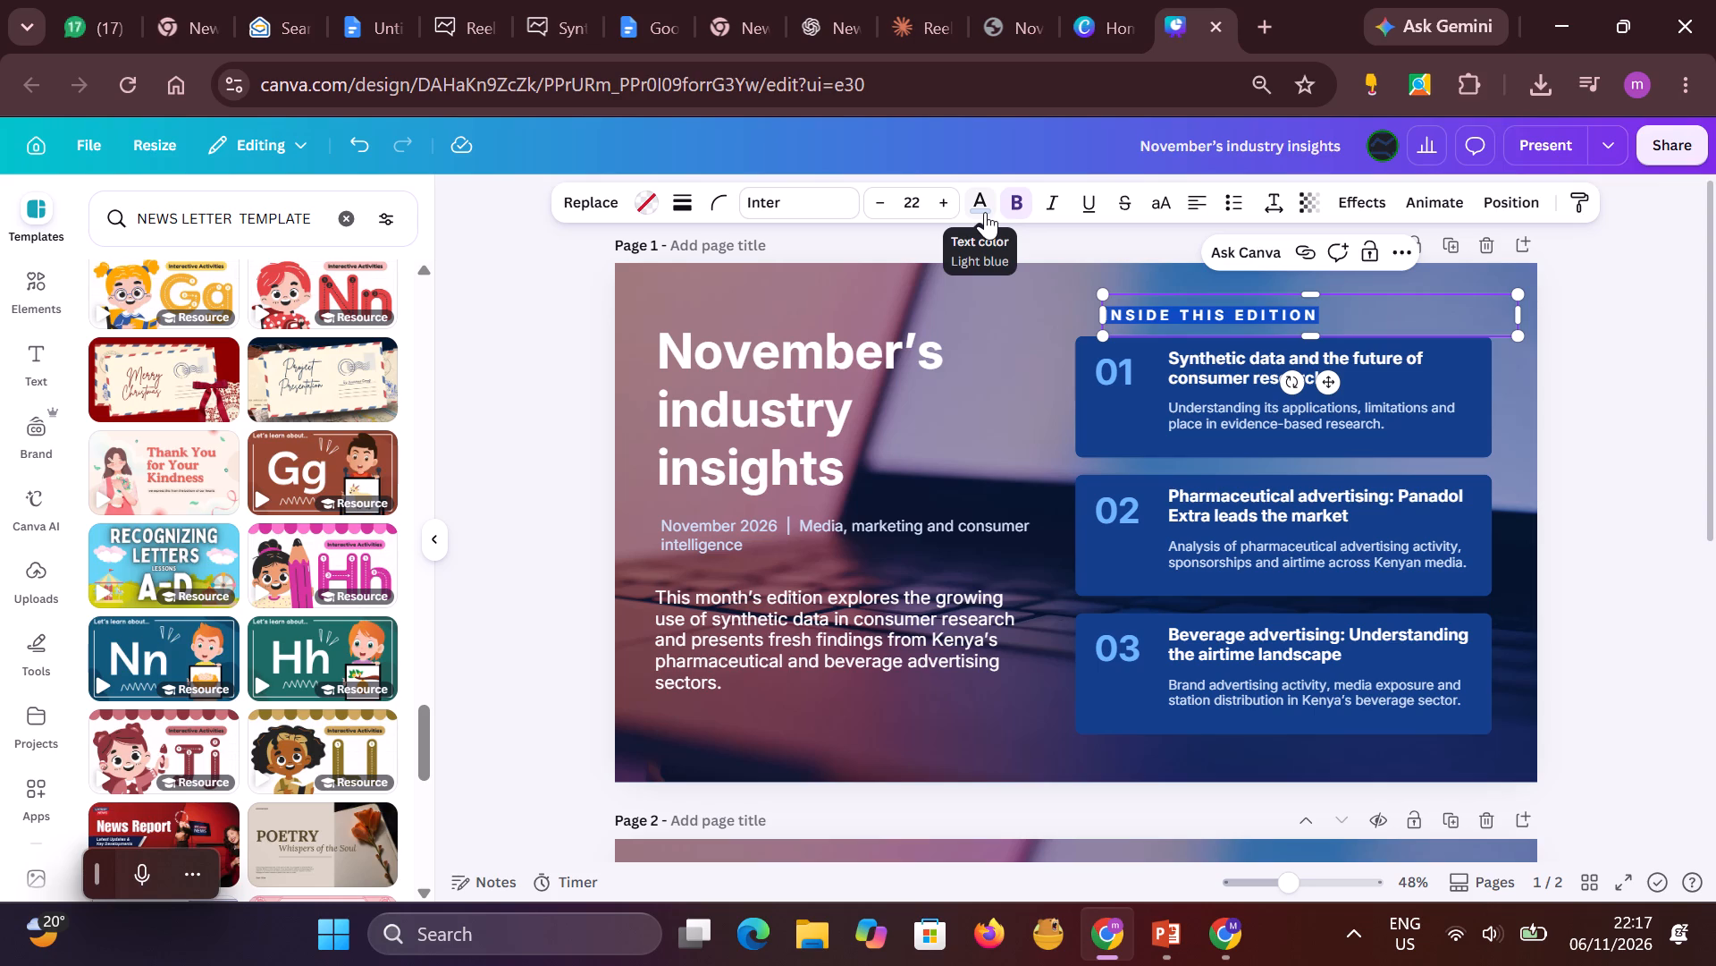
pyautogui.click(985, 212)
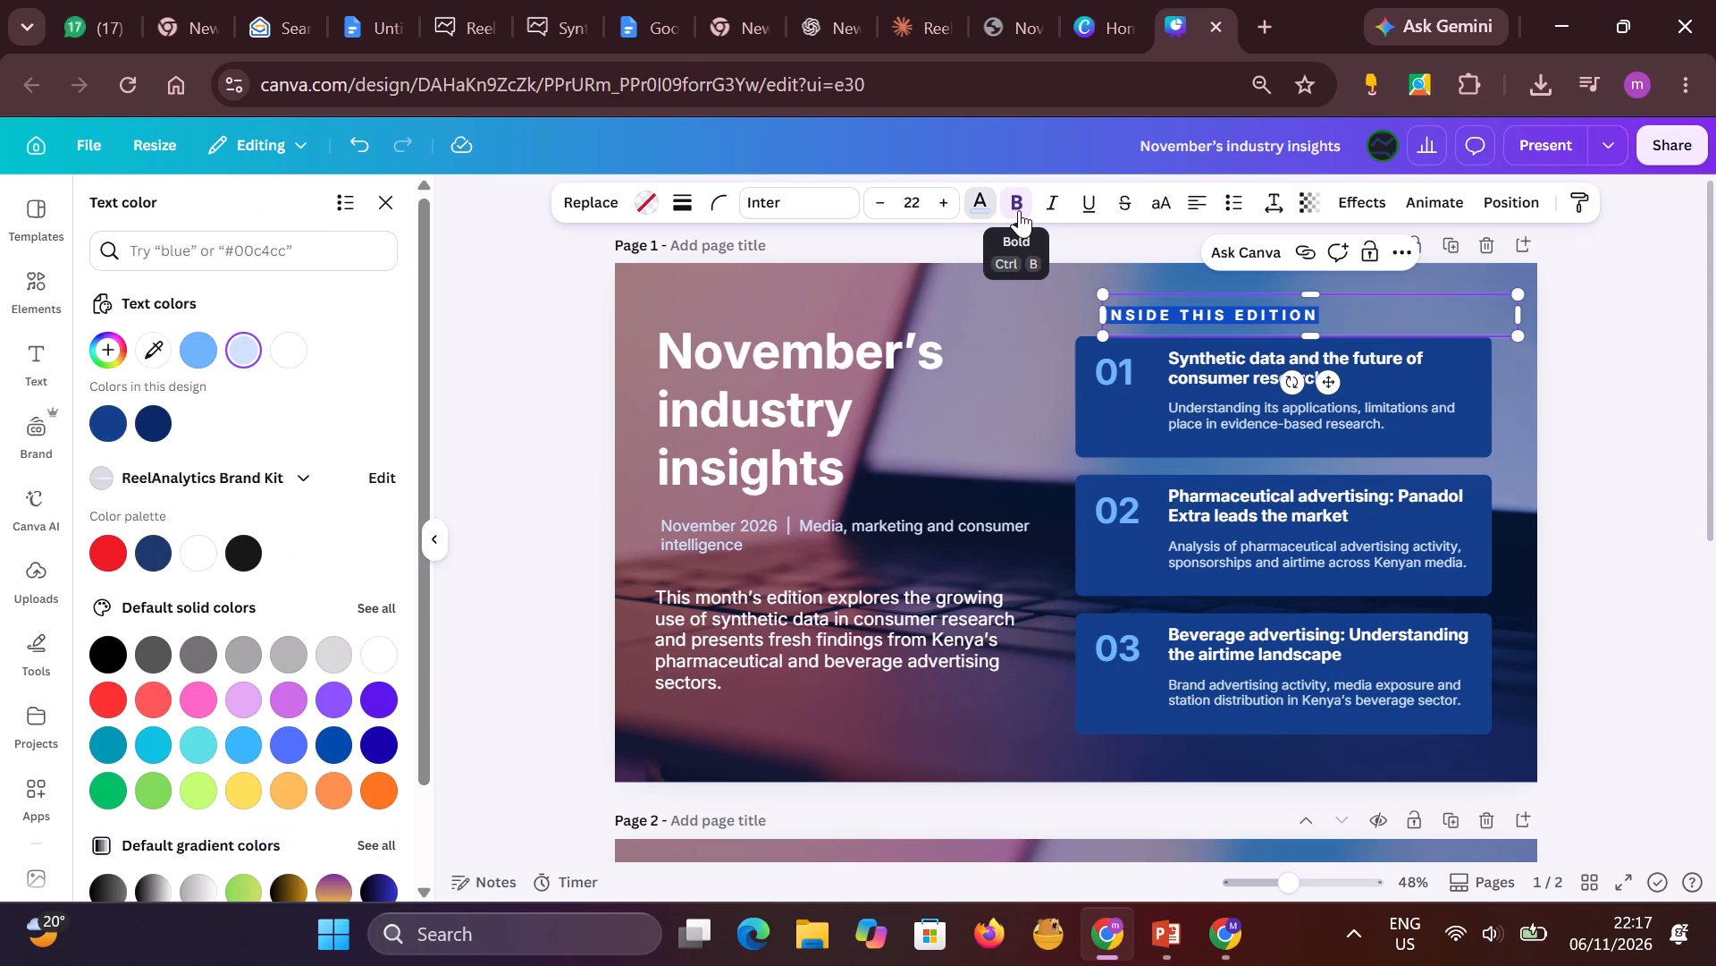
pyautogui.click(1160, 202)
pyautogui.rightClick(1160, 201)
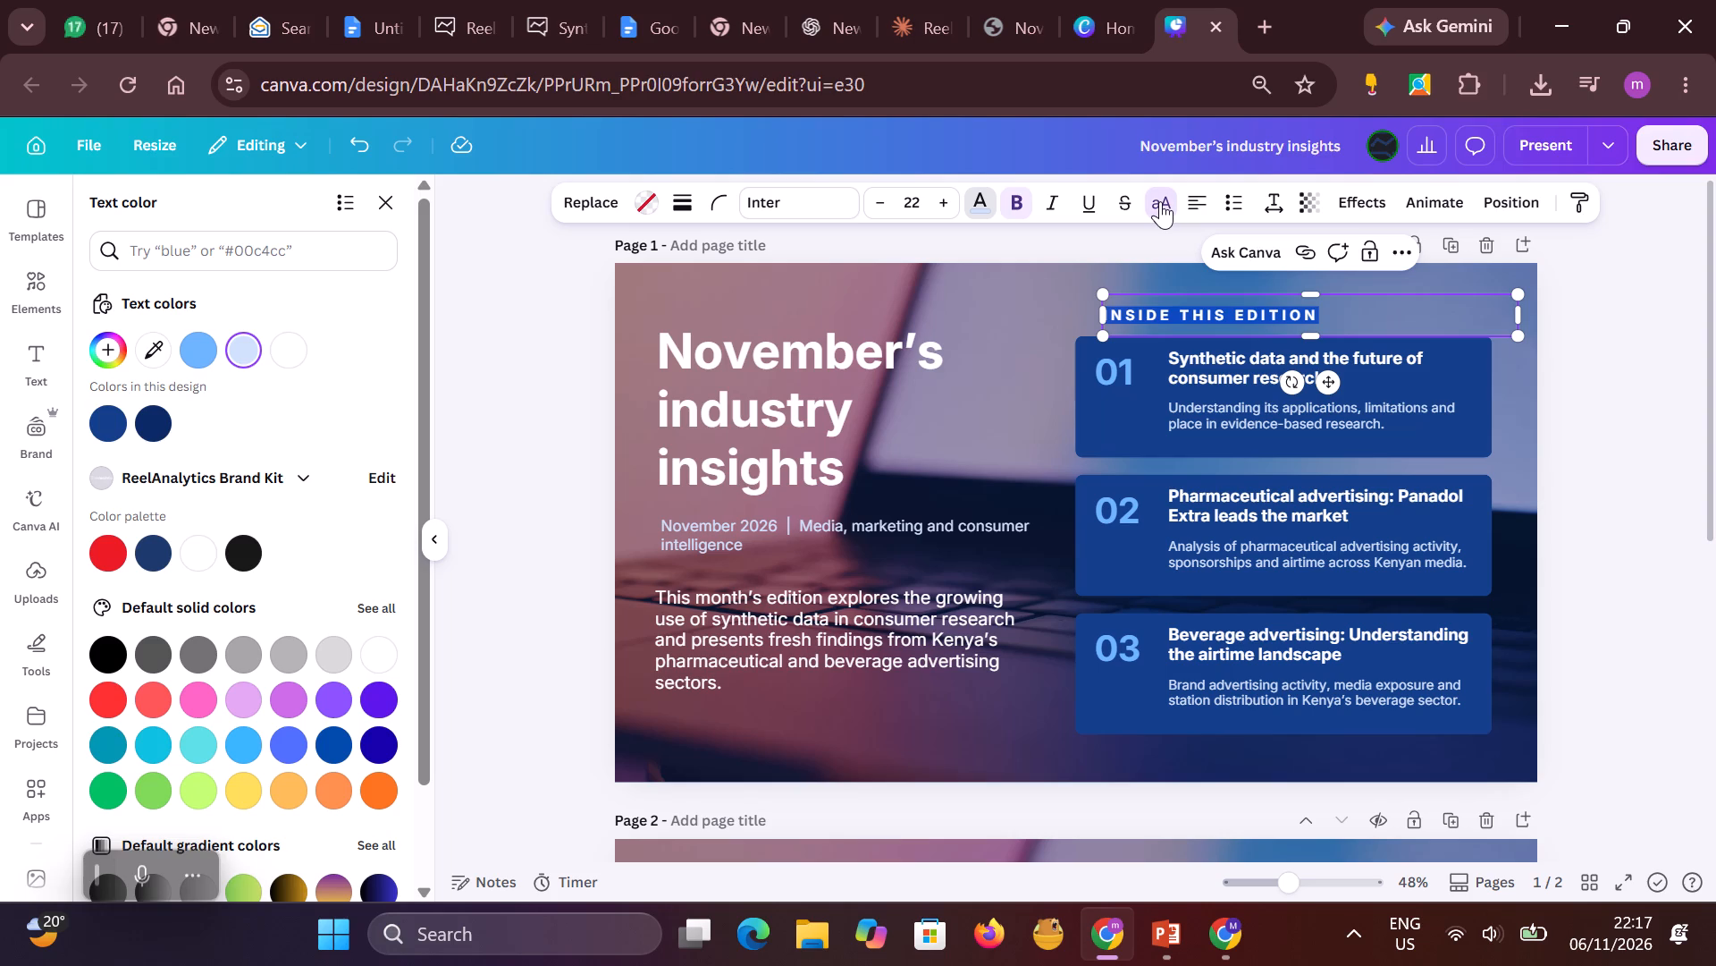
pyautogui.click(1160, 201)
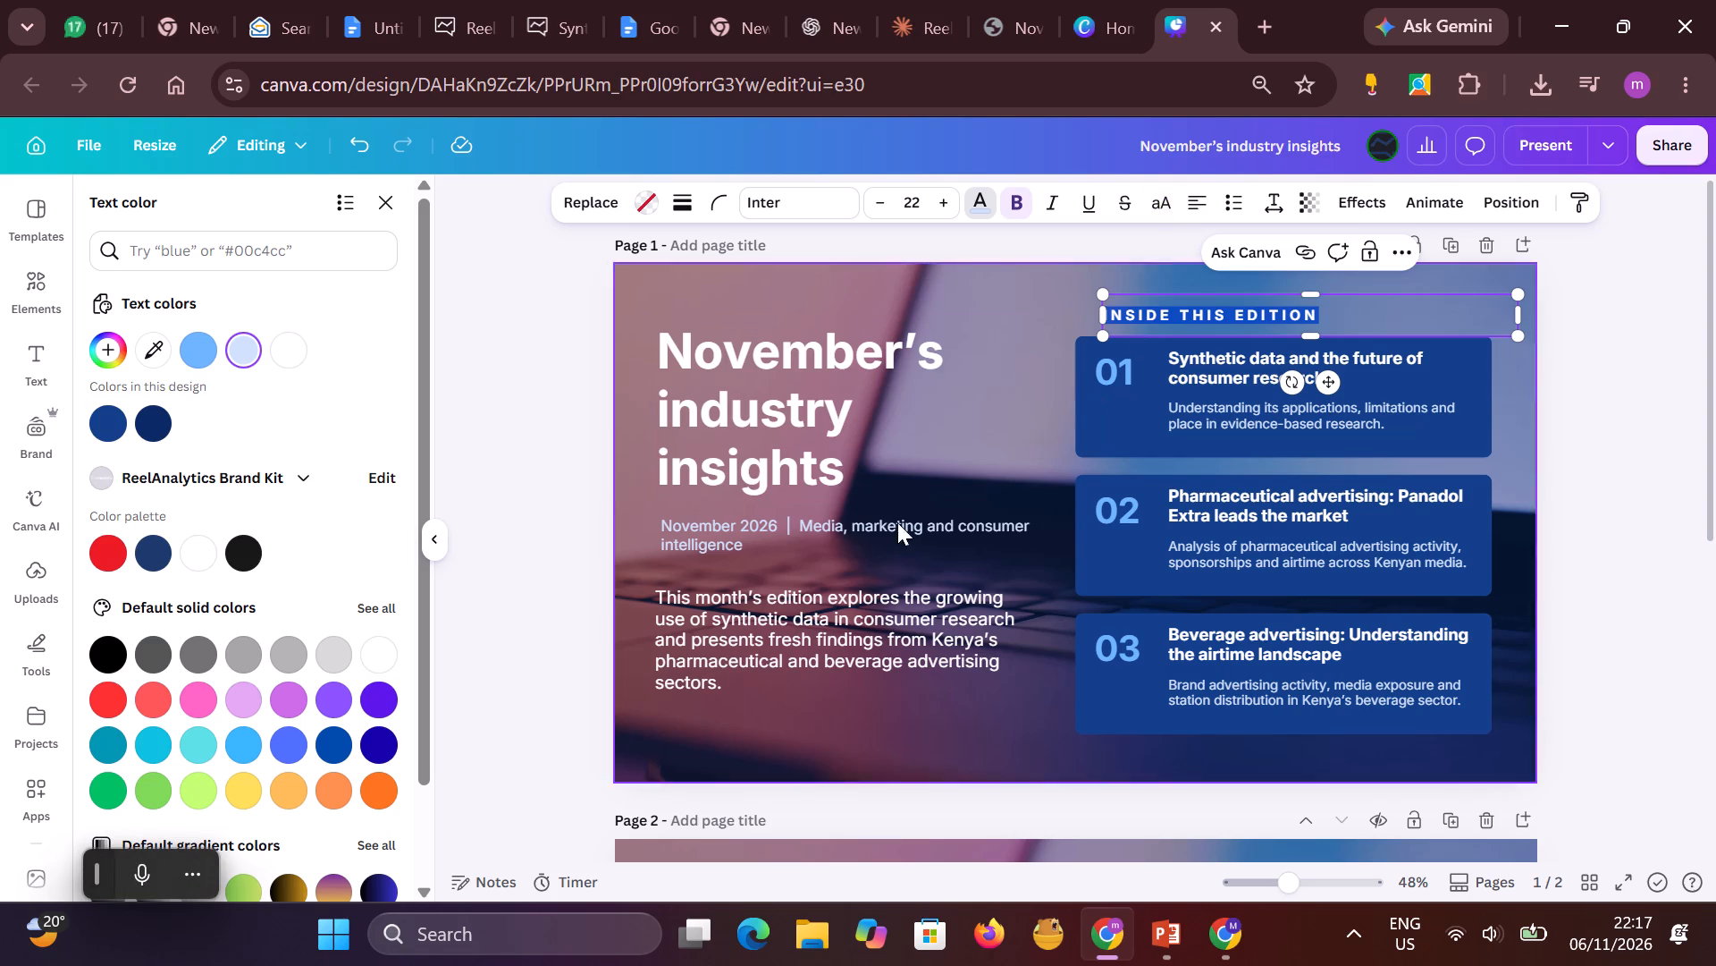
# Set the font size of the "This month's edition explores" intro paragraph to 26.
pyautogui.click(879, 622)
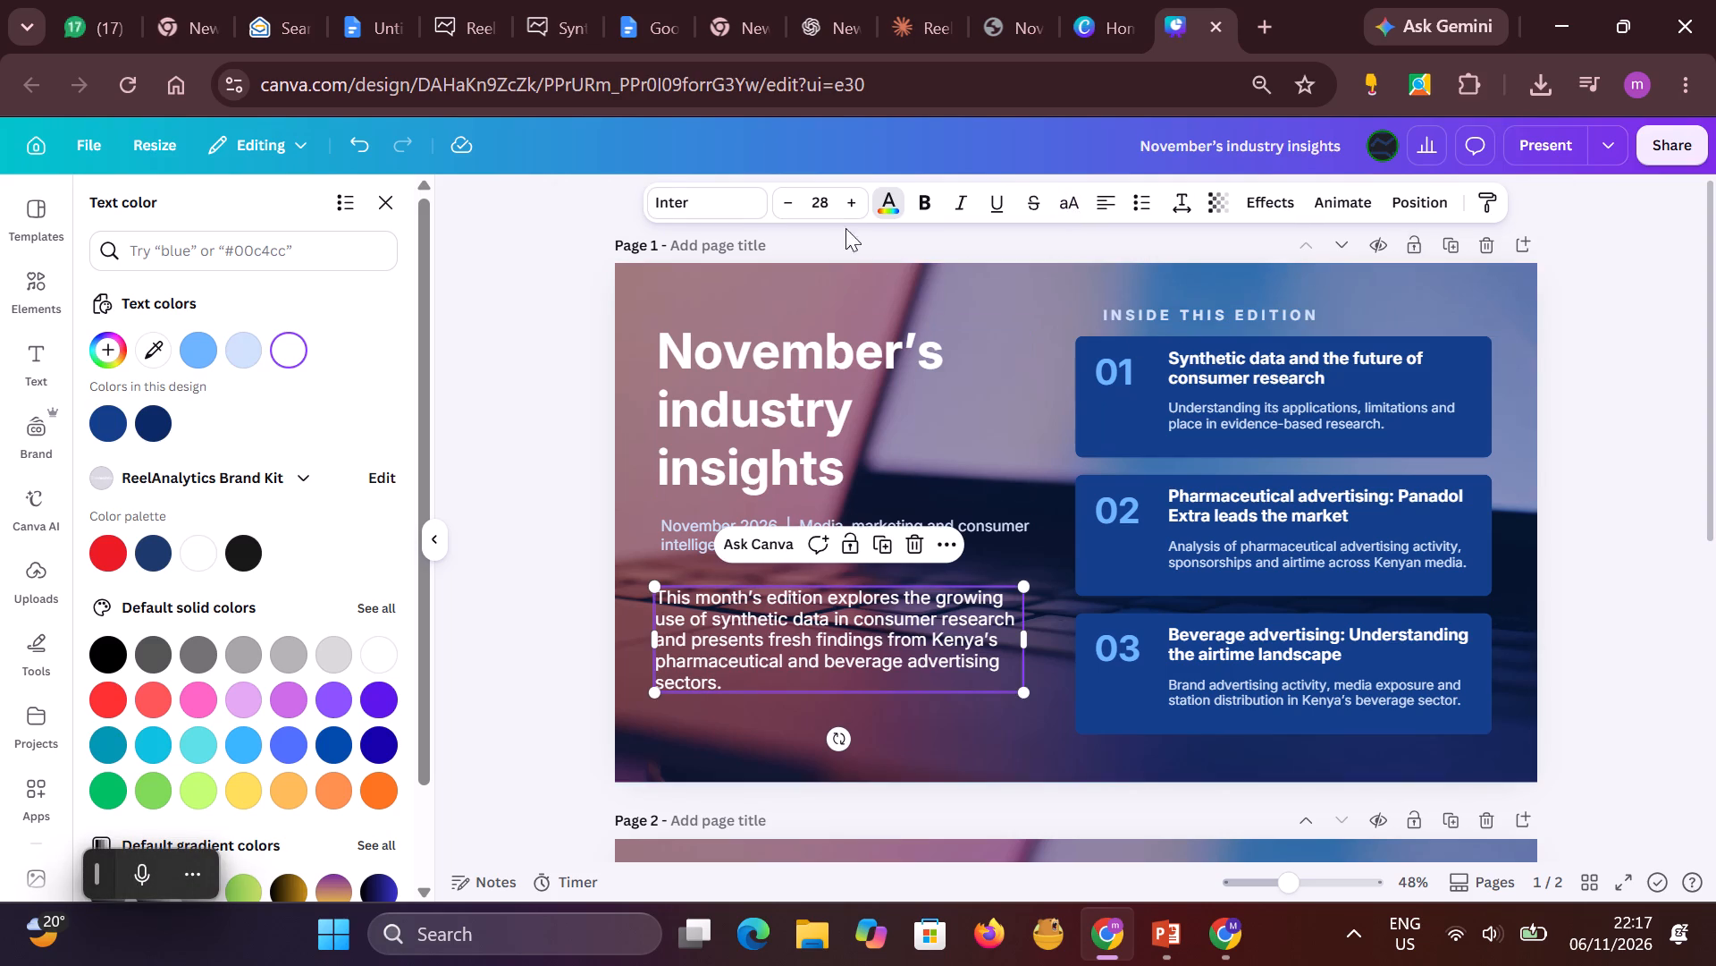
pyautogui.click(786, 201)
pyautogui.click(786, 201)
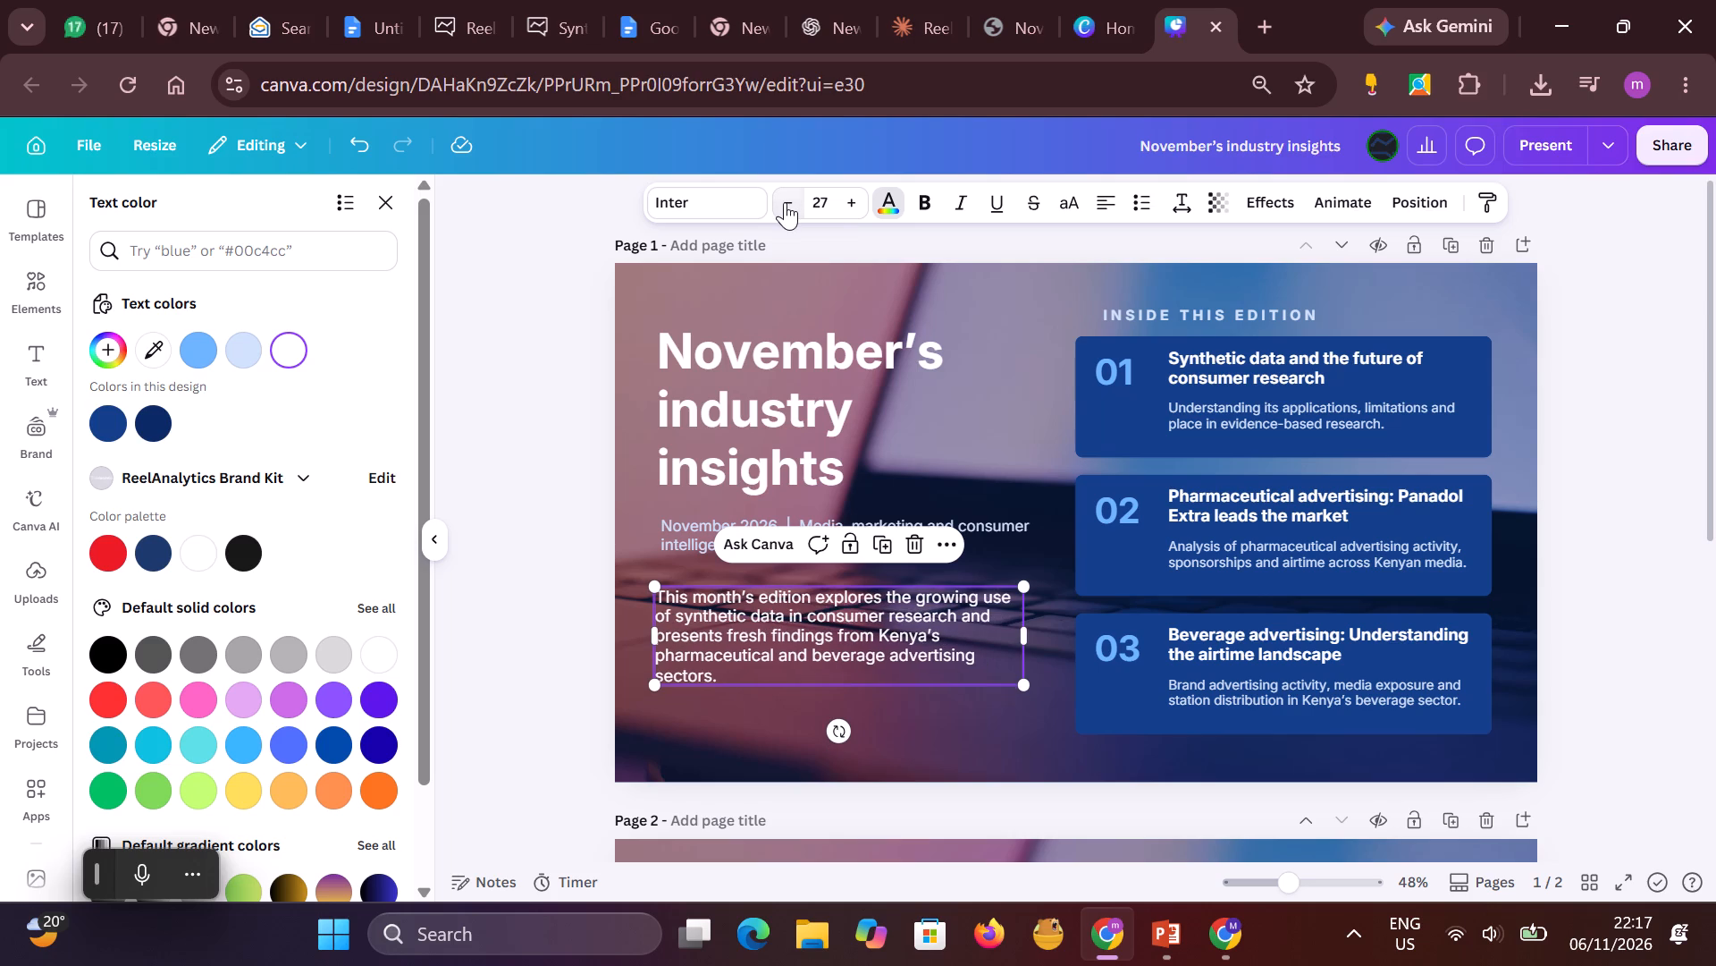
# Set the font size of the "November 2026 | Media, marketing and consumer intelligence" line to 26.
pyautogui.click(679, 530)
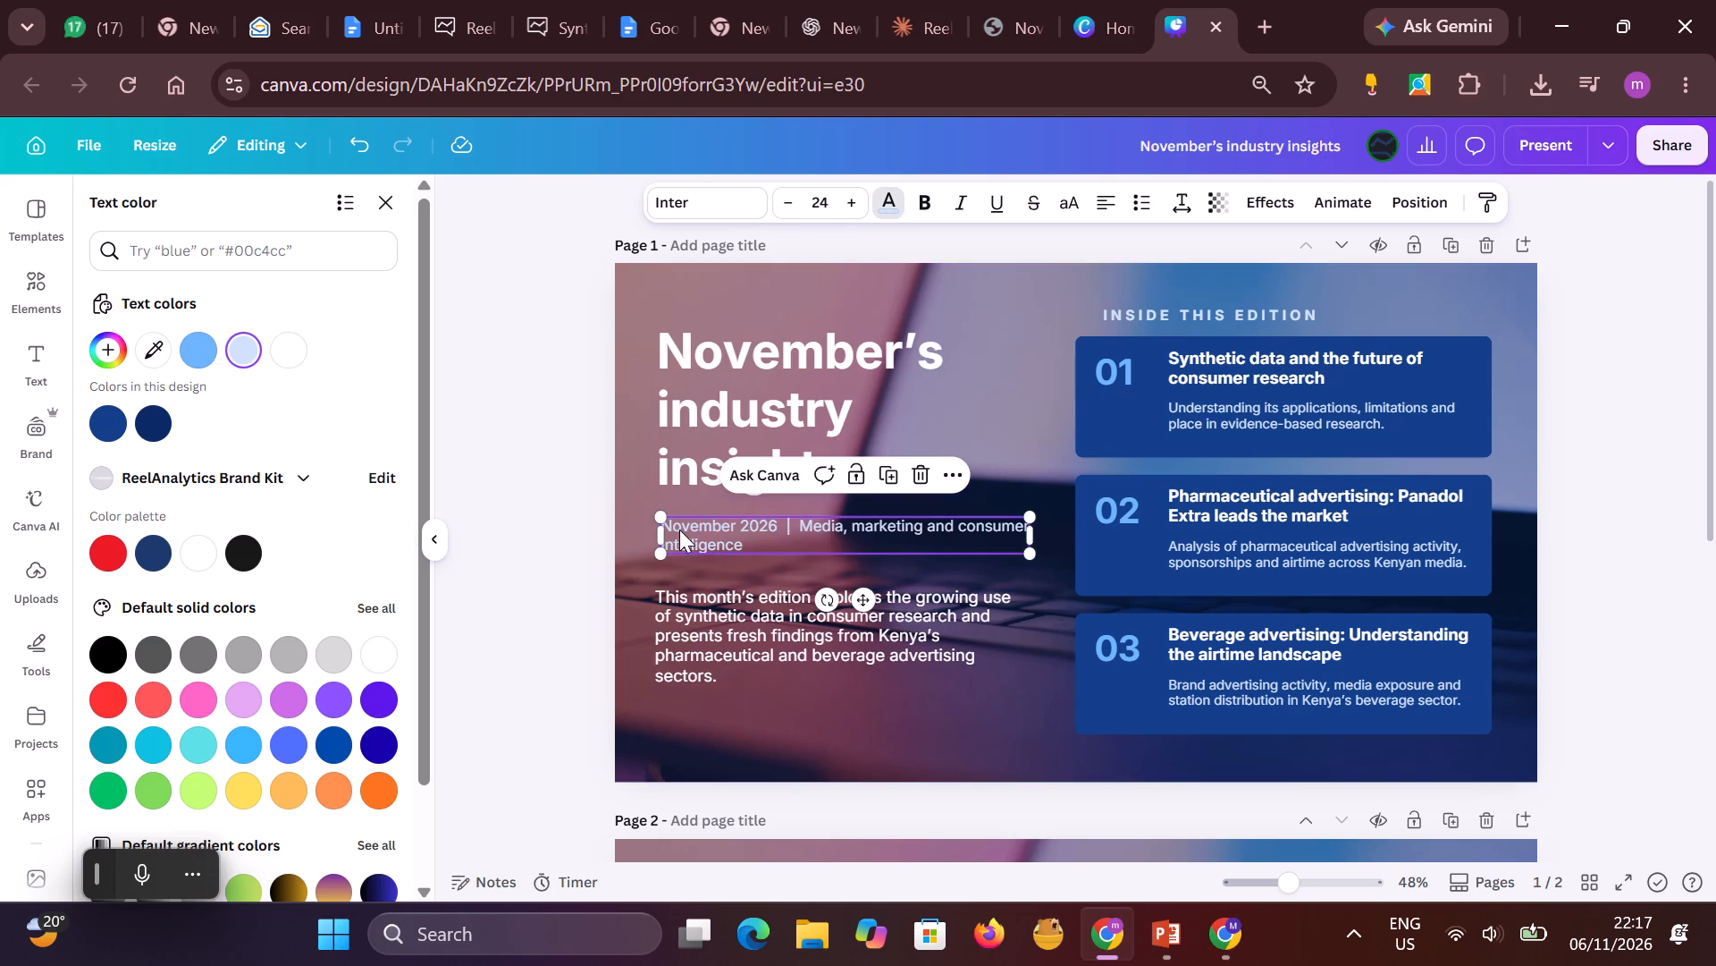
pyautogui.doubleClick(854, 205)
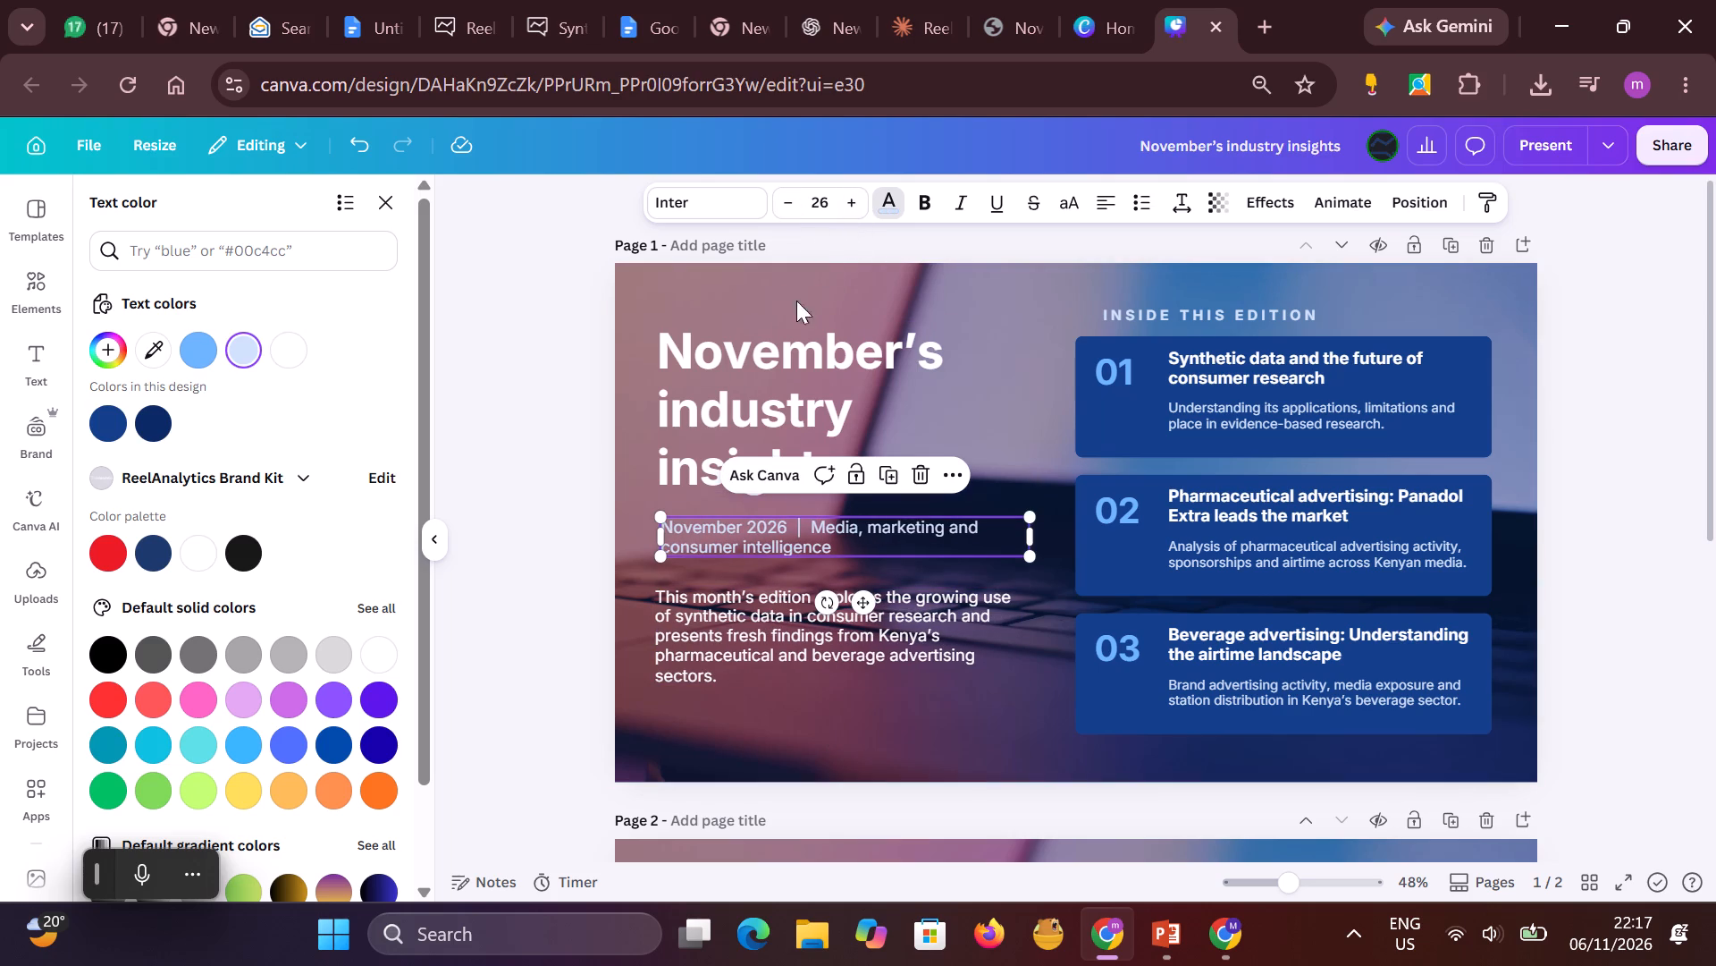
# Move the "November 2026 | Media, marketing and consumer intelligence" line up directly beneath the title, aligned with the title's left edge.
pyautogui.moveTo(678, 533); pyautogui.dragTo(669, 523)
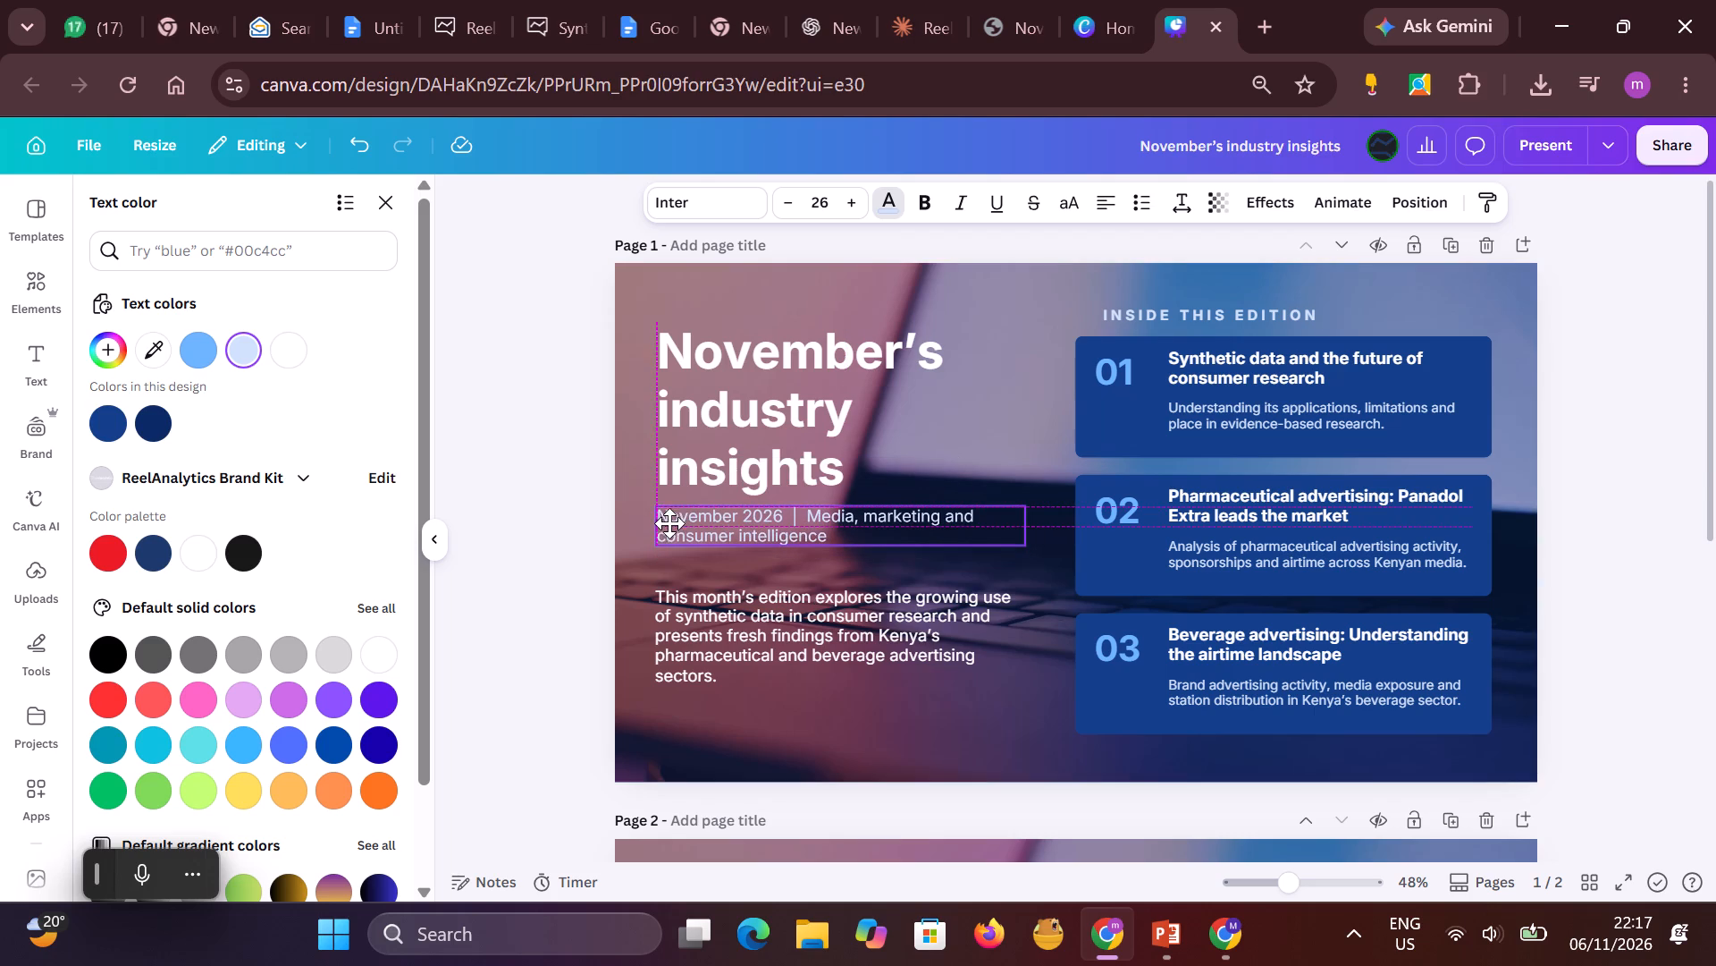
pyautogui.moveTo(669, 523); pyautogui.dragTo(675, 521)
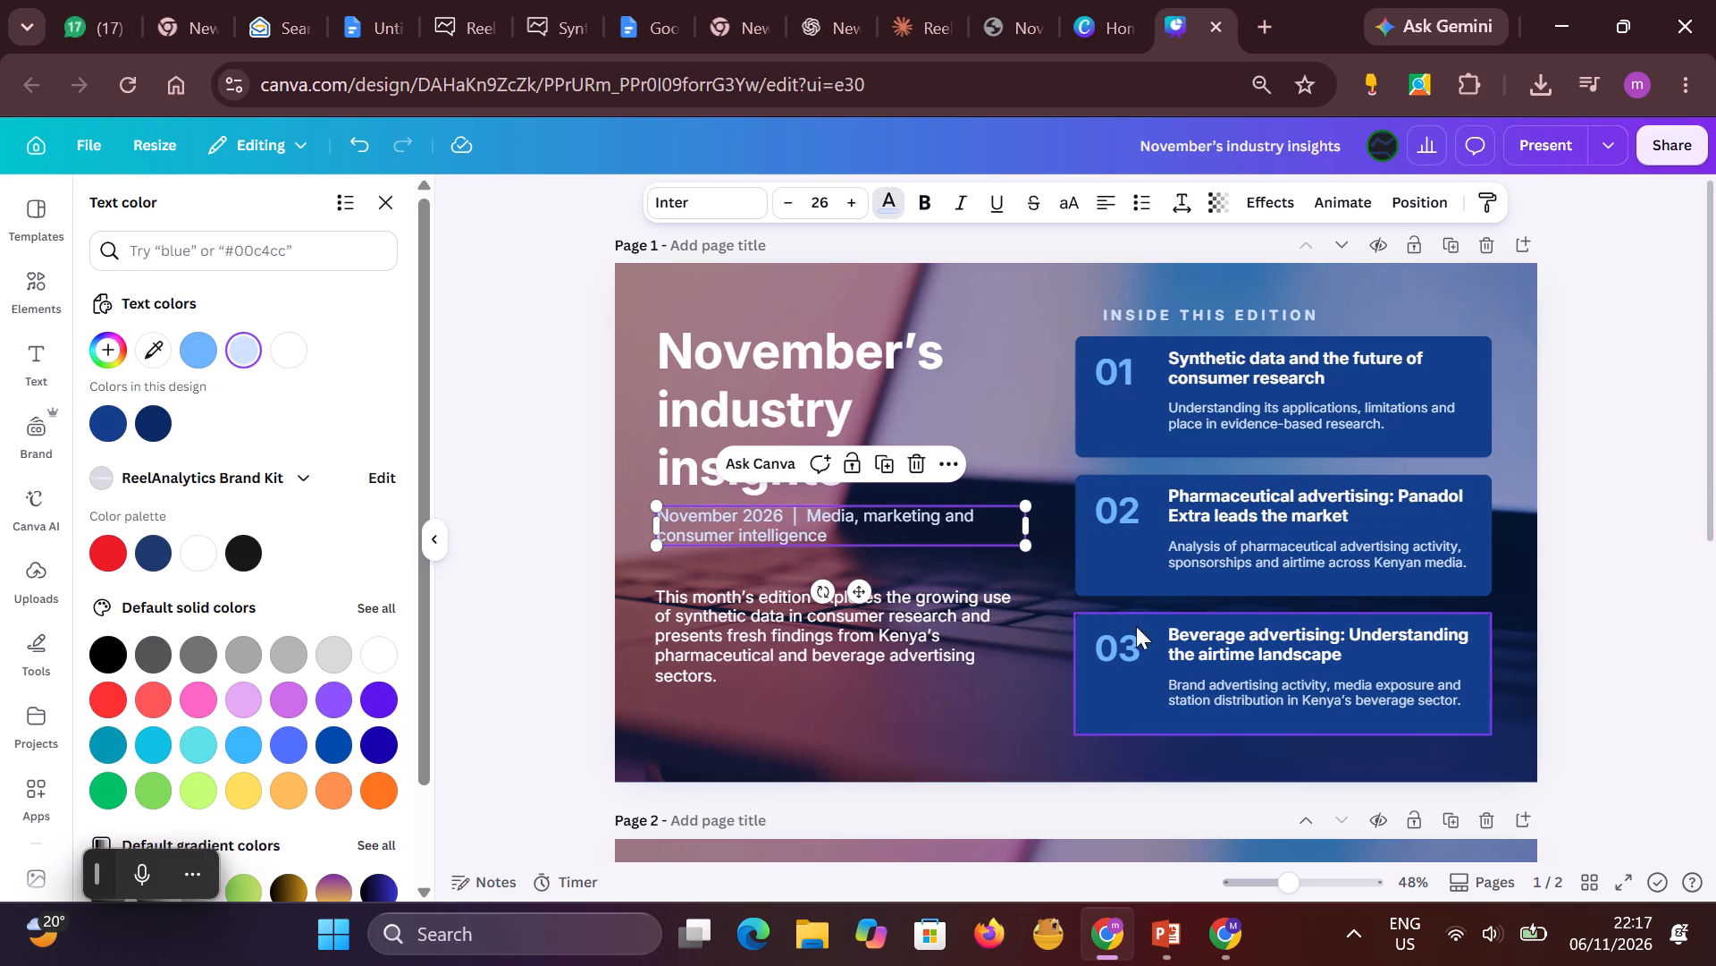
# Compare the font sizes of the card 02 and 03 texts with the date line and intro paragraph.
pyautogui.click(1193, 636)
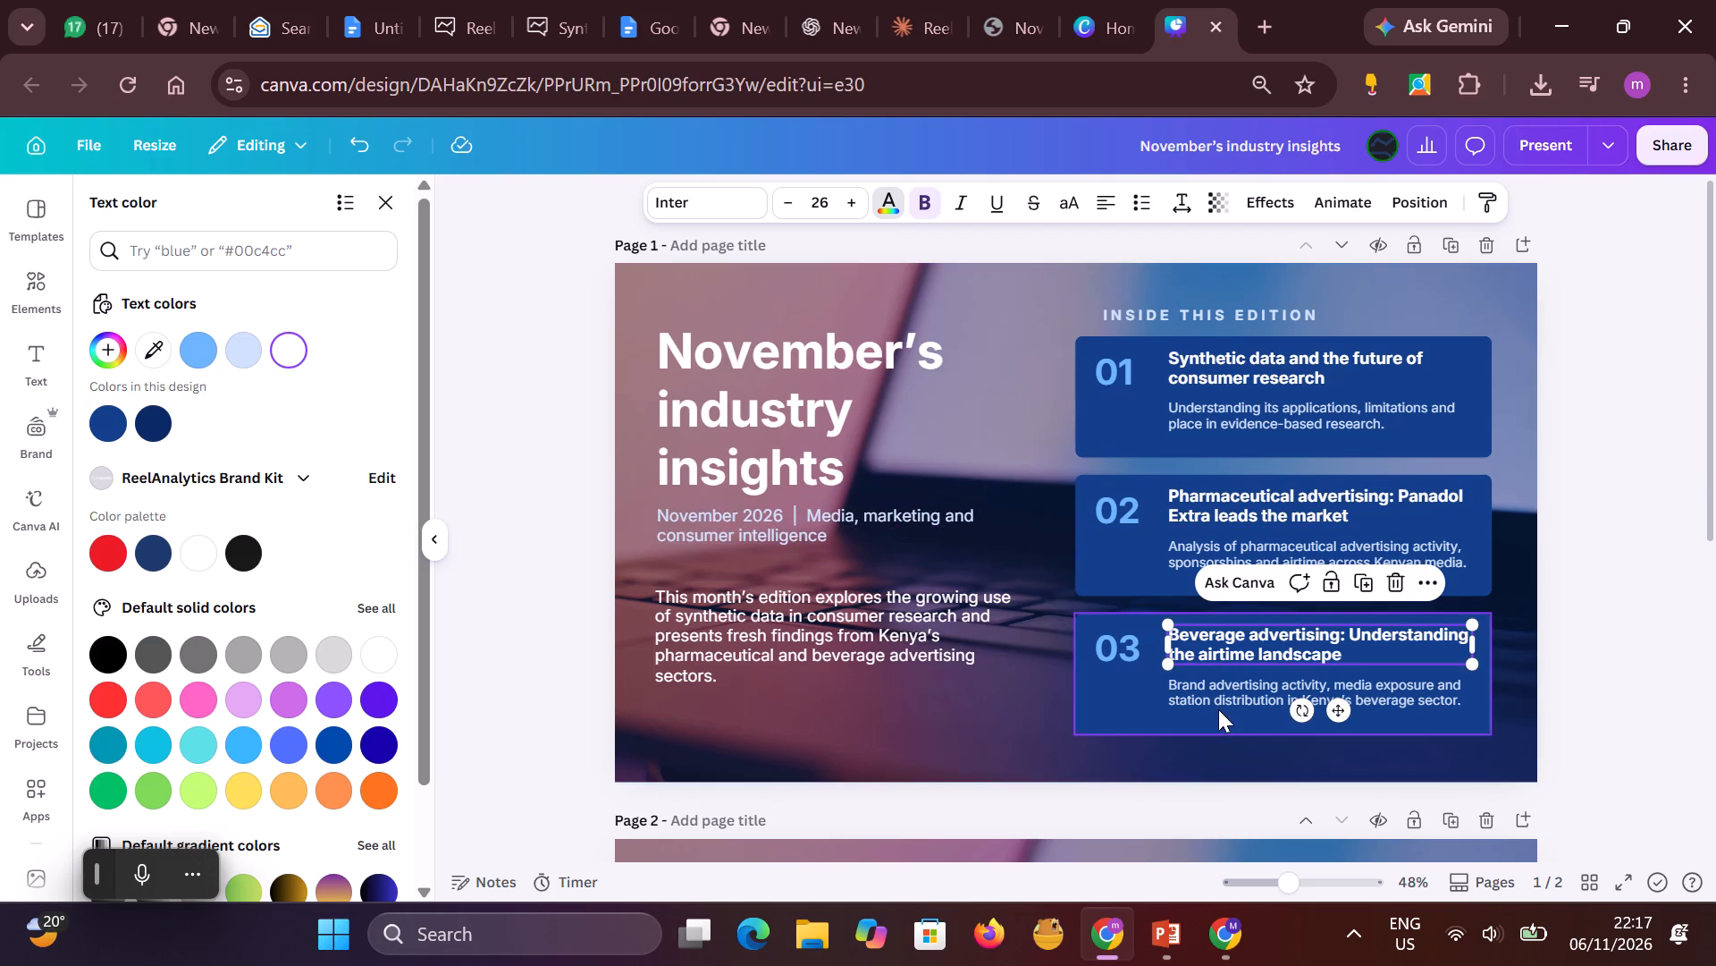
pyautogui.click(1223, 694)
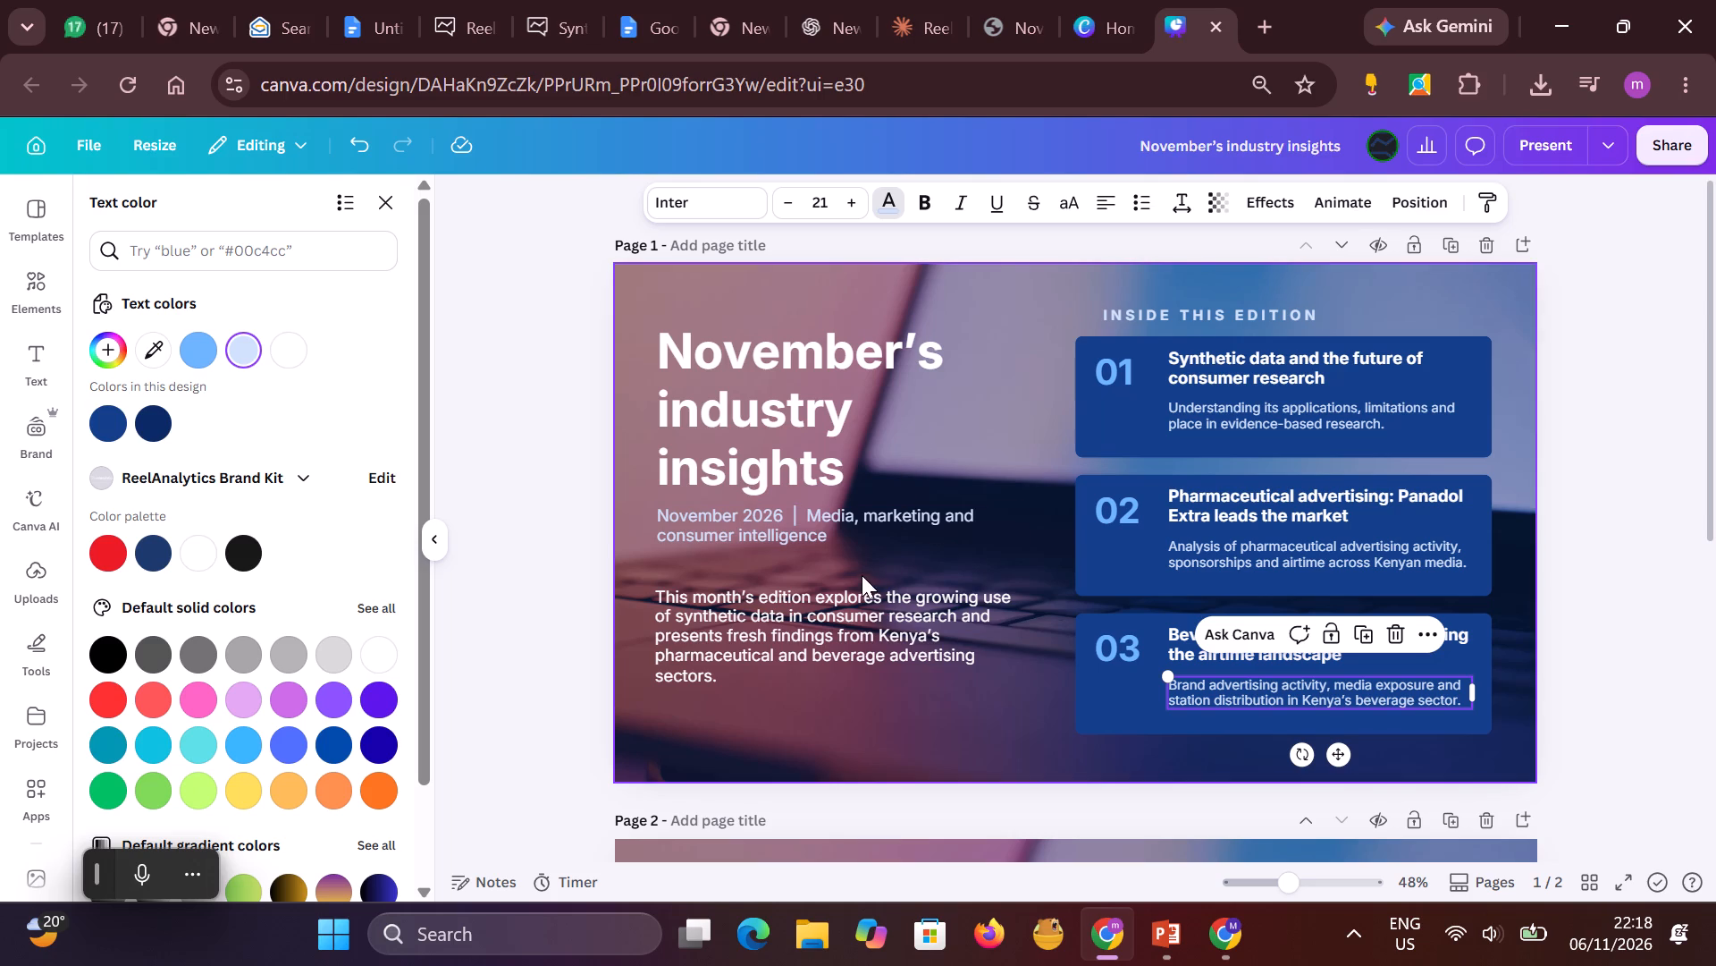
pyautogui.click(873, 535)
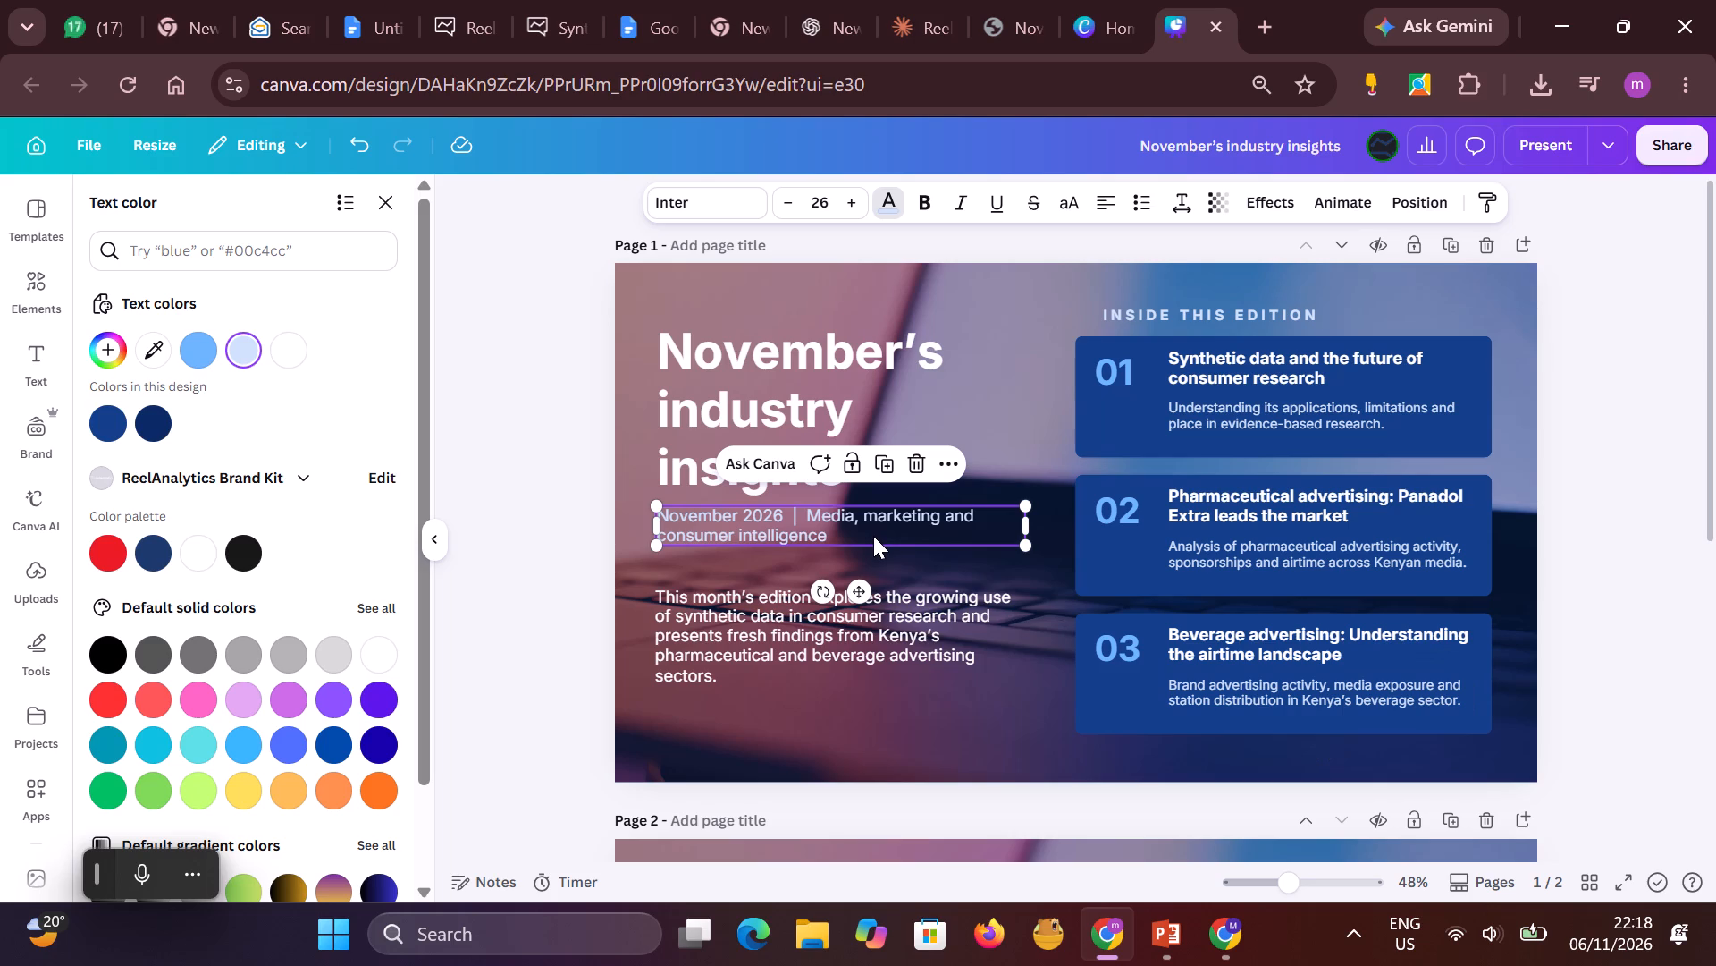
pyautogui.click(875, 601)
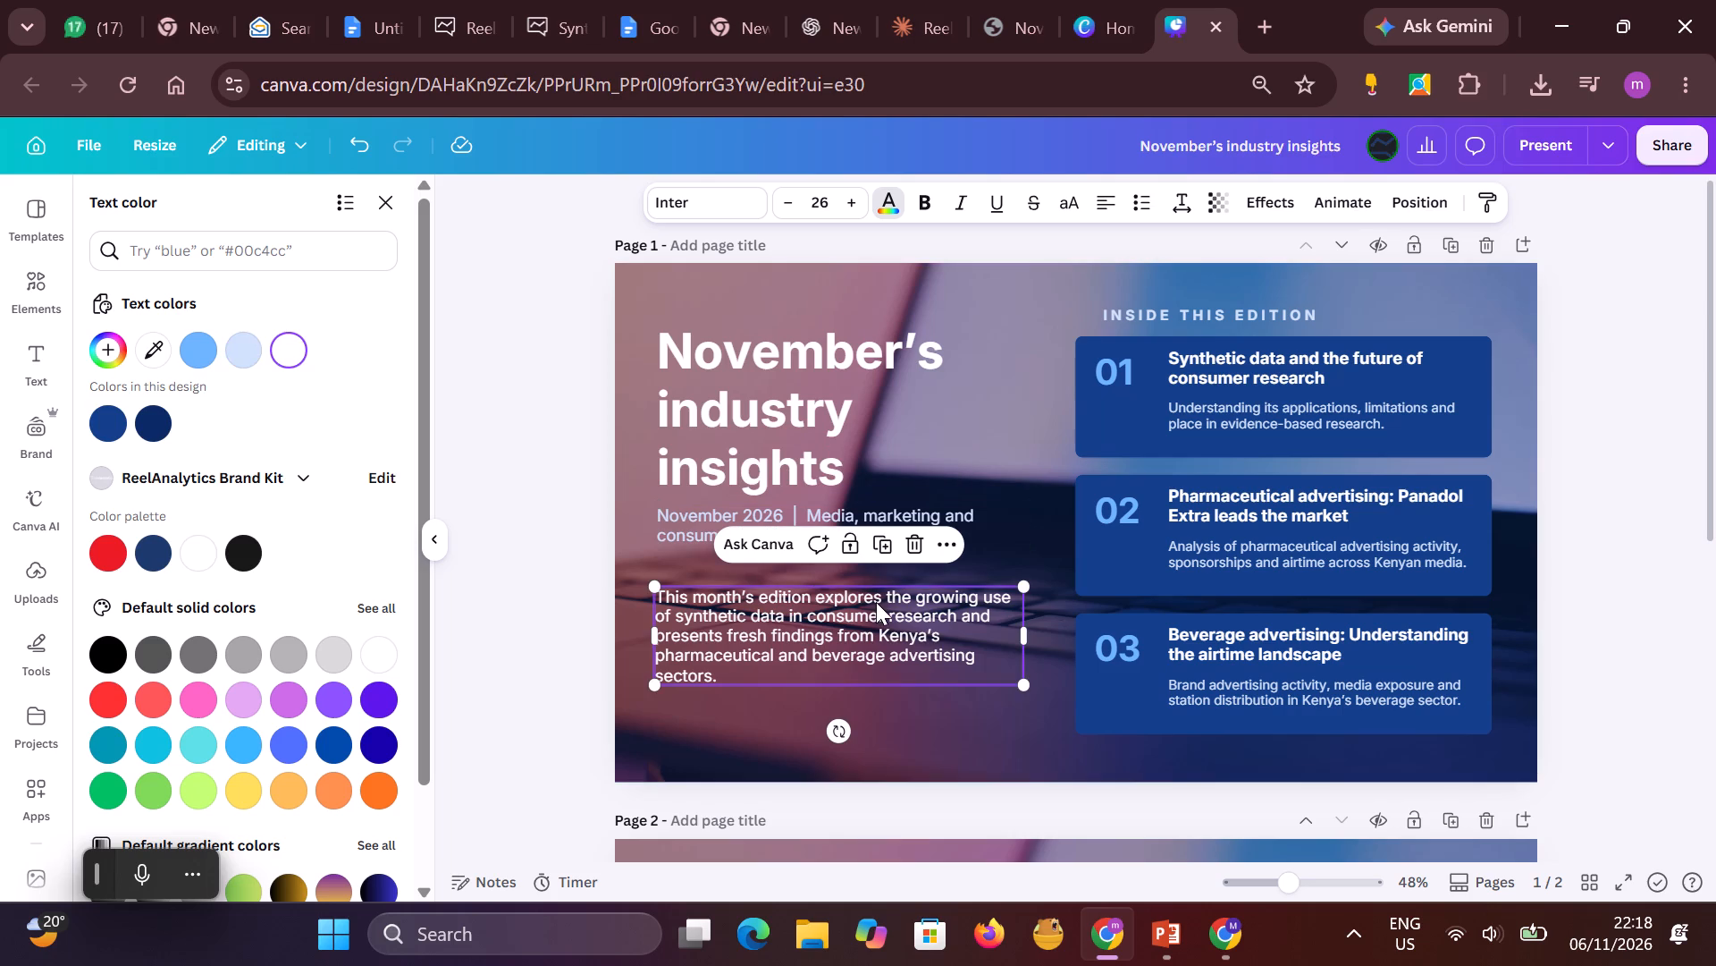
pyautogui.click(1316, 544)
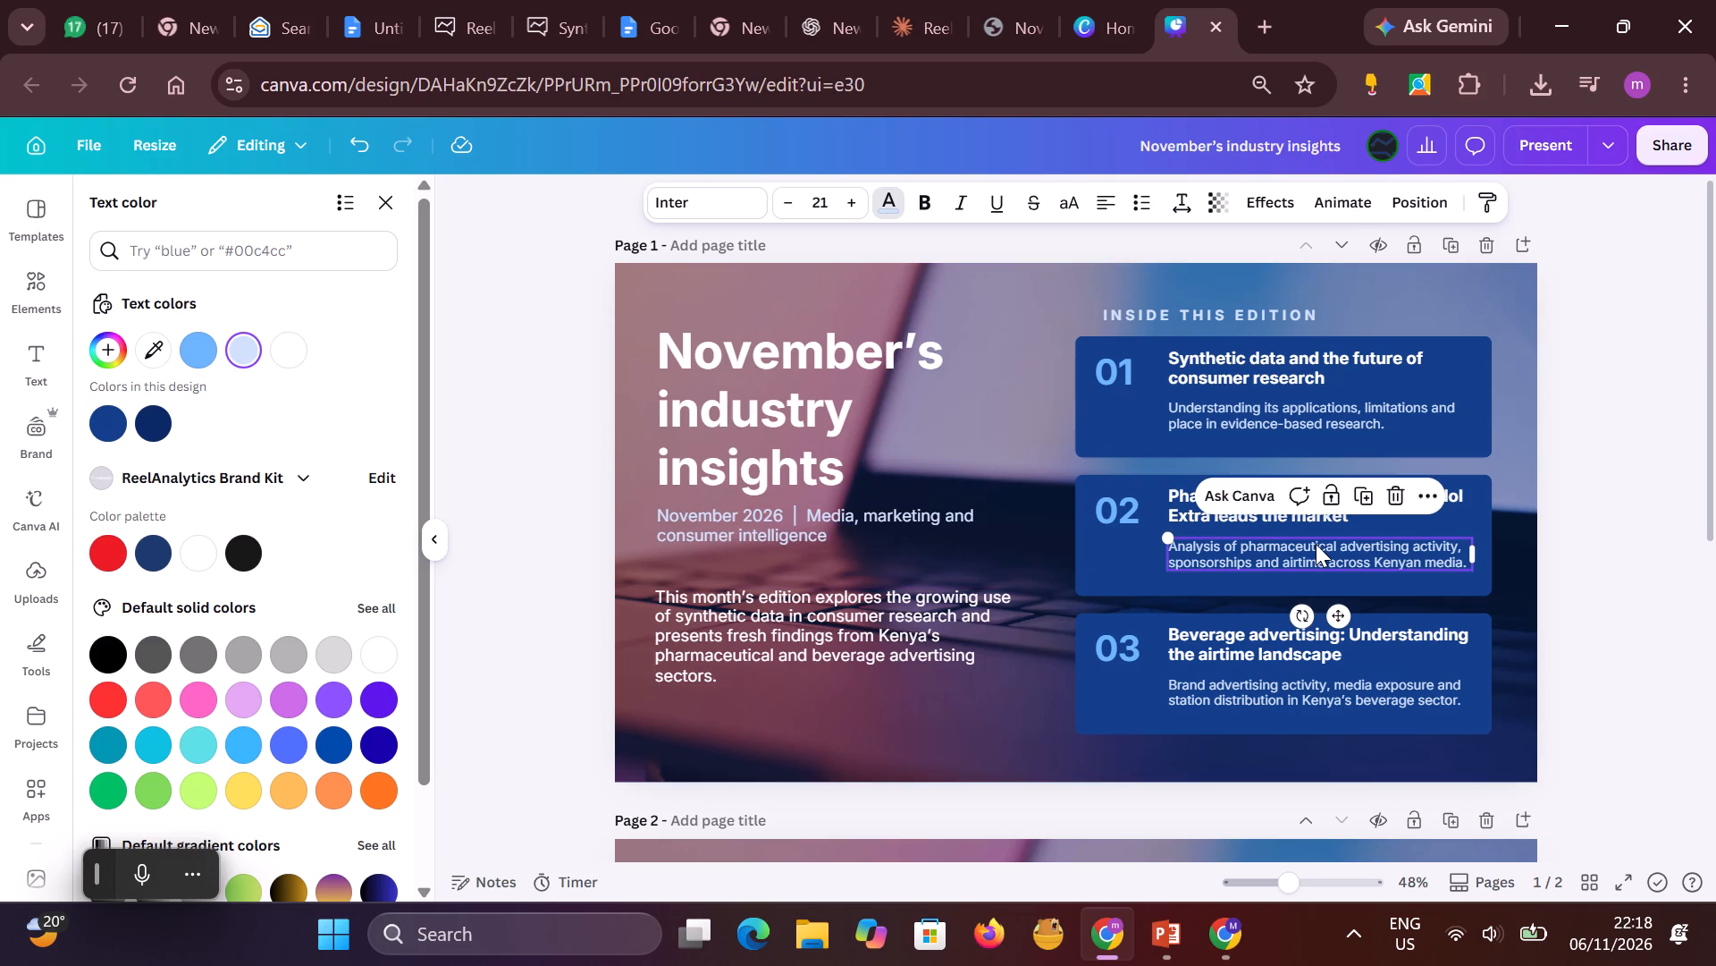
pyautogui.click(1270, 632)
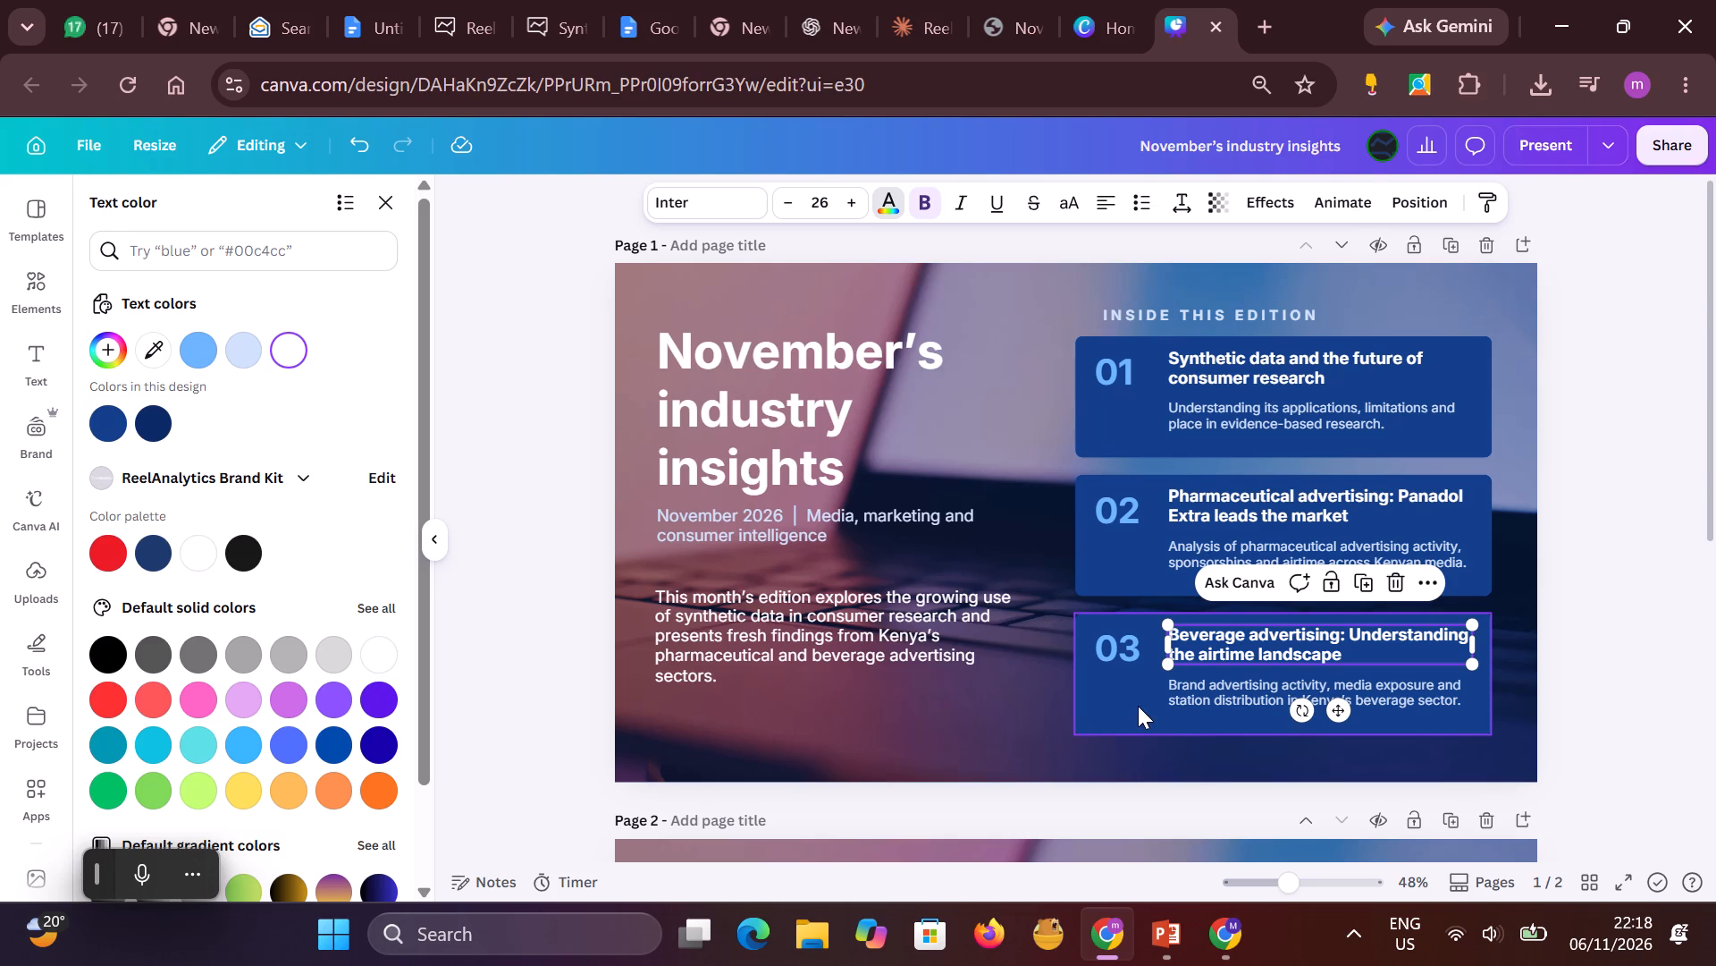
pyautogui.click(1137, 707)
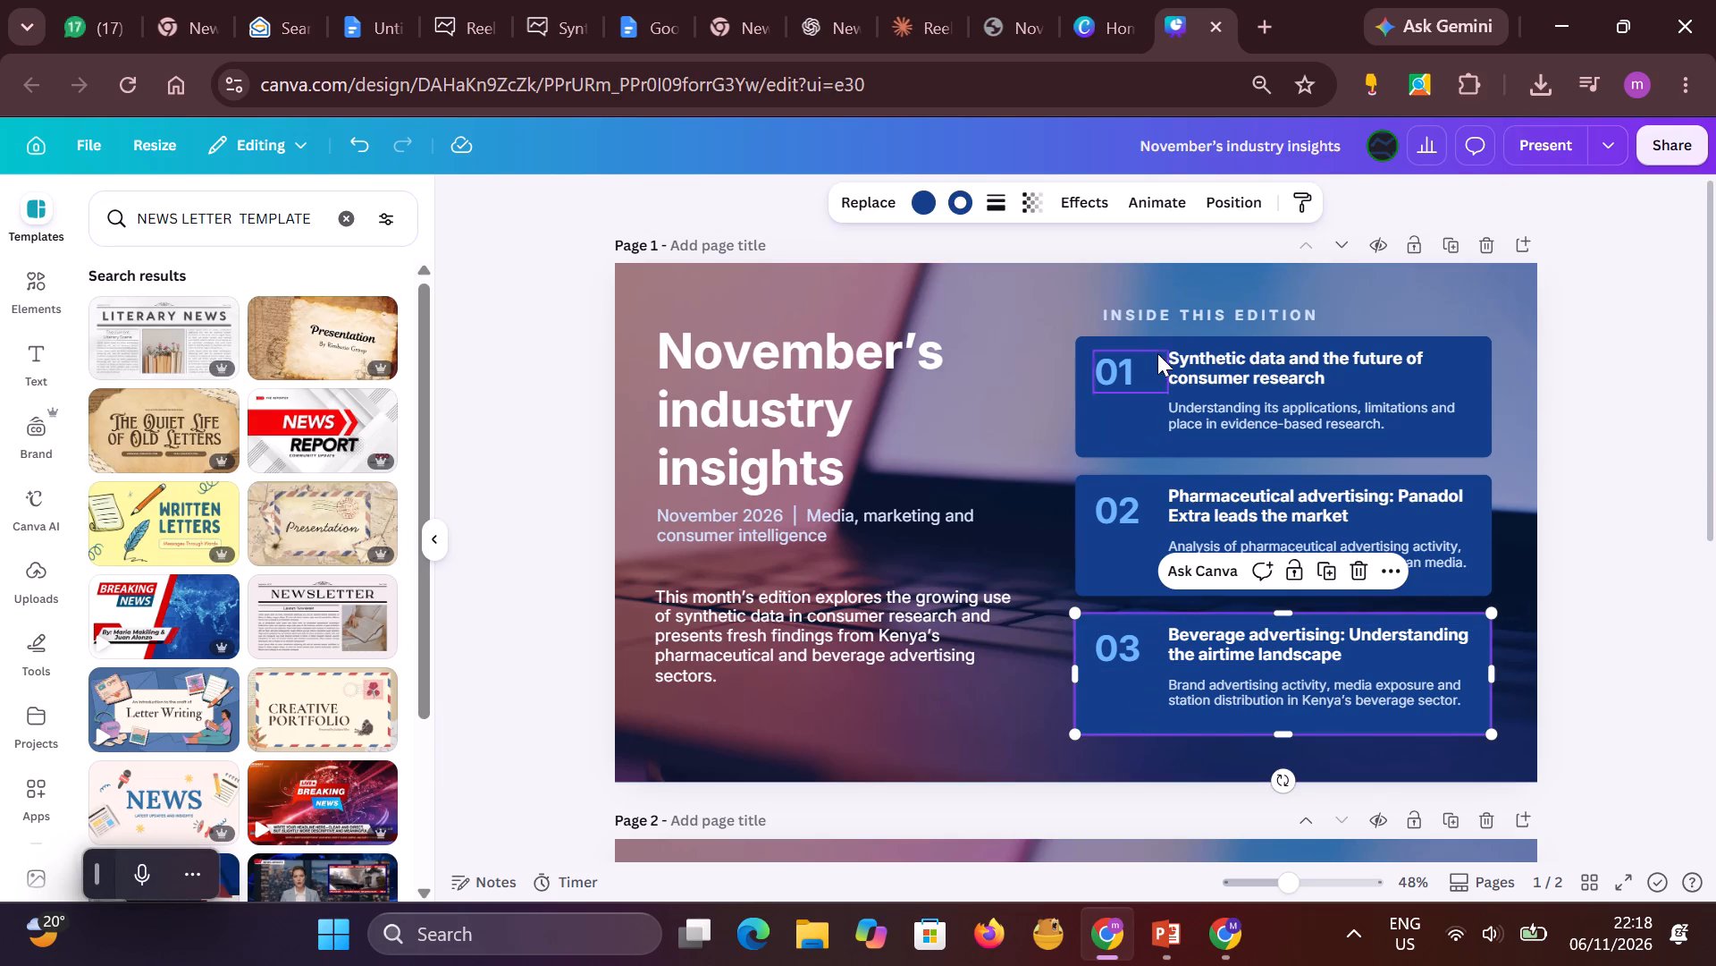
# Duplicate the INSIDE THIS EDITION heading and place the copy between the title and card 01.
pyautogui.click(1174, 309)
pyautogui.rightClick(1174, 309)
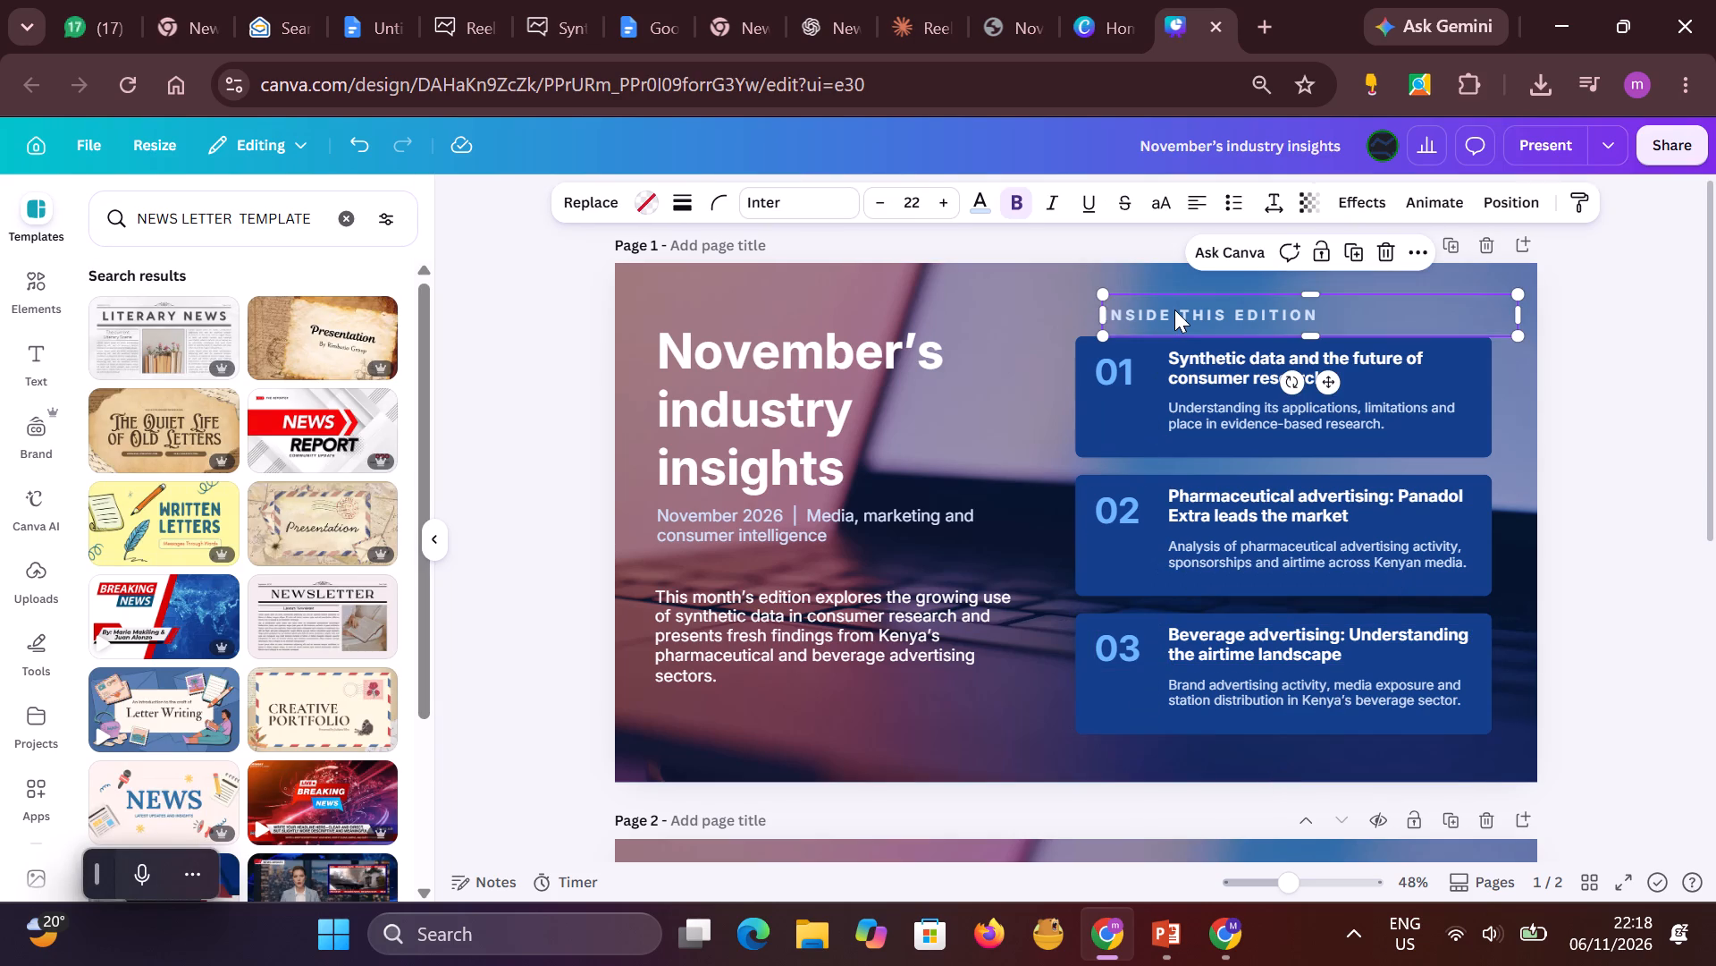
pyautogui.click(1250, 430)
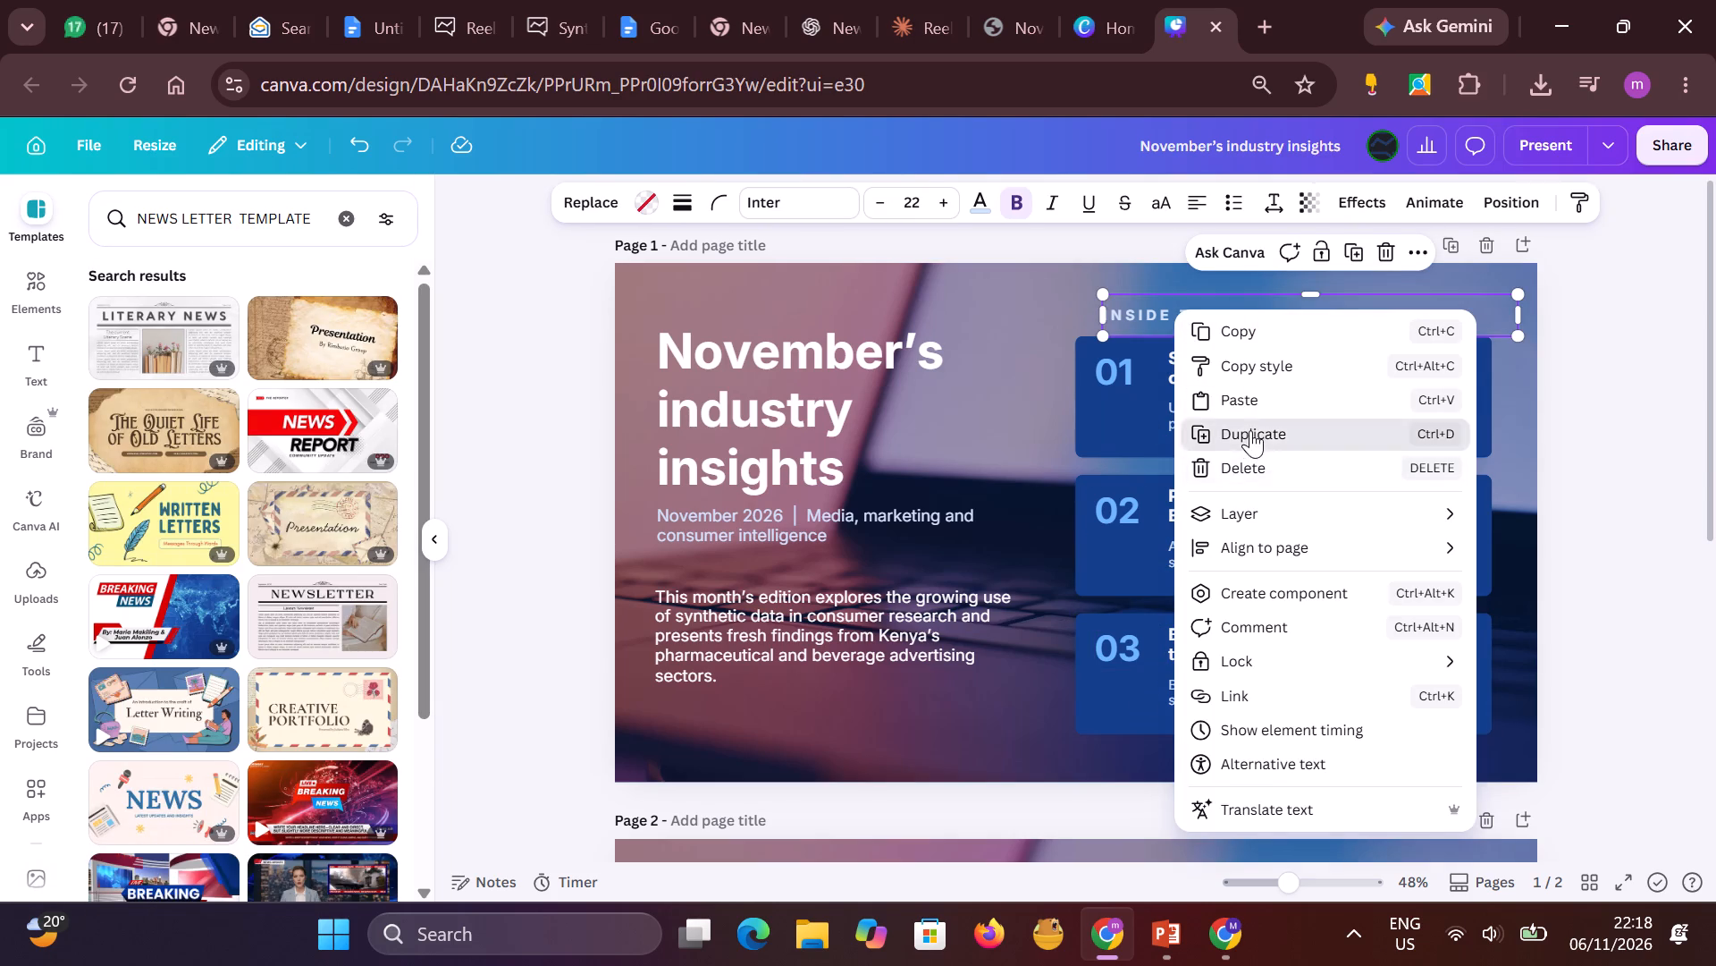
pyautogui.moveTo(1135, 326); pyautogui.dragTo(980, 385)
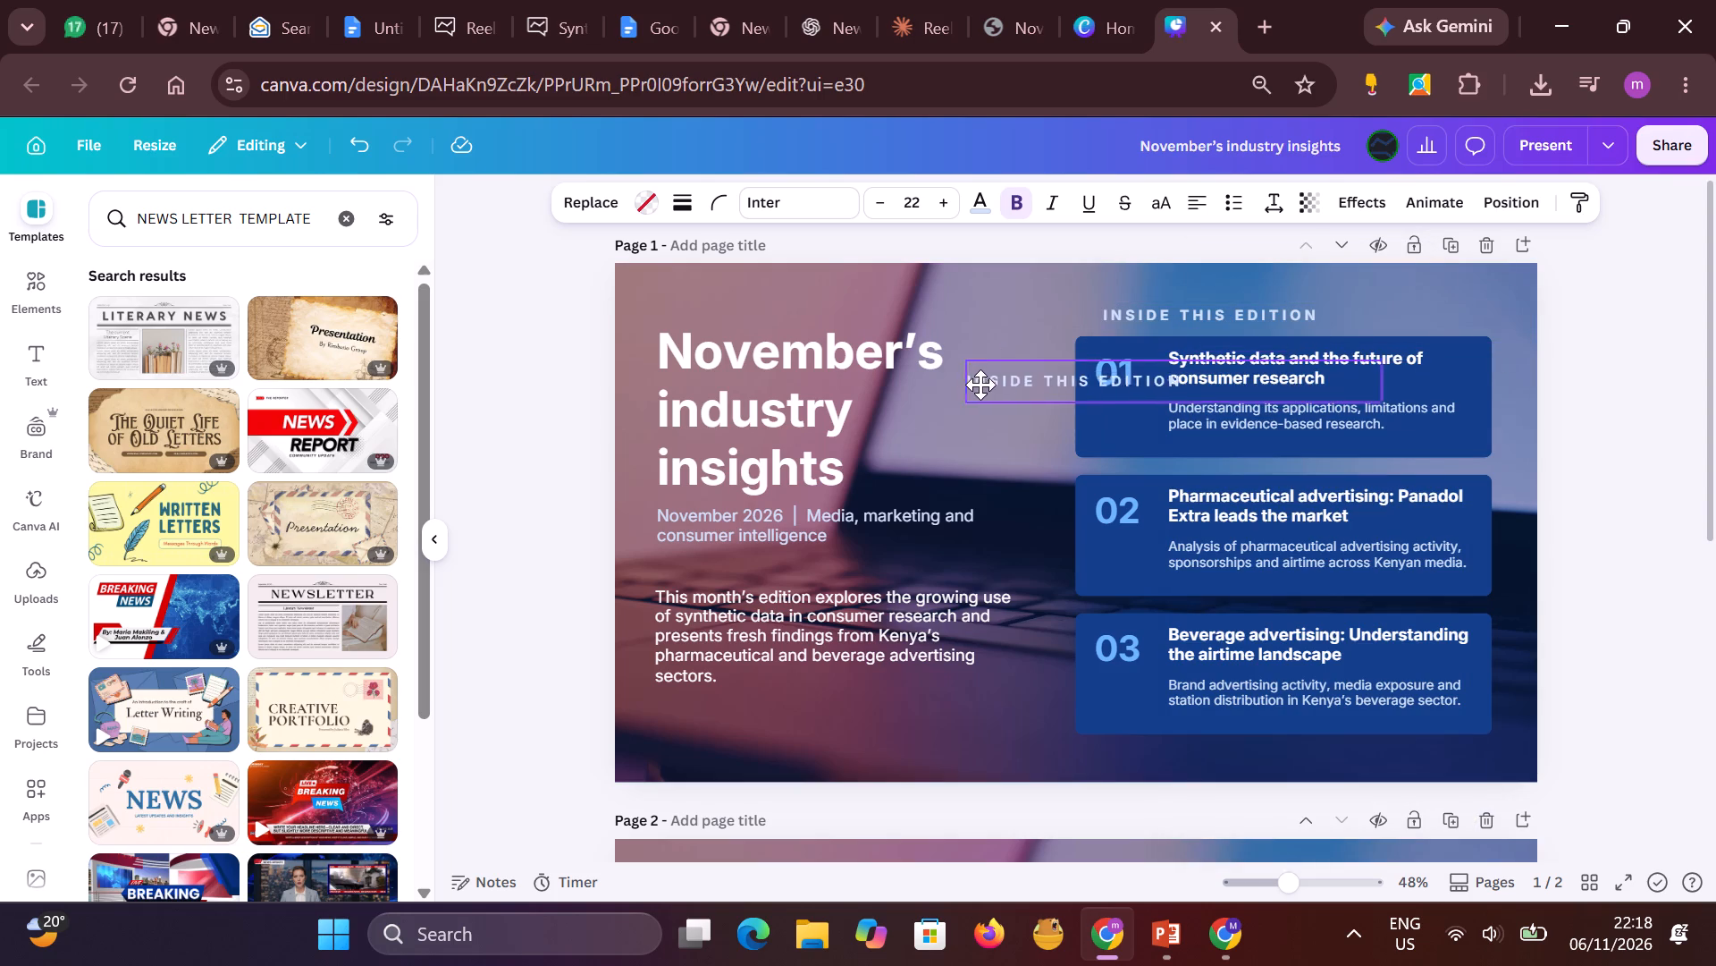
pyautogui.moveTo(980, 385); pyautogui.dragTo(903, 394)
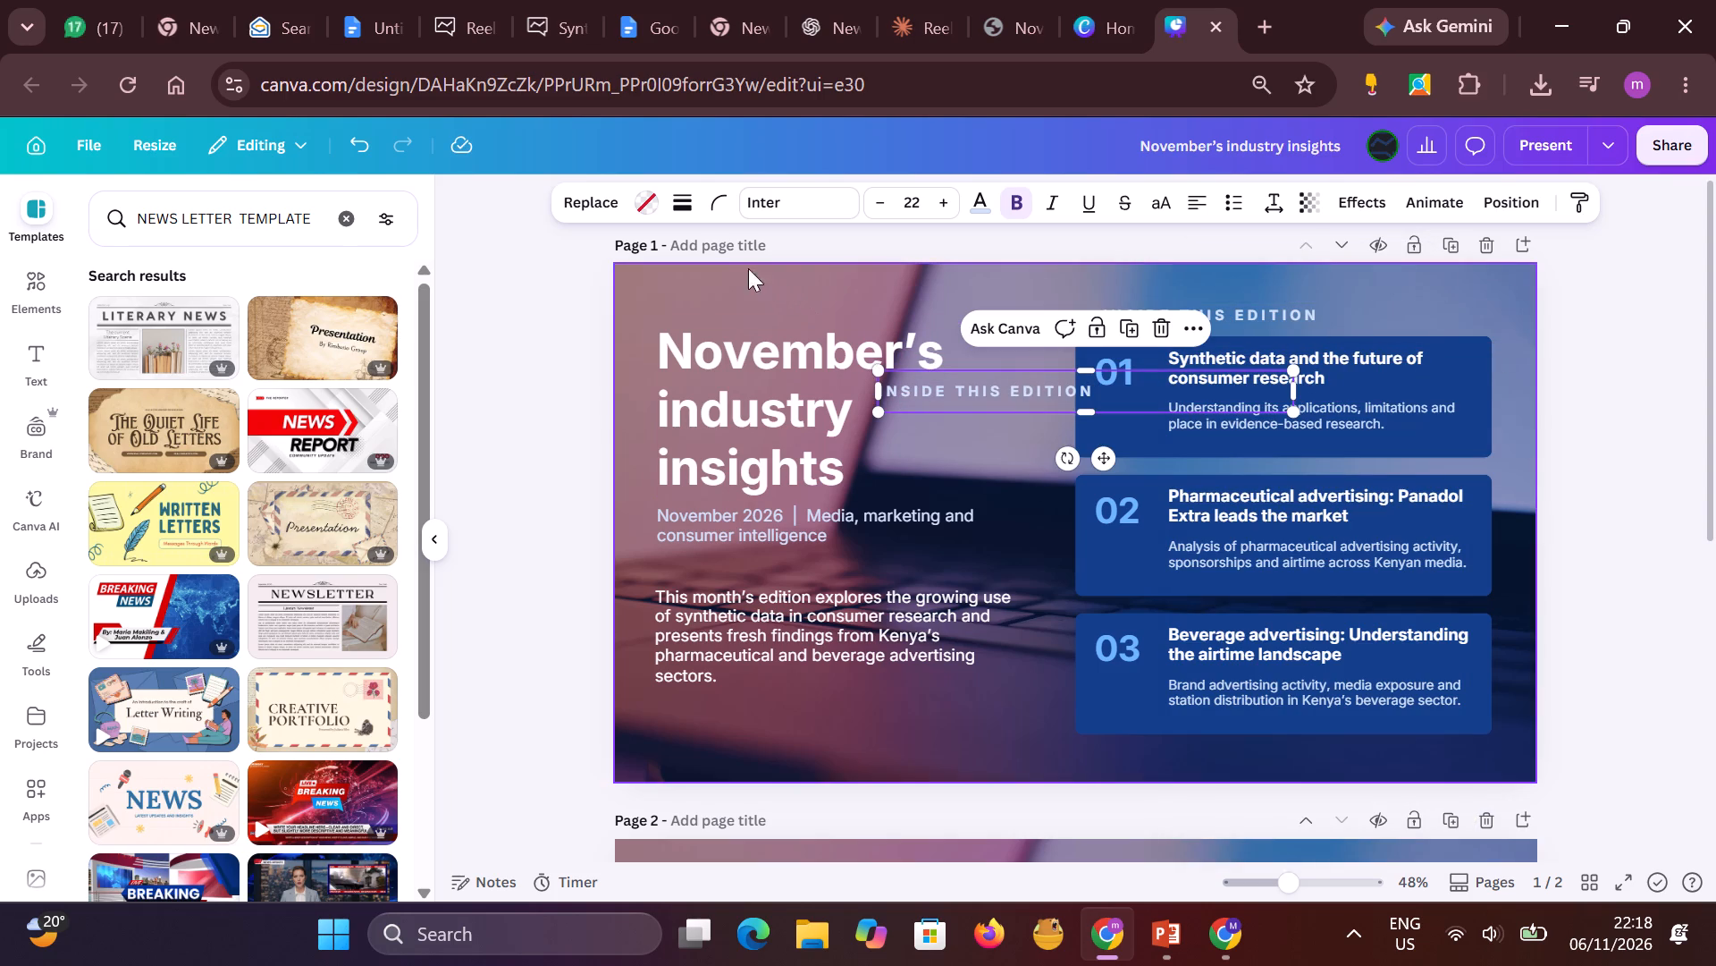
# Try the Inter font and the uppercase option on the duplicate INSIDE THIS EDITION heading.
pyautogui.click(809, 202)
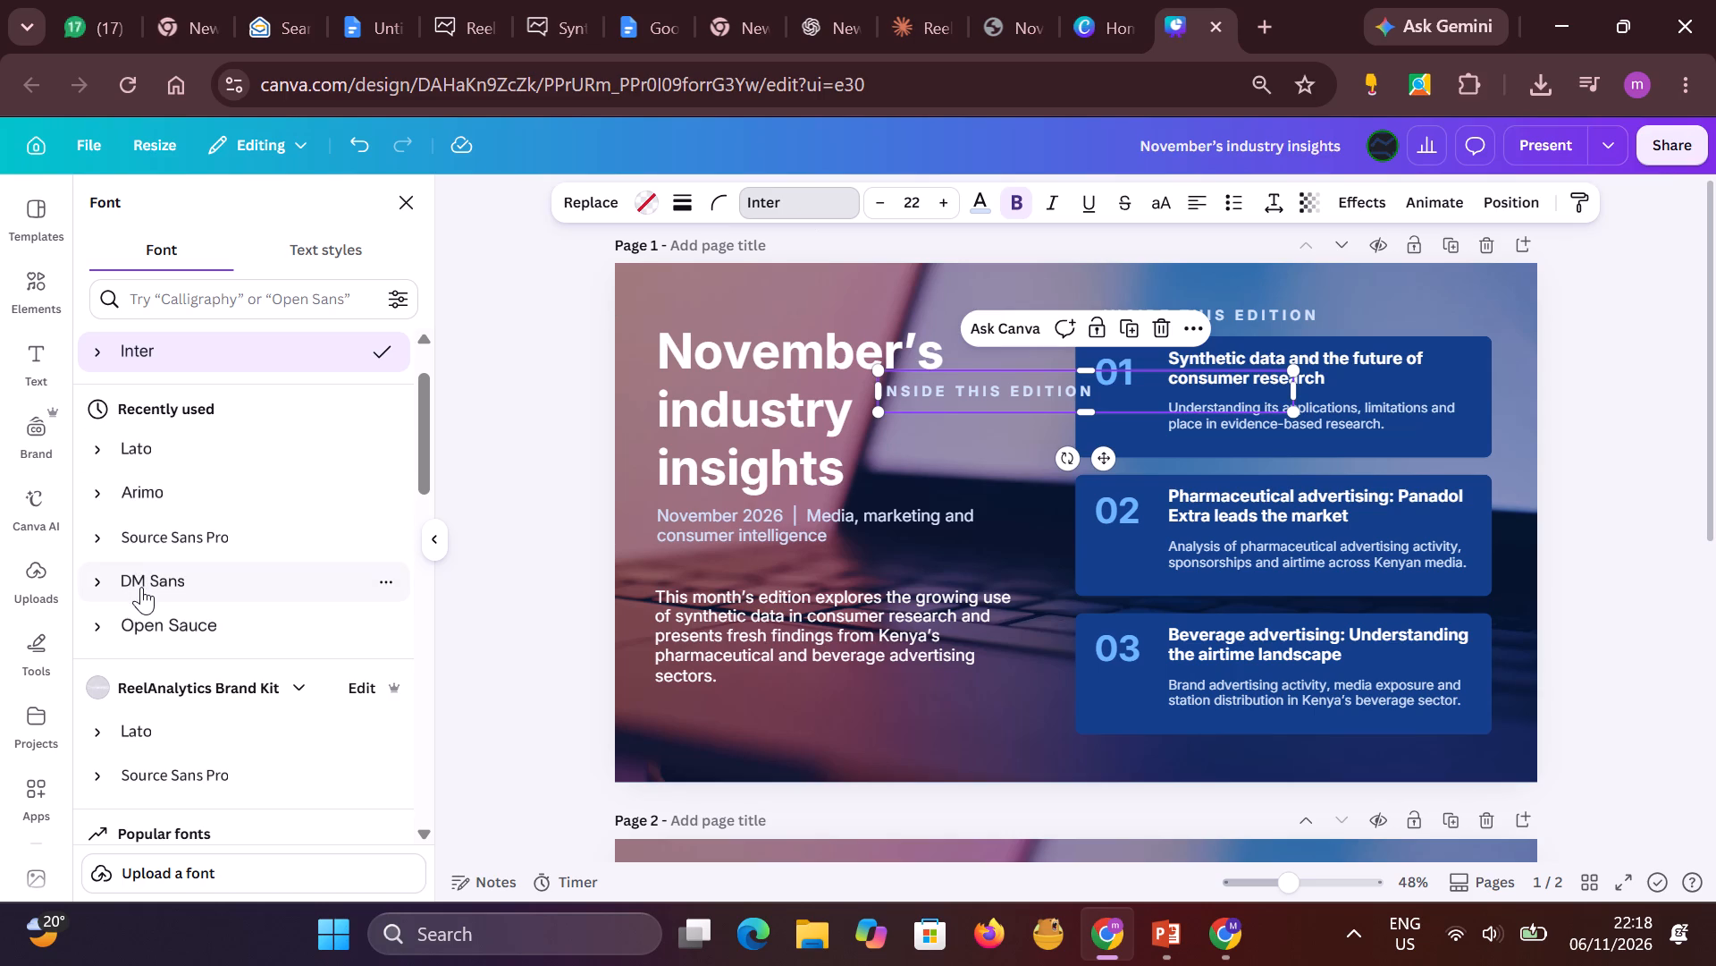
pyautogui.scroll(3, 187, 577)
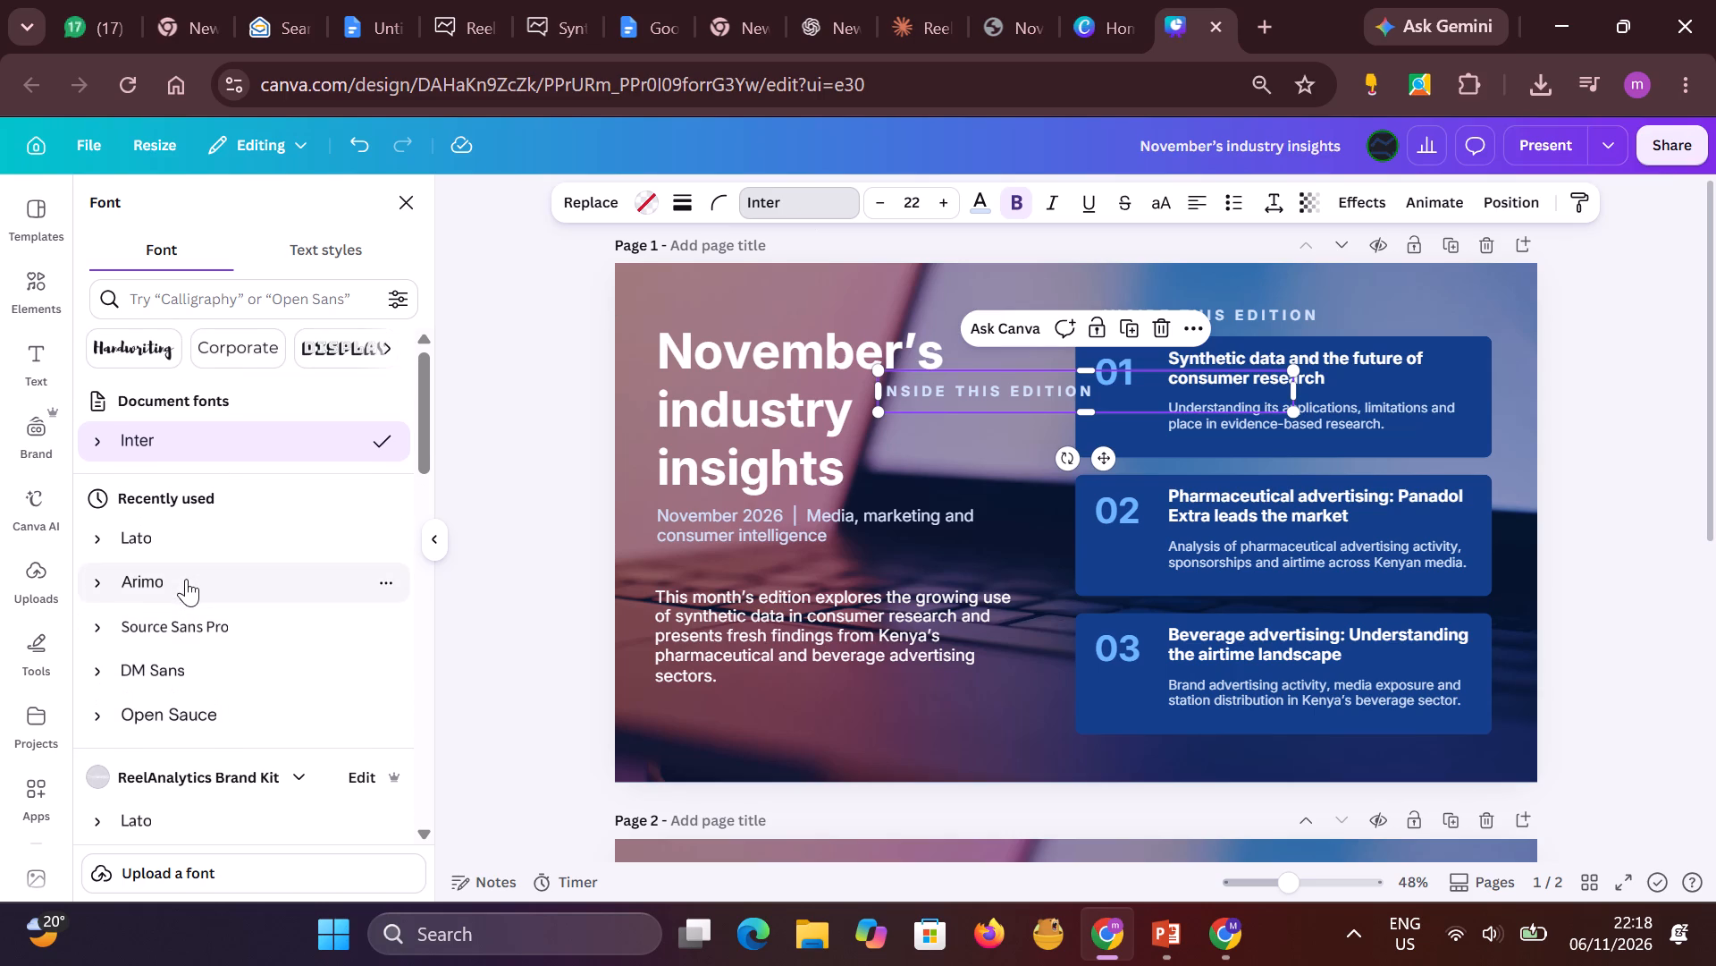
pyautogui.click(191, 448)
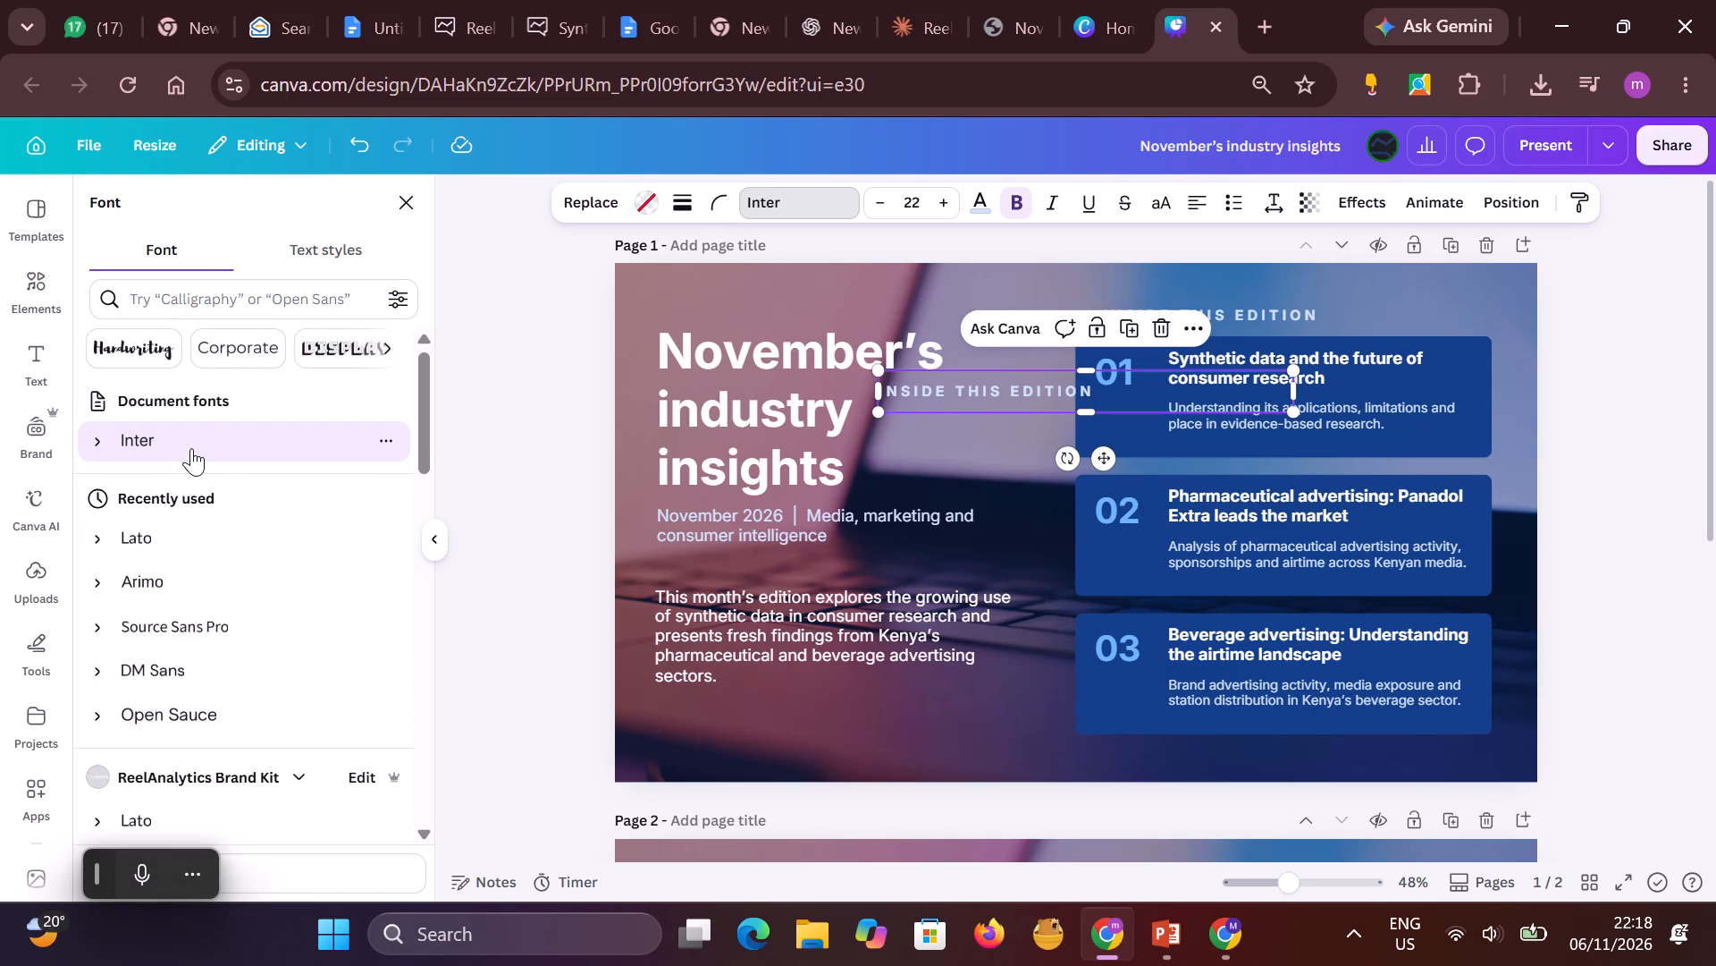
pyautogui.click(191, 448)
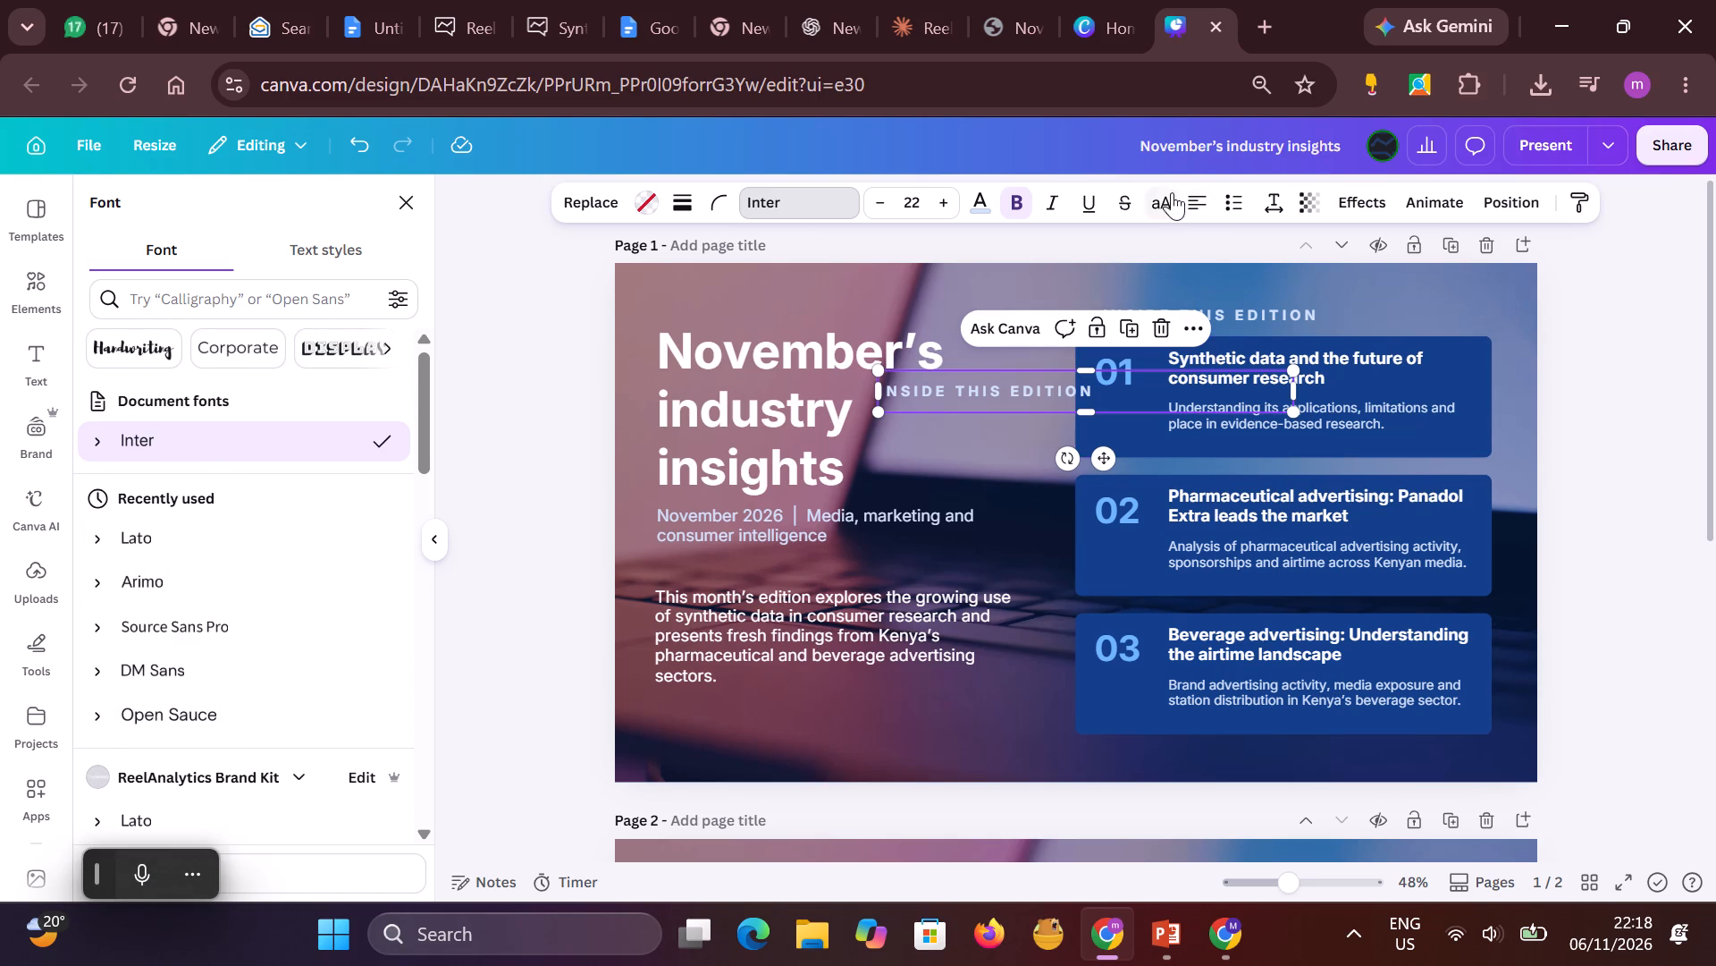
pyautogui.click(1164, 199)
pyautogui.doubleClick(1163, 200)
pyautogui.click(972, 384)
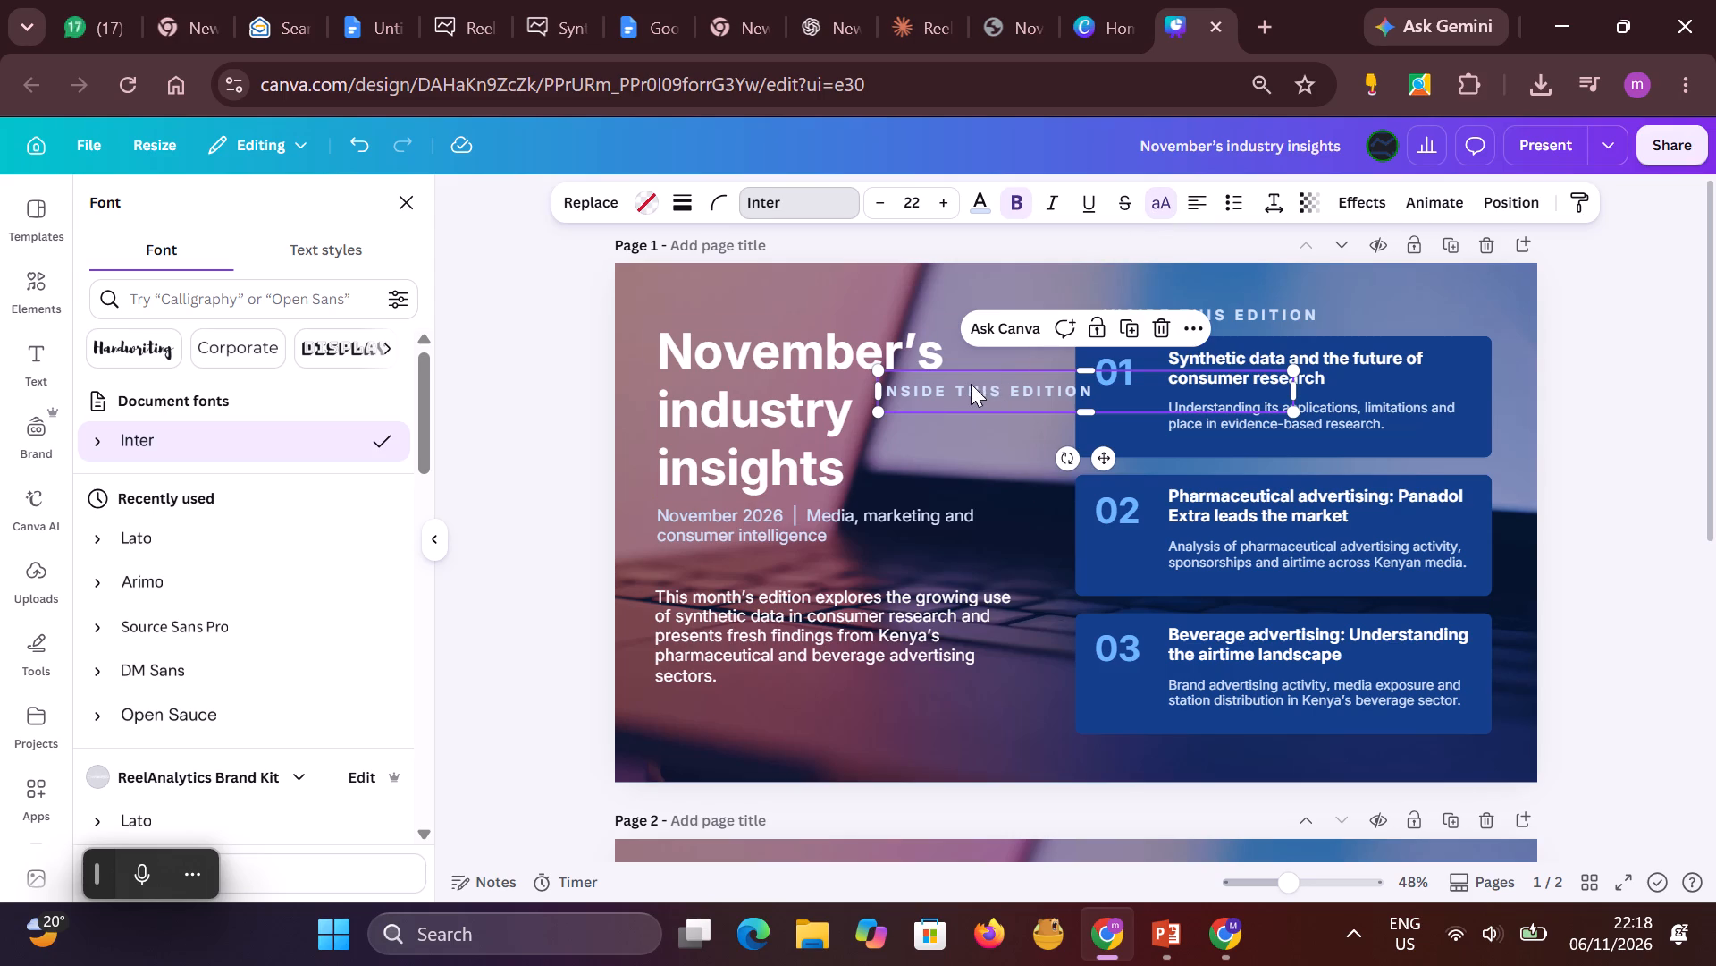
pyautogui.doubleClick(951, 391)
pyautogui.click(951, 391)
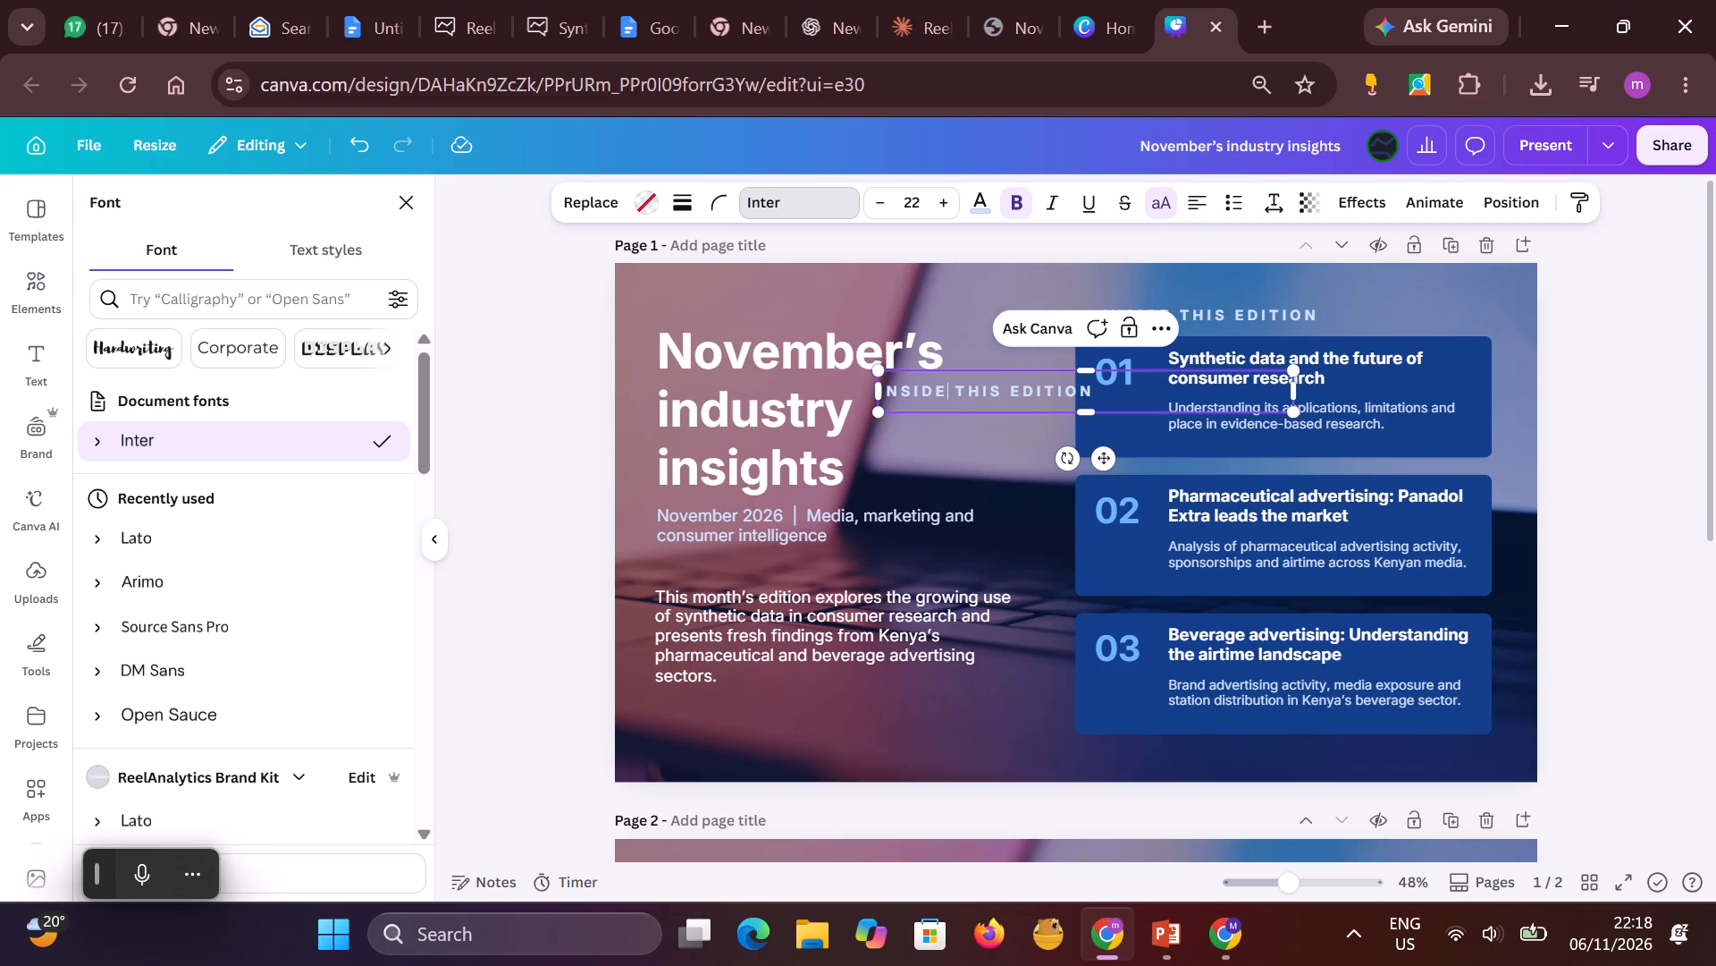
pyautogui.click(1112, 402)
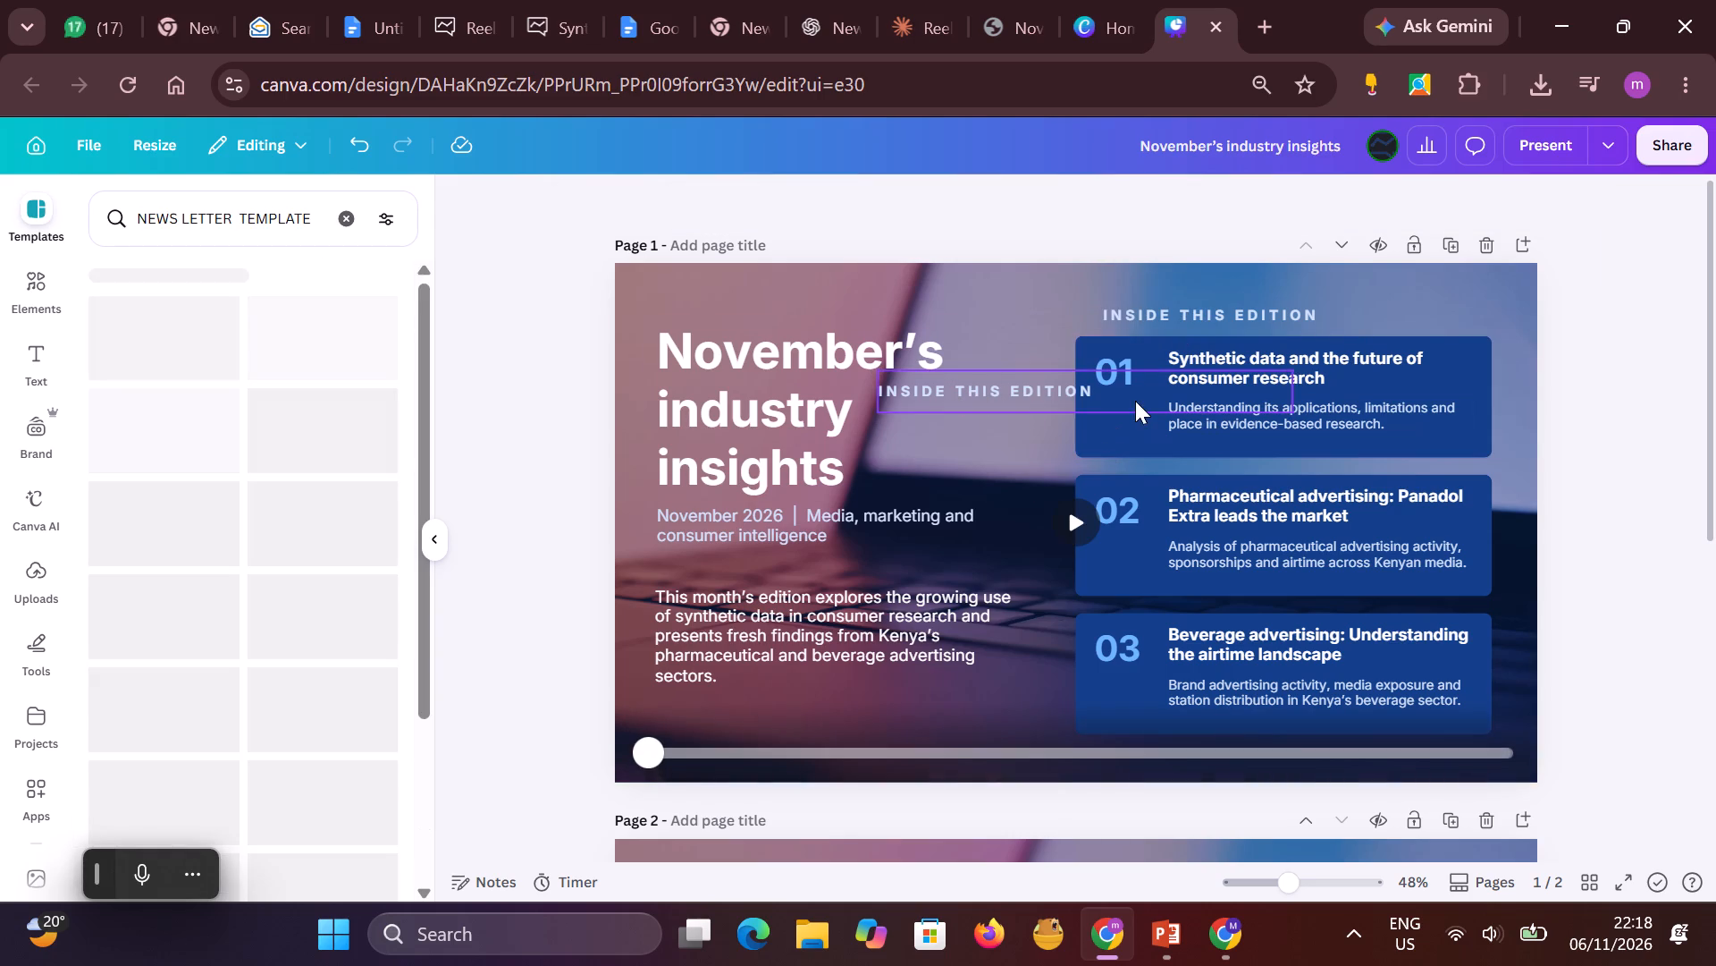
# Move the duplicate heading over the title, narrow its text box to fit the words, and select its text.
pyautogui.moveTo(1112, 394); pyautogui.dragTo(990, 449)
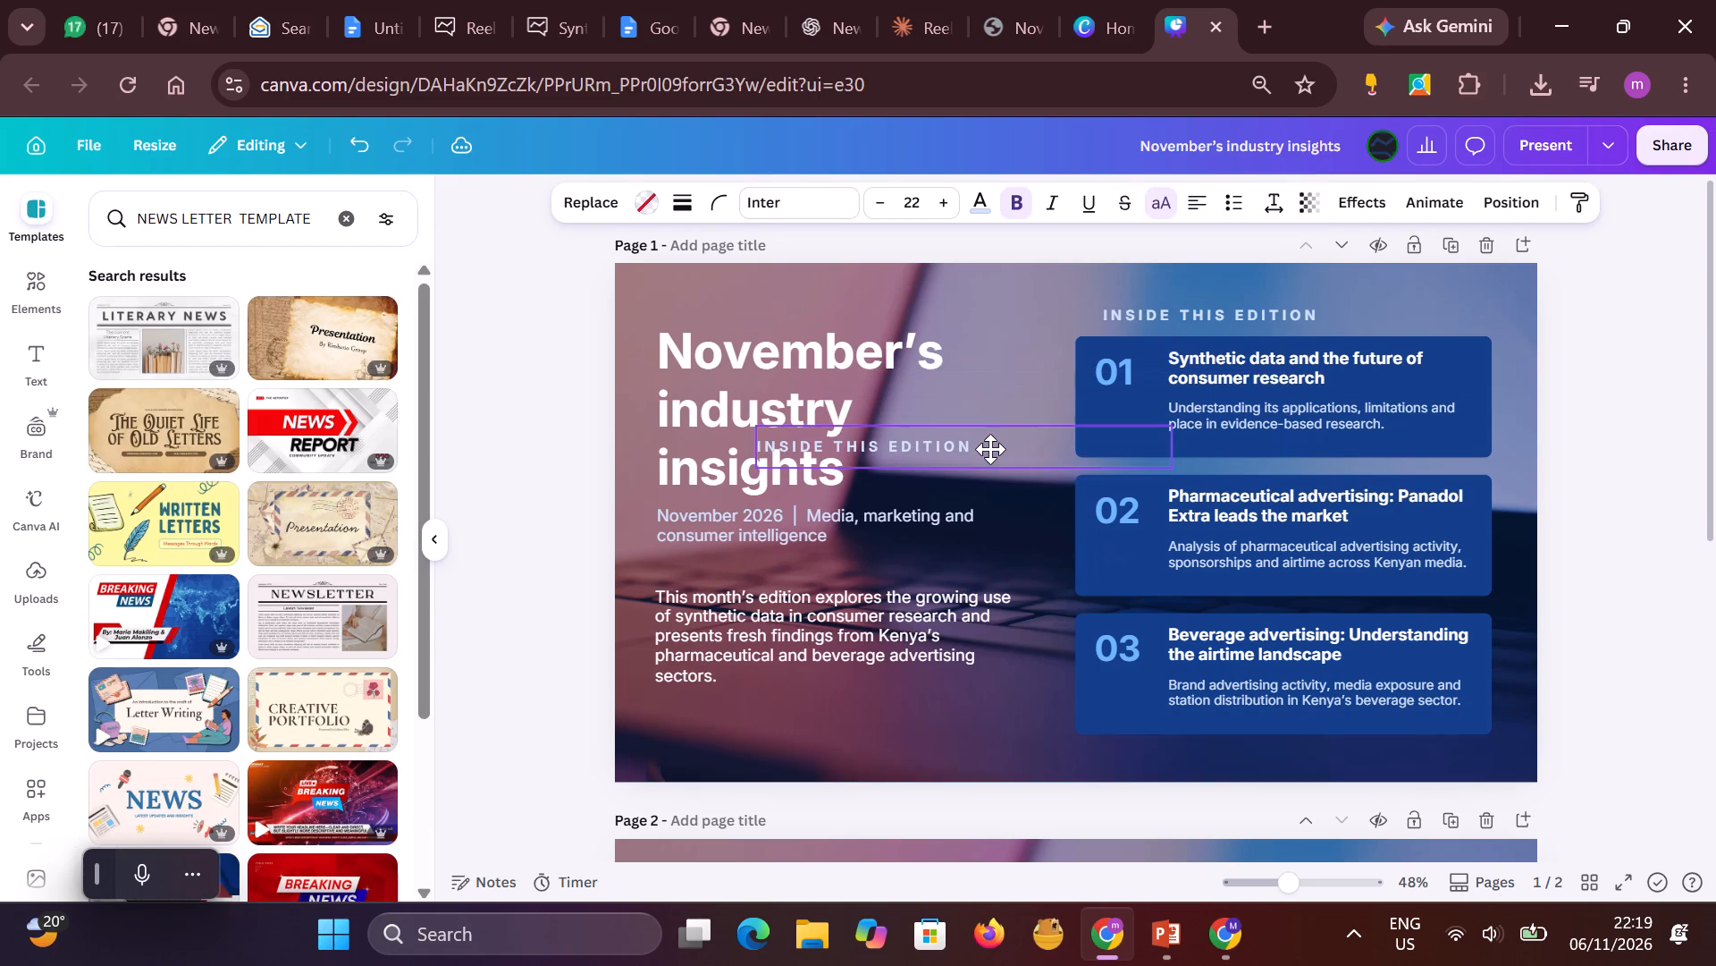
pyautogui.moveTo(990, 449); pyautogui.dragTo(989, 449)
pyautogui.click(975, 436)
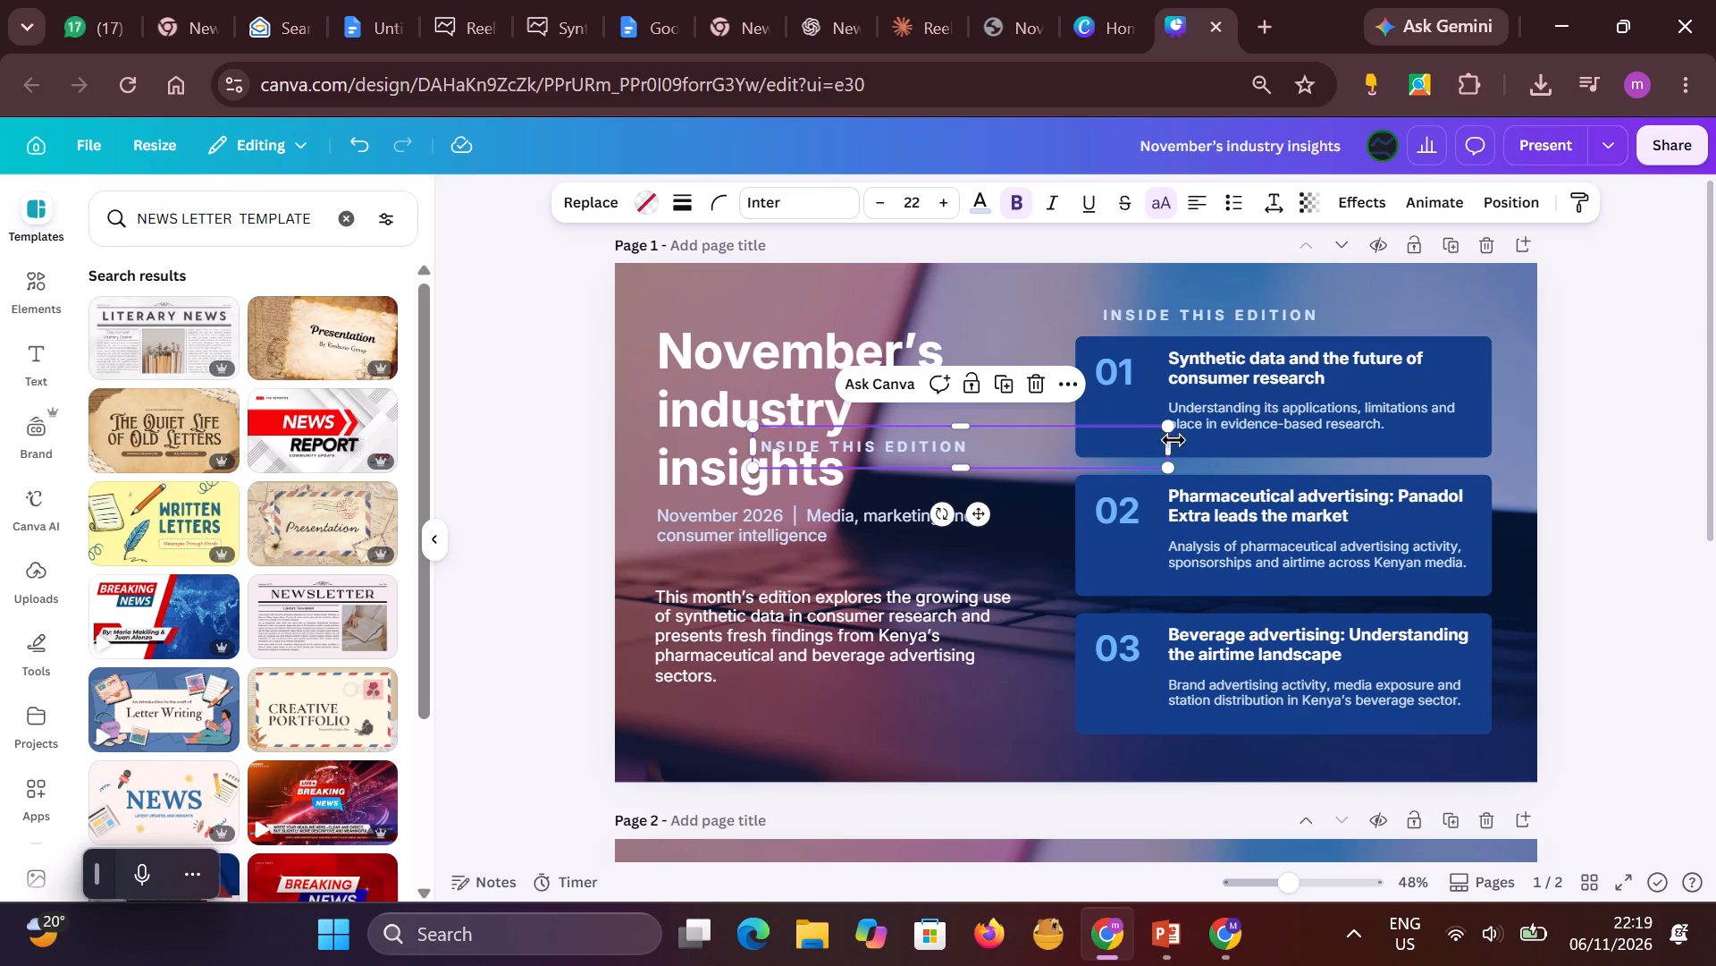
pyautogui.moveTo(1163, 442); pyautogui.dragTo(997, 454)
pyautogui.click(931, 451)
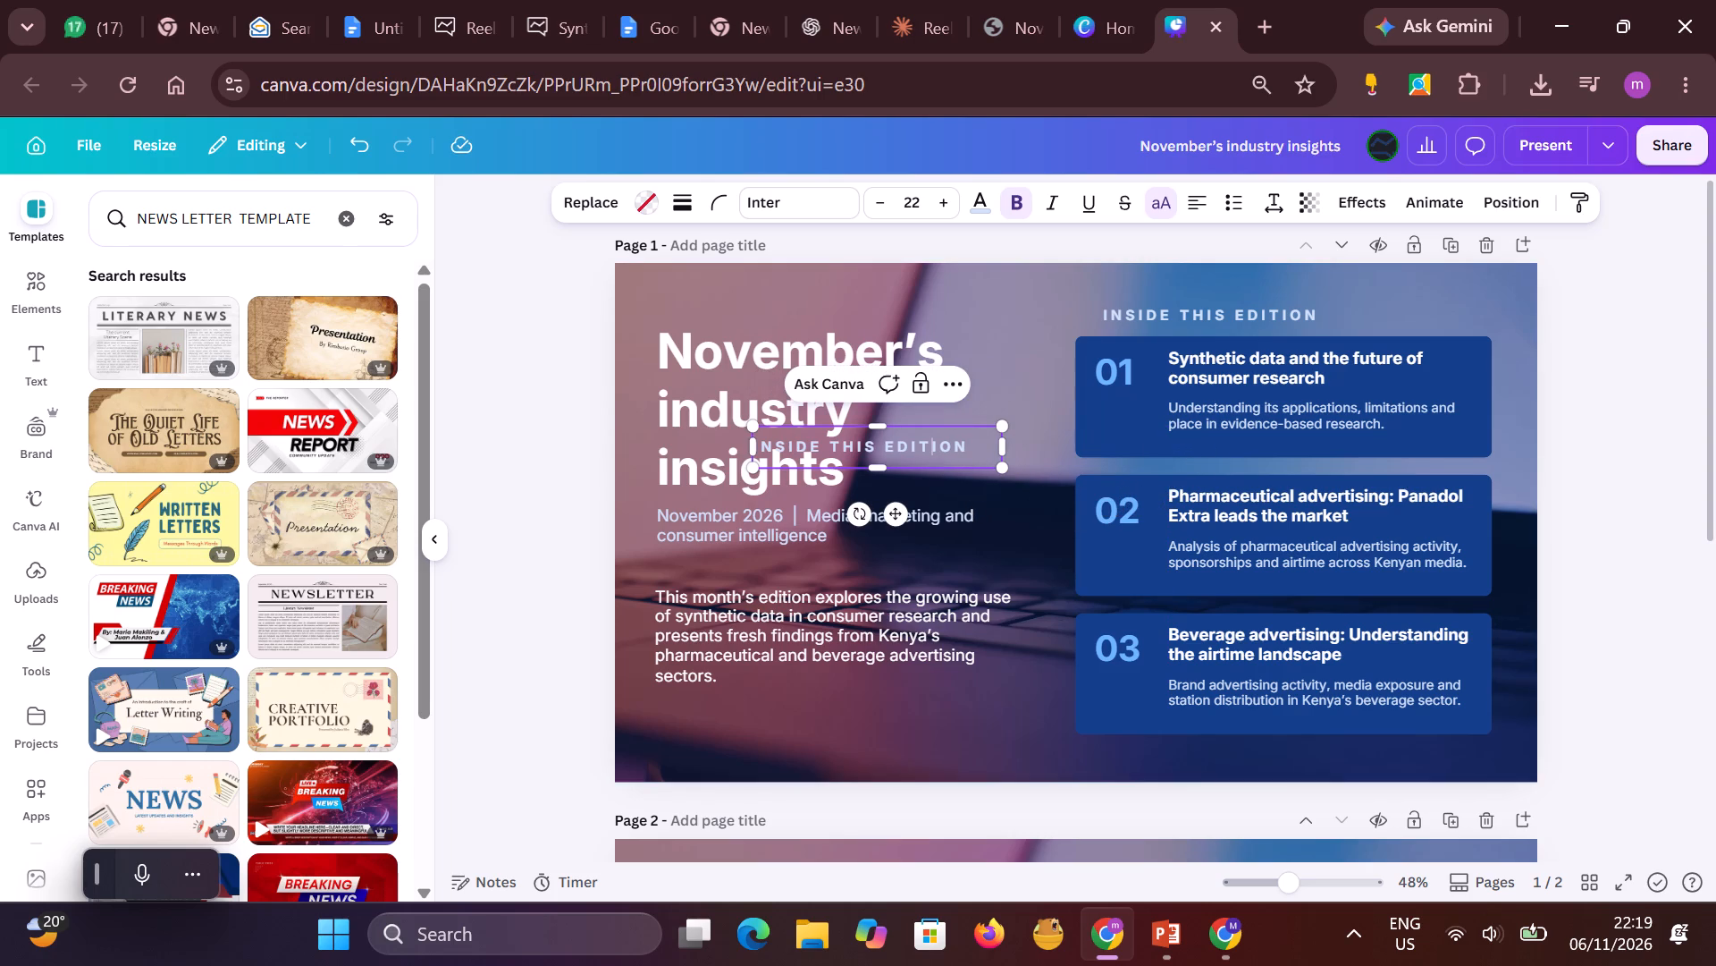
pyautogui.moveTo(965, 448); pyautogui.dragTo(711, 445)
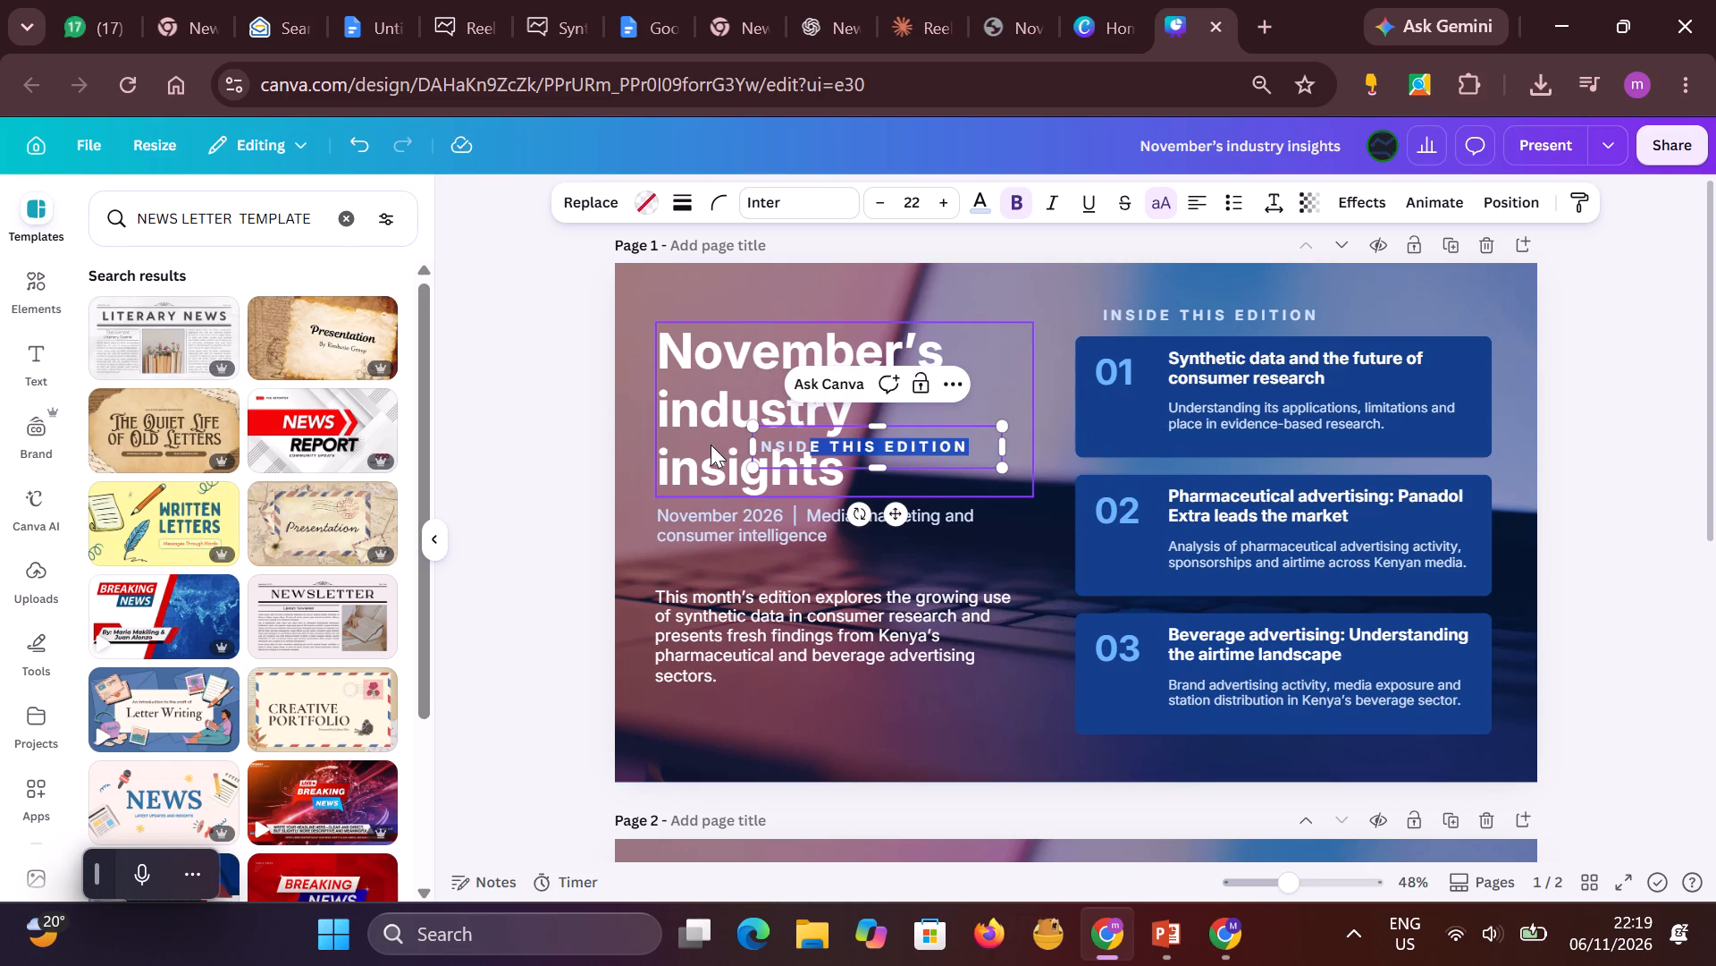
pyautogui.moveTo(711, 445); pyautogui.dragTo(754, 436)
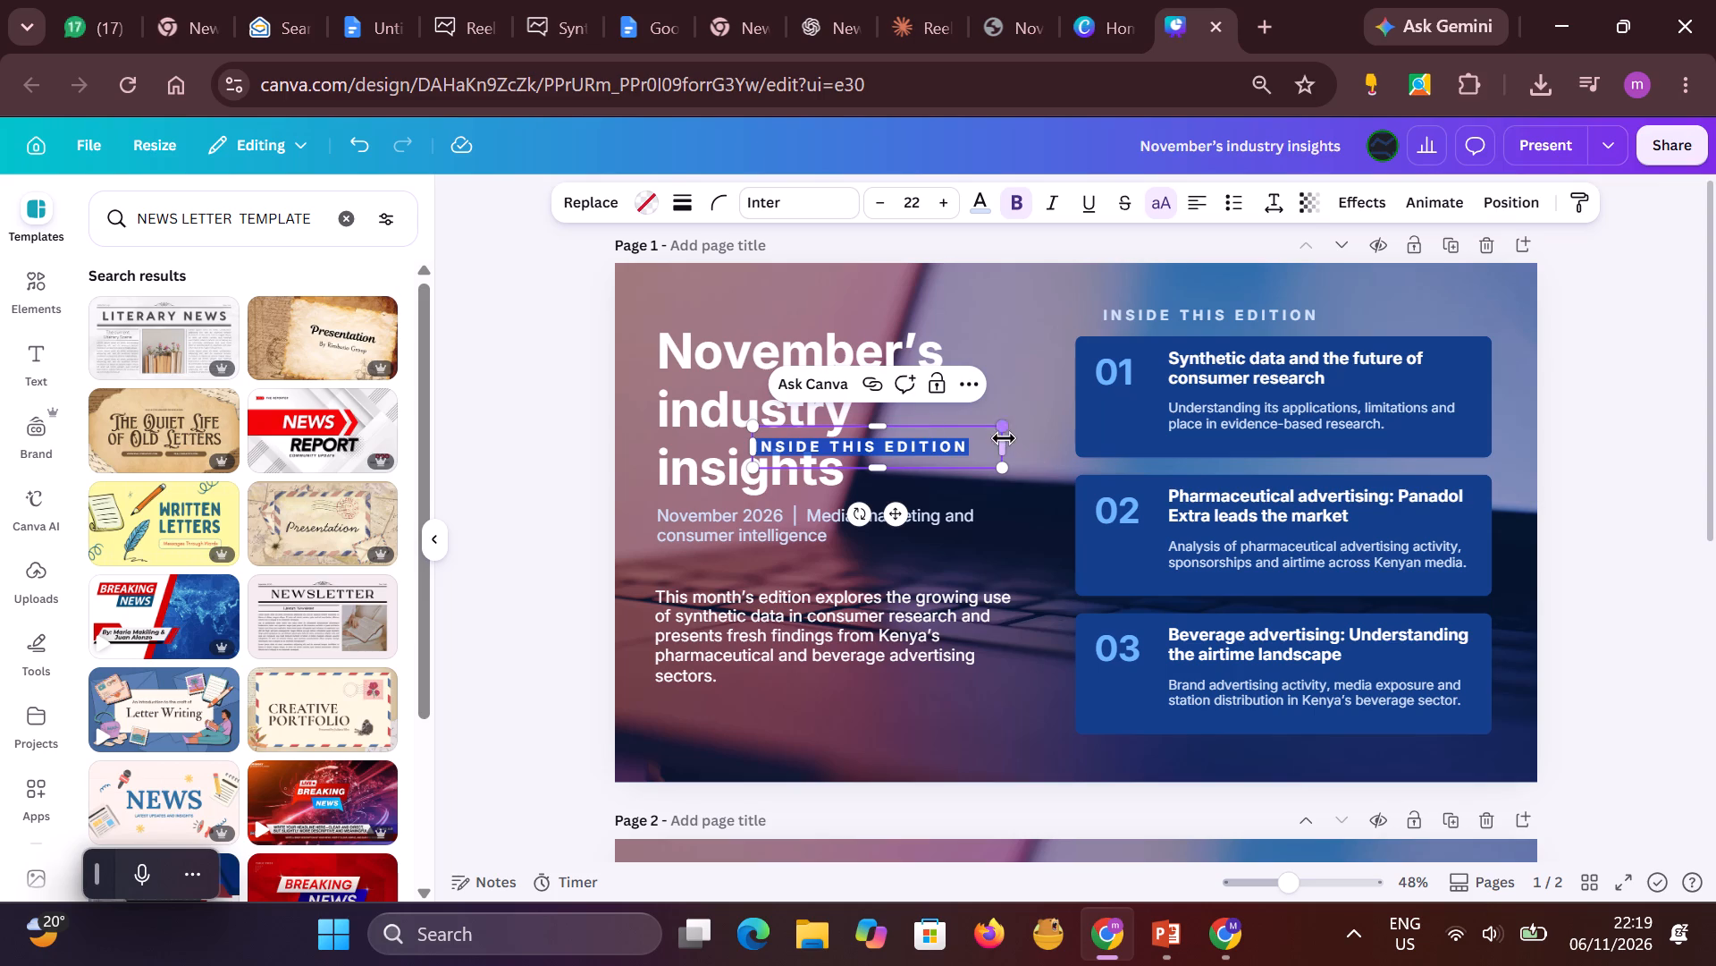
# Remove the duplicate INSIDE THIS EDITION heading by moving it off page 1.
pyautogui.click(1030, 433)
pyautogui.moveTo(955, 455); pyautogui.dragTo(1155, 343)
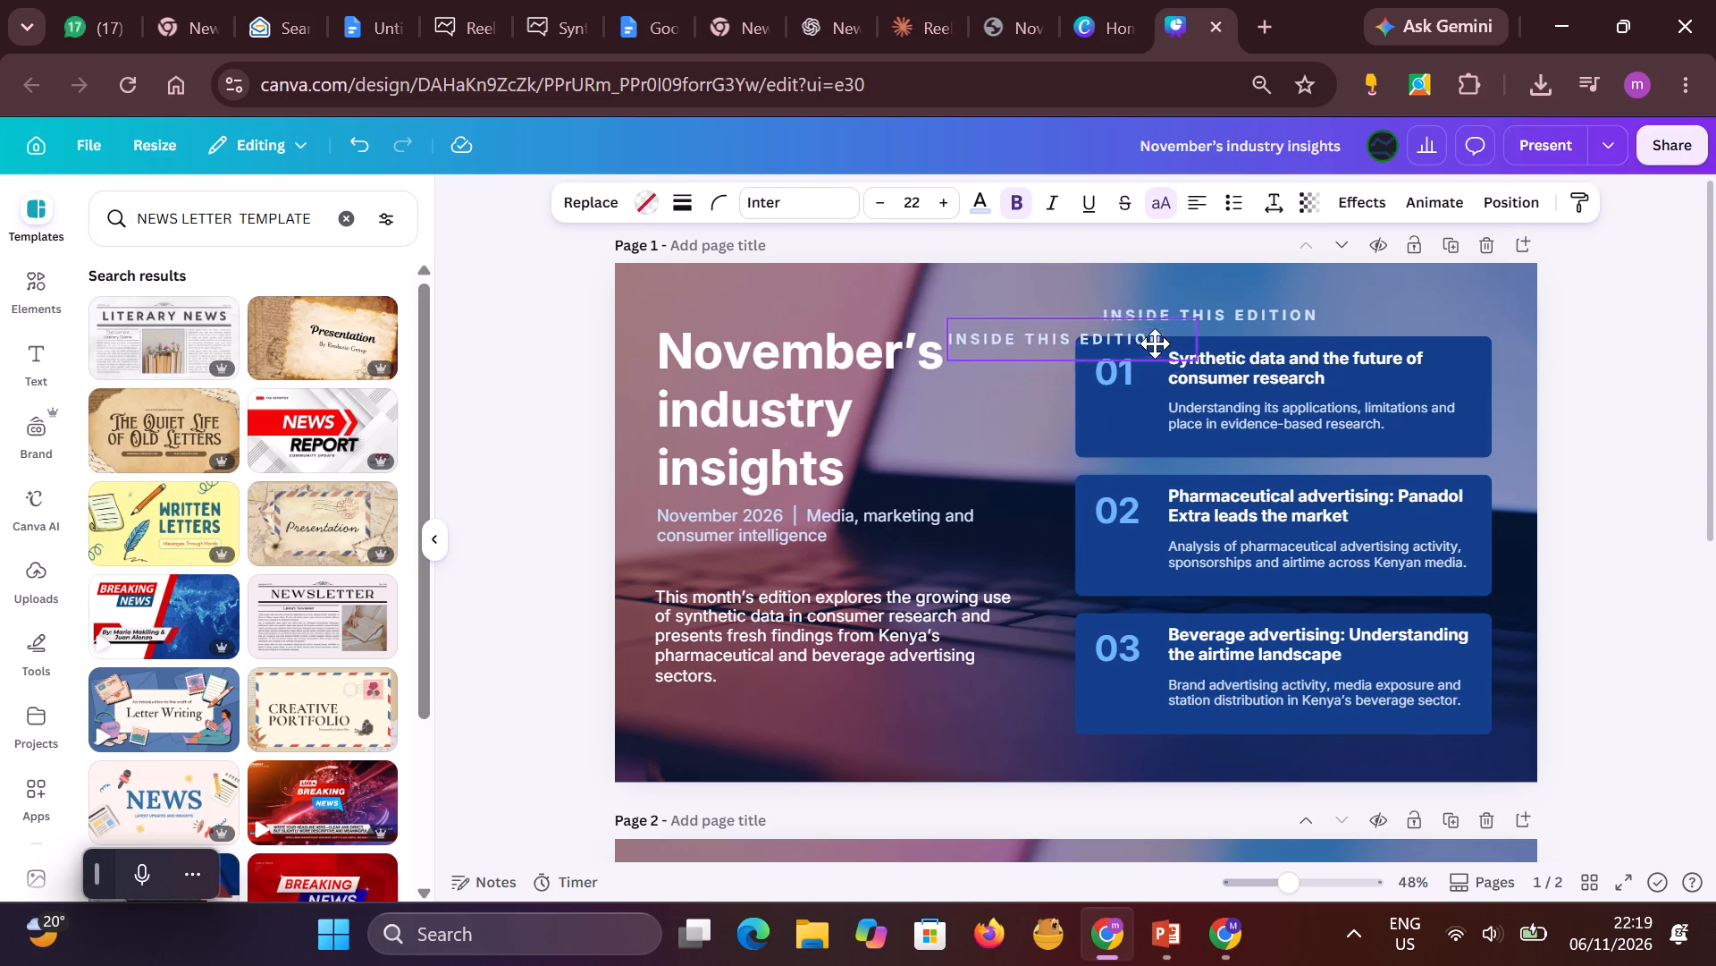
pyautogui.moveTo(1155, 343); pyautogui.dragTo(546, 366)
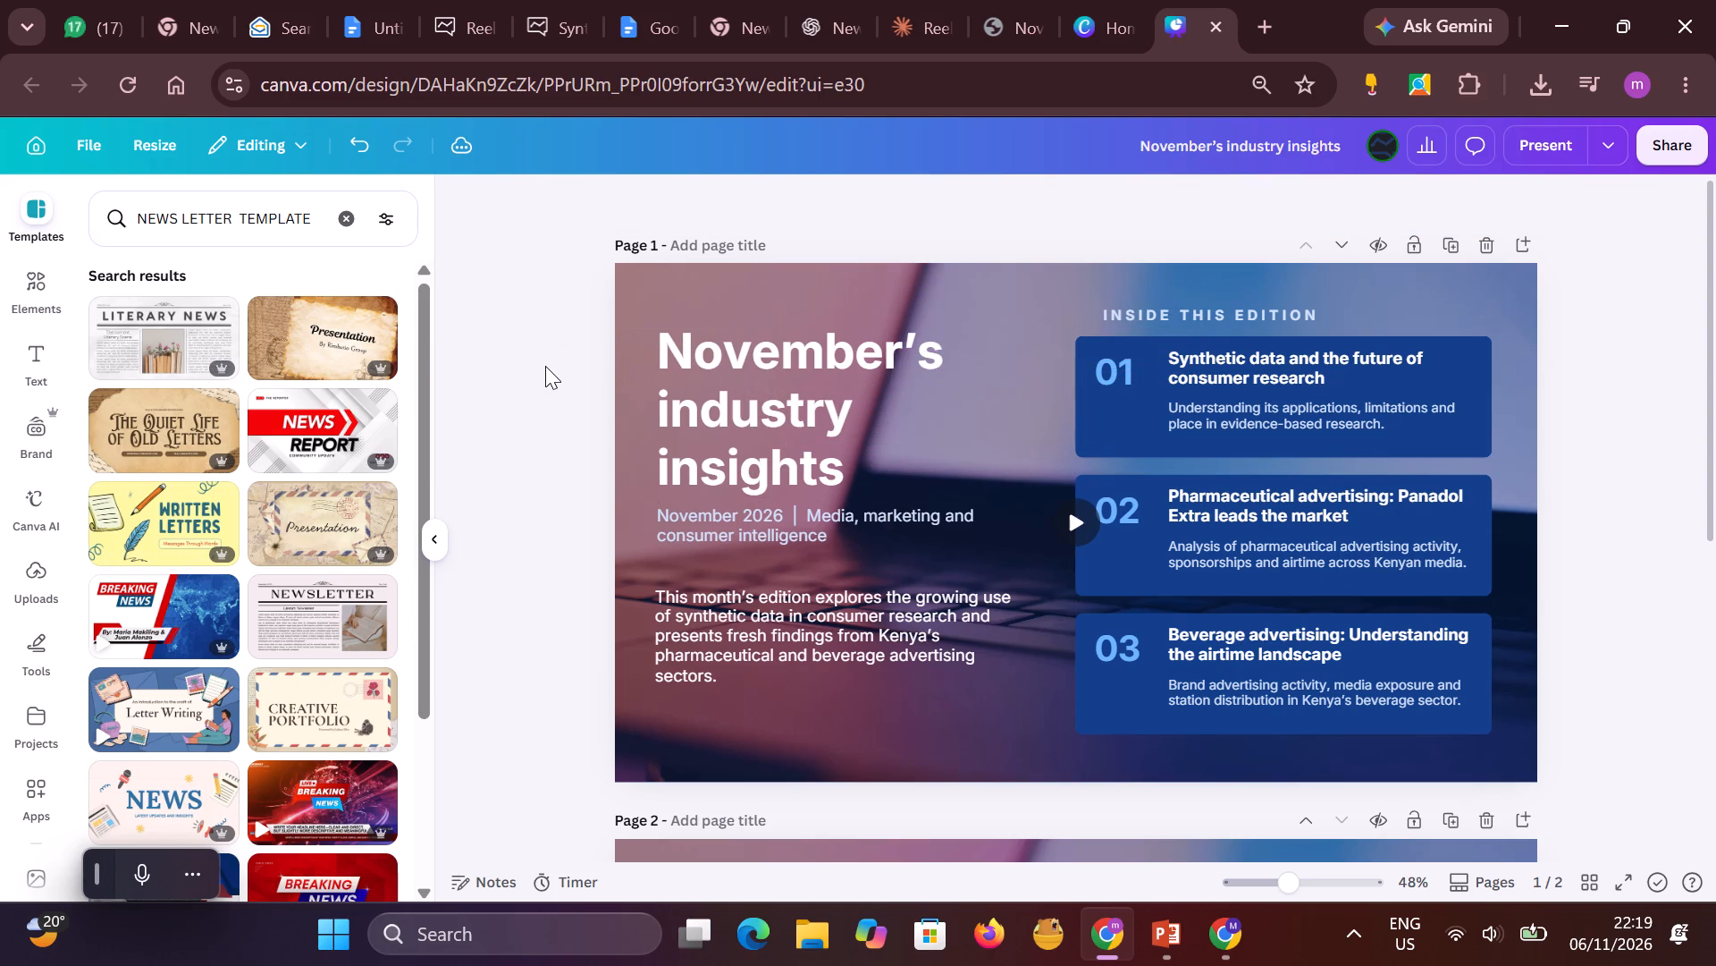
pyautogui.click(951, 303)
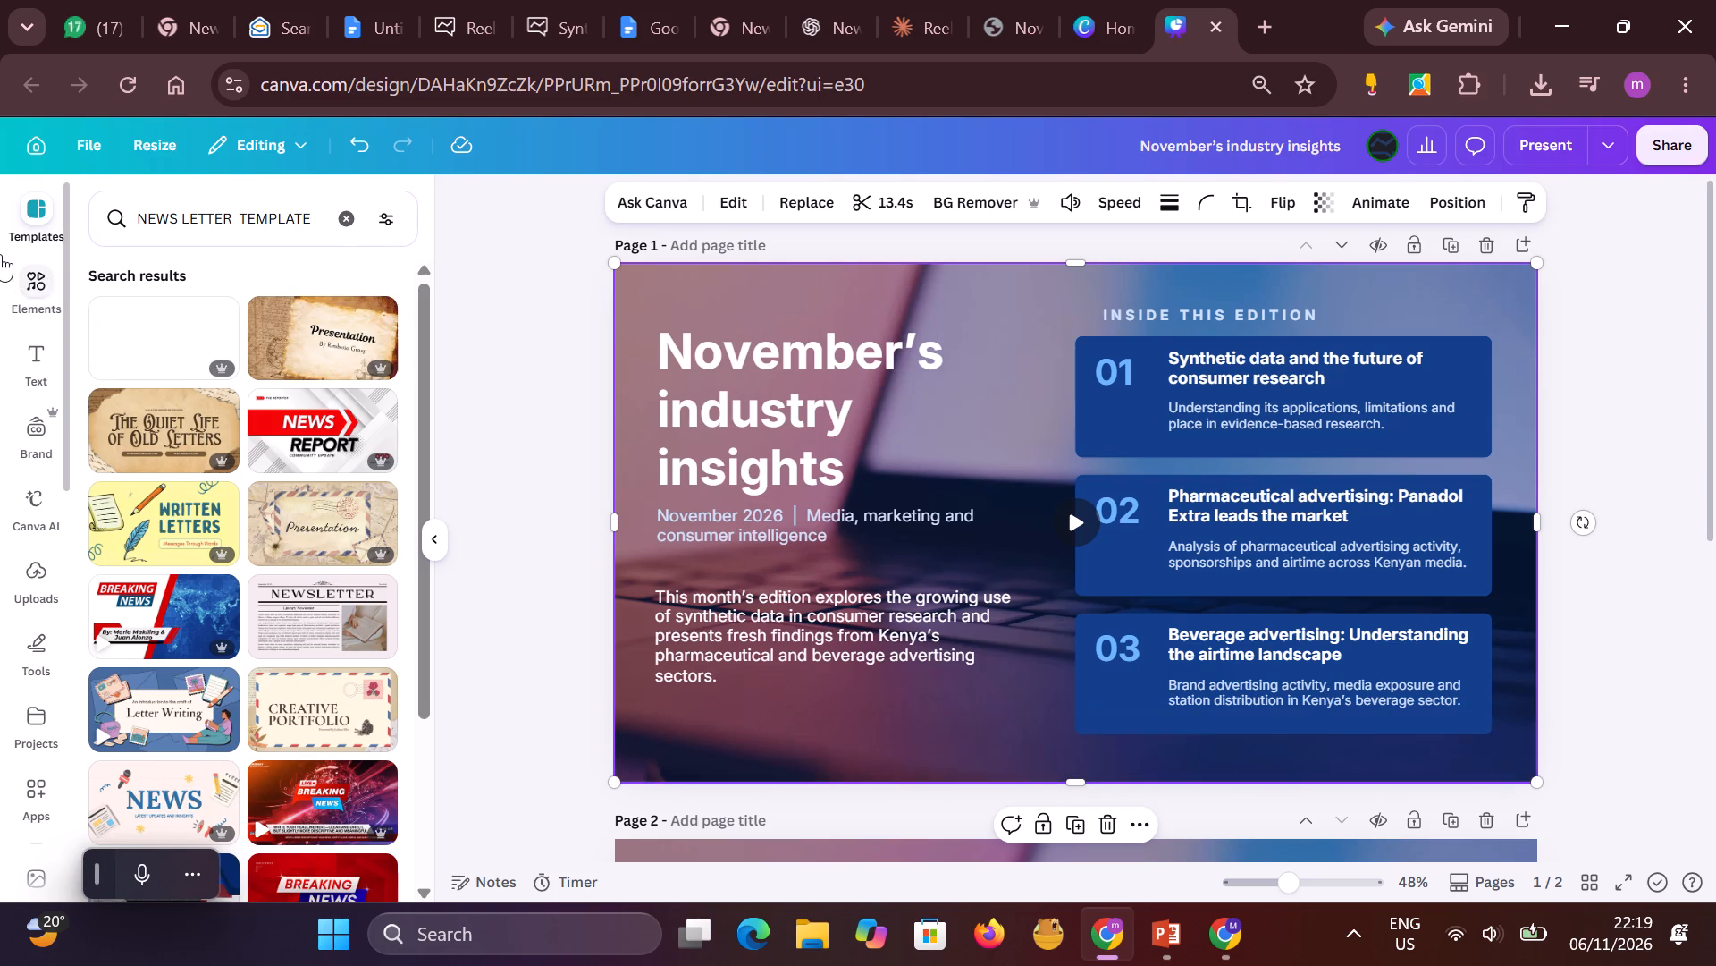
# Move the older ReelAnalytics_Newsletter design to the trash from the Canva home page.
pyautogui.click(34, 136)
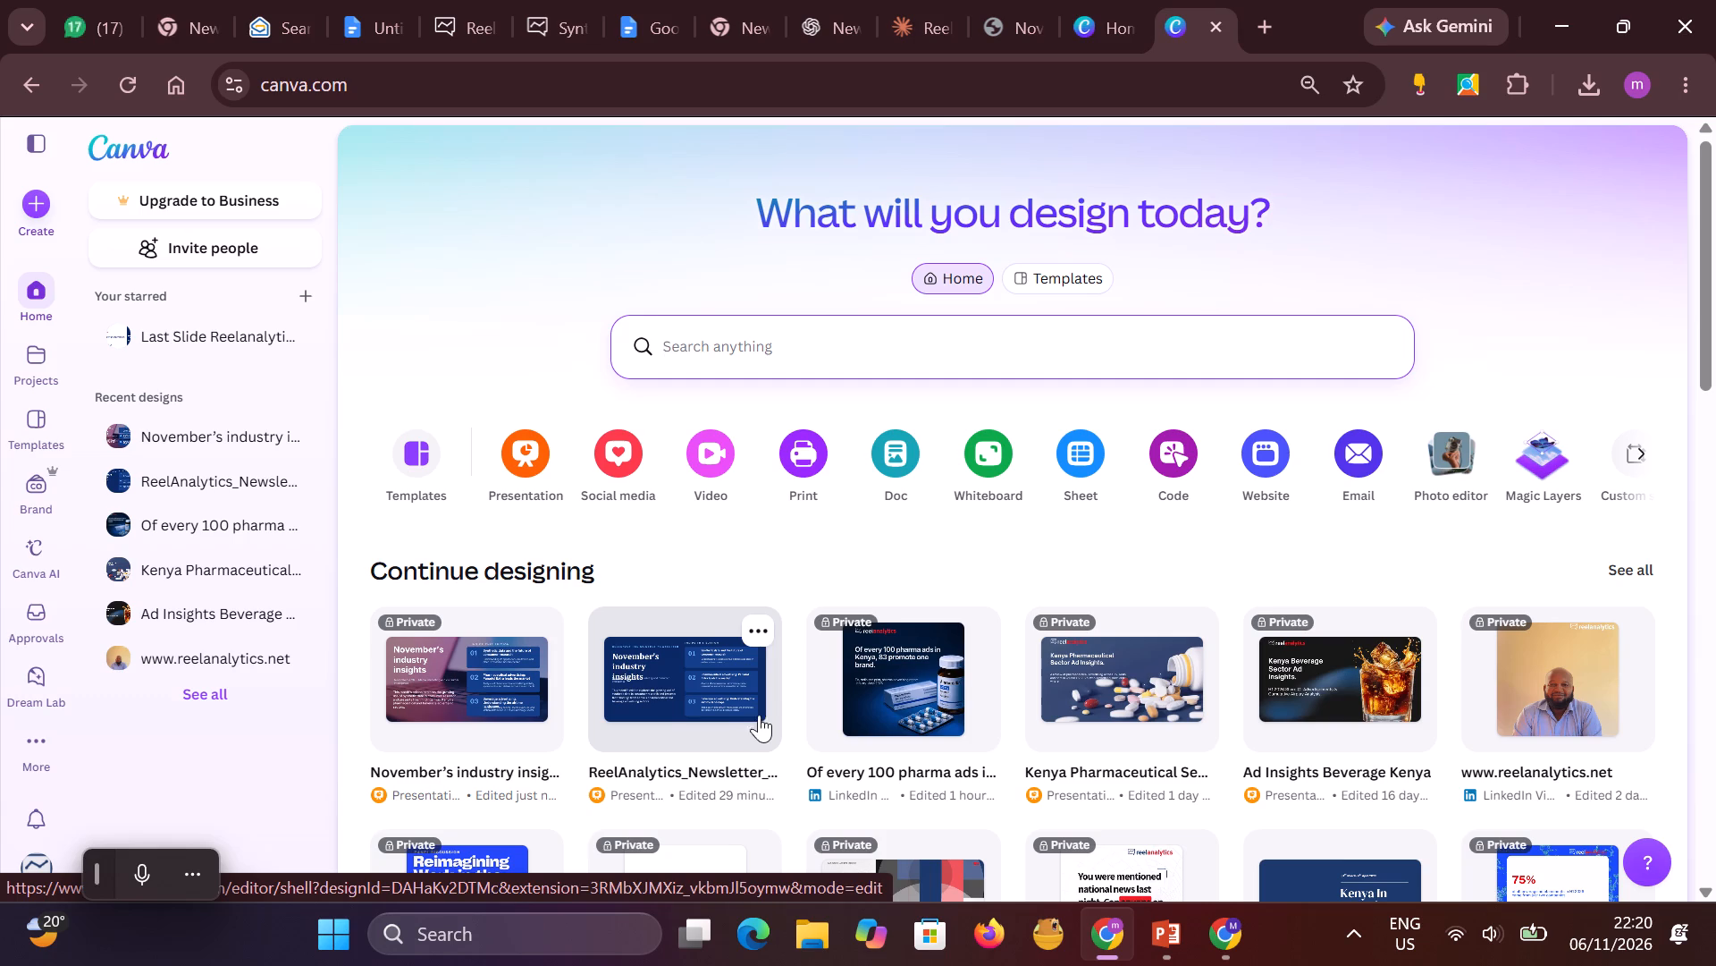
pyautogui.click(765, 627)
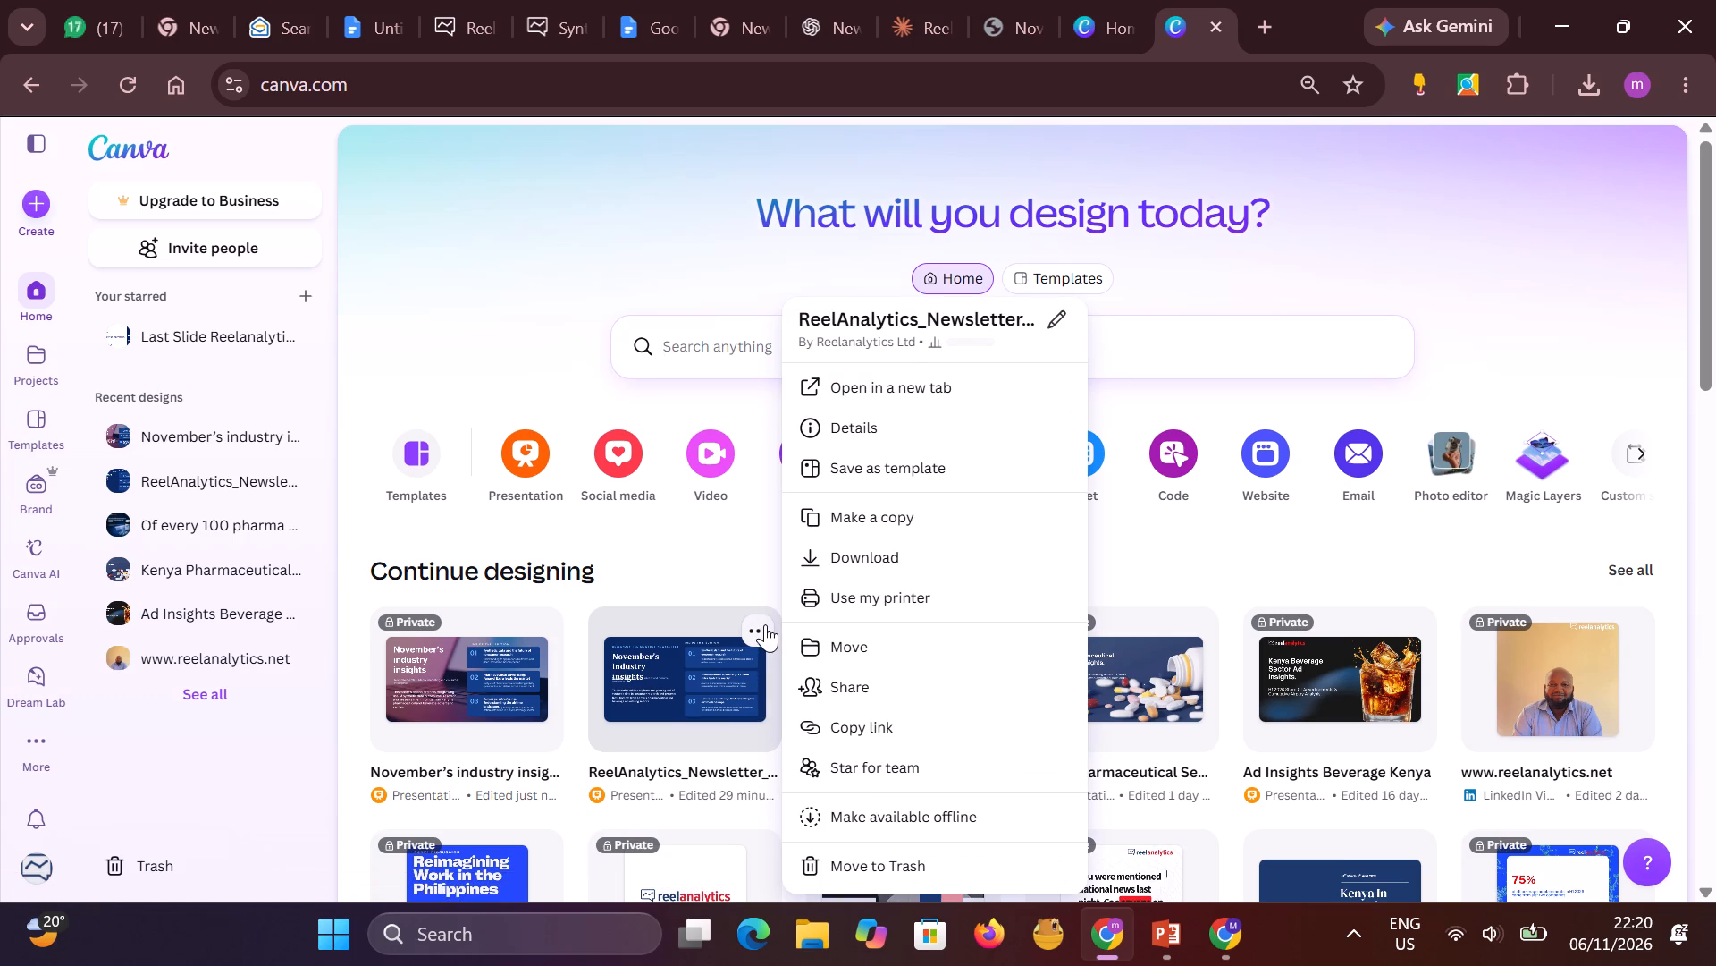
pyautogui.scroll(-1, 862, 708)
pyautogui.click(862, 863)
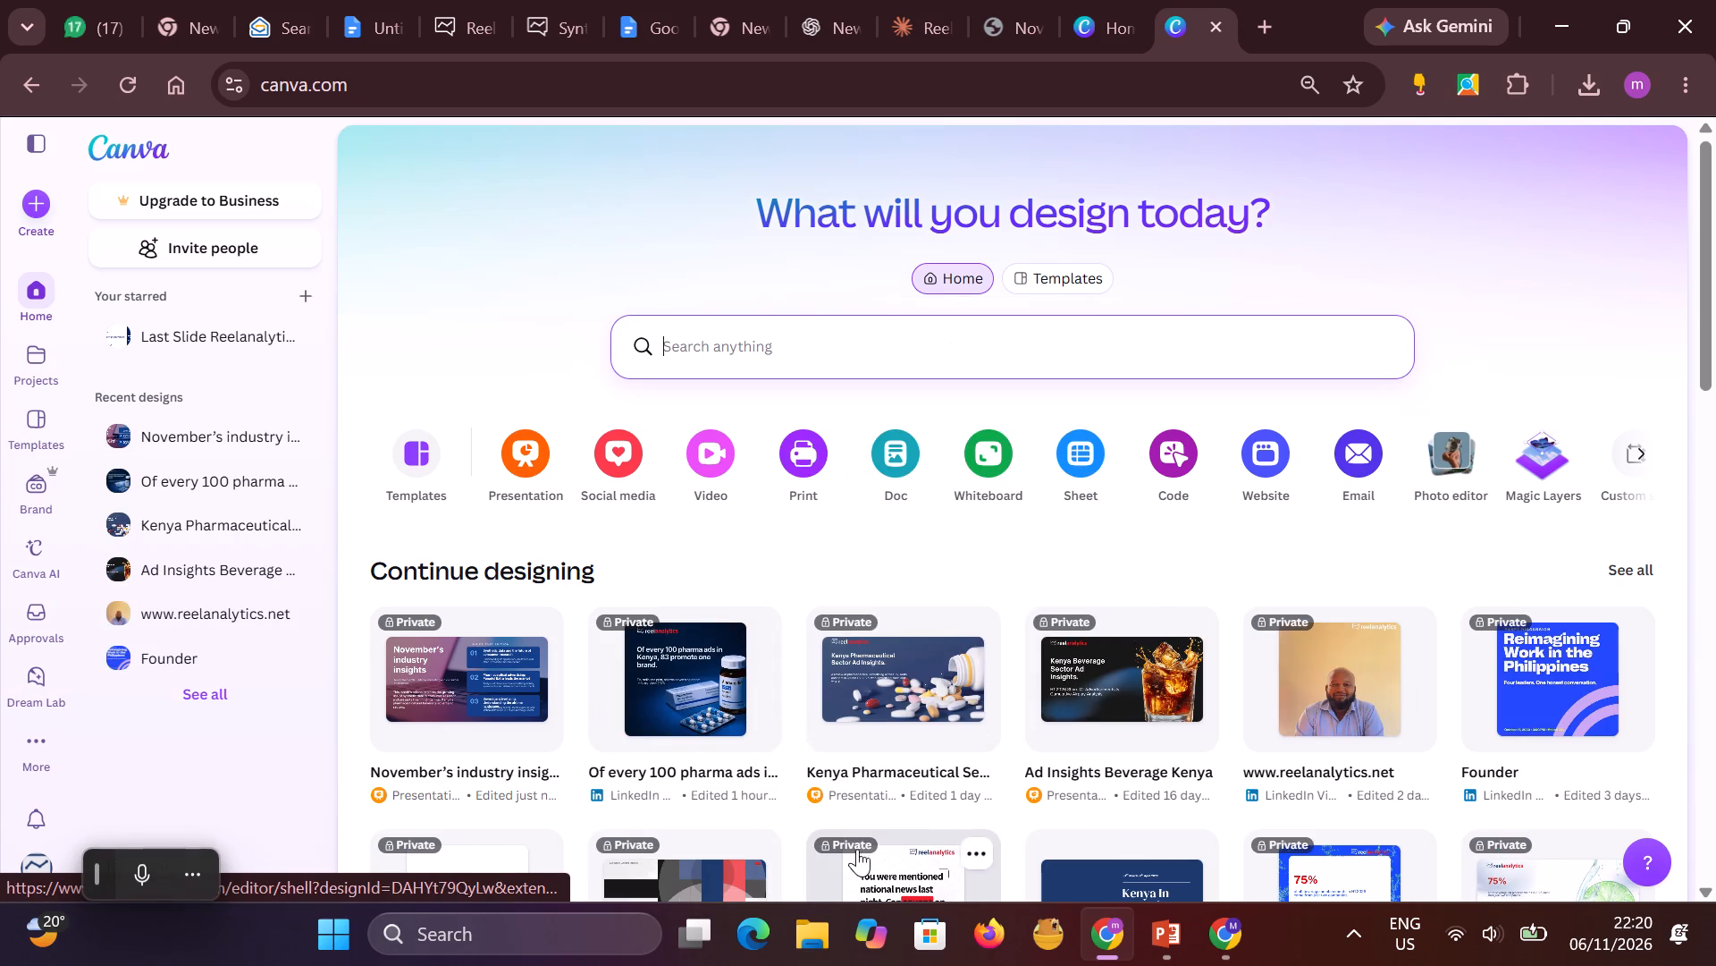
pyautogui.click(728, 565)
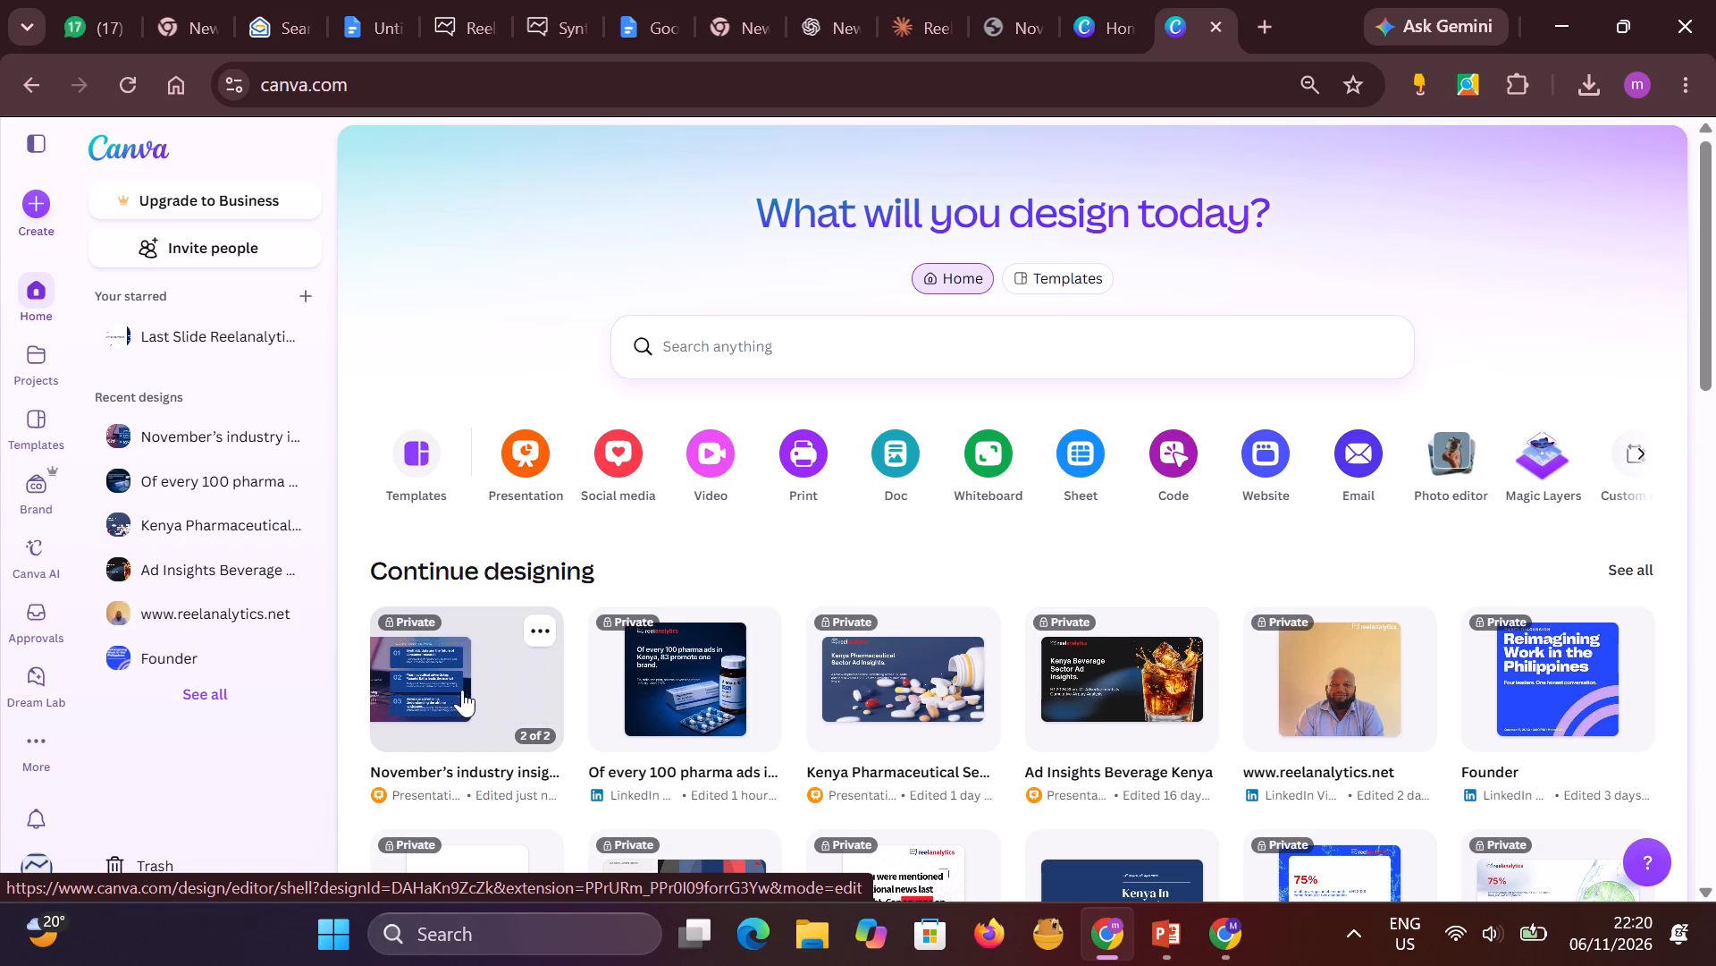
# Reopen the November's industry insights design from the recent designs.
pyautogui.click(462, 690)
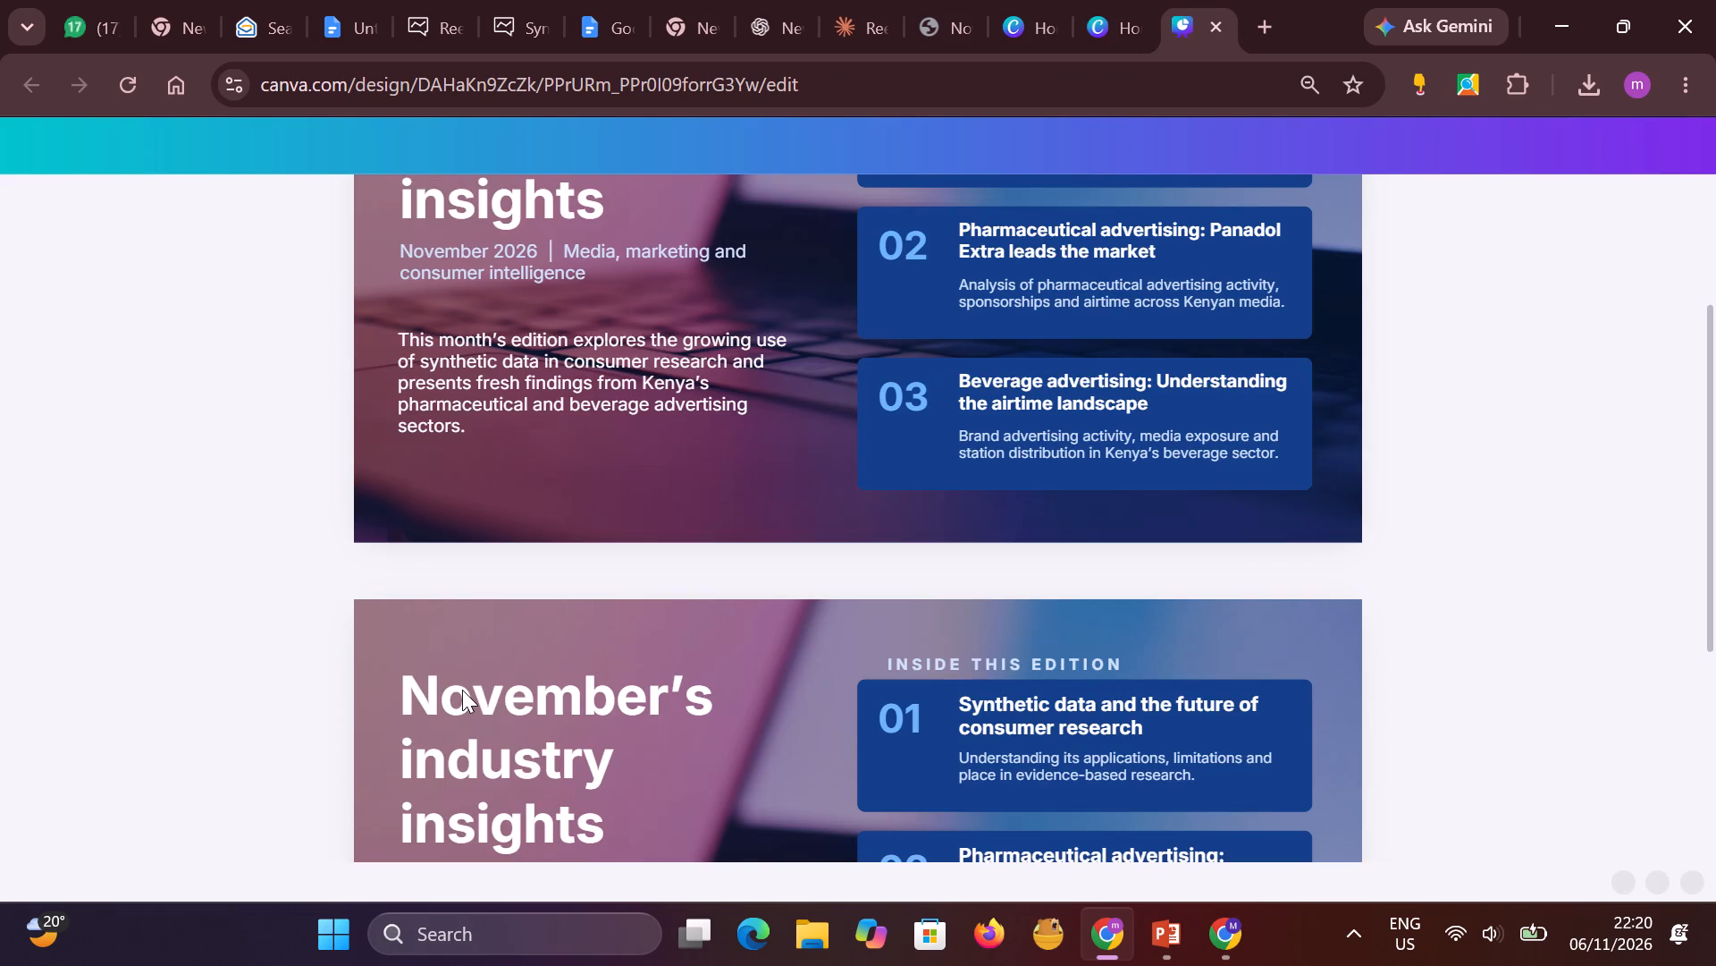
pyautogui.click(920, 568)
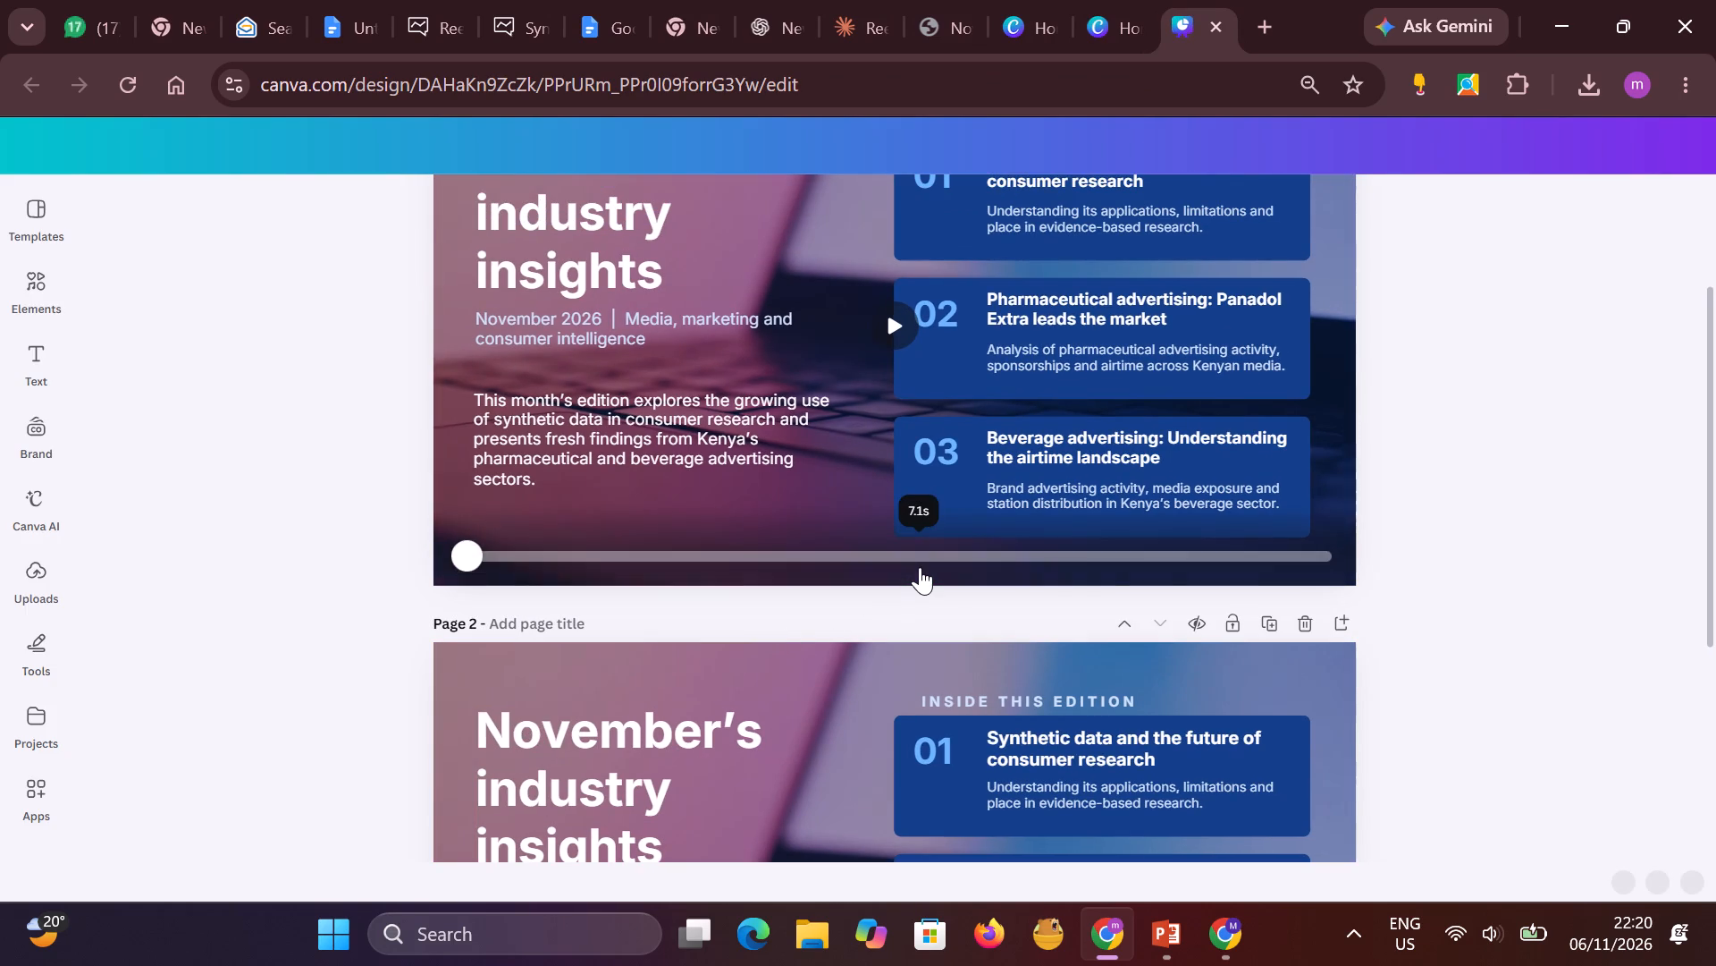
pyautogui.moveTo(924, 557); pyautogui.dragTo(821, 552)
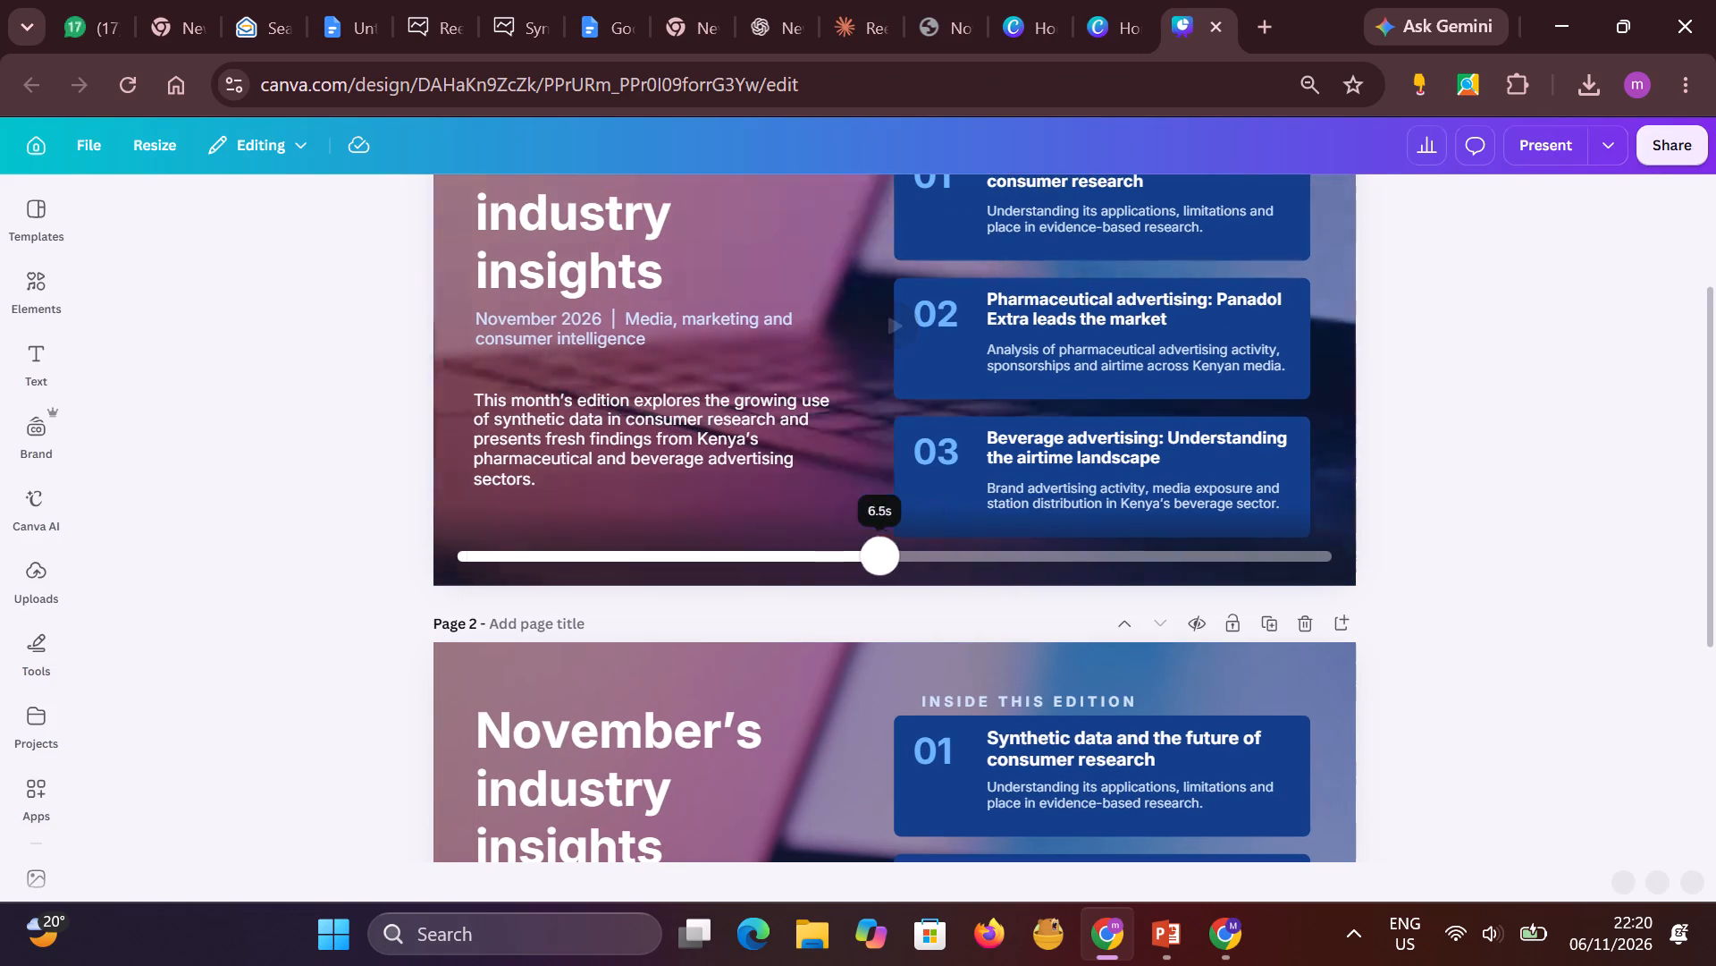
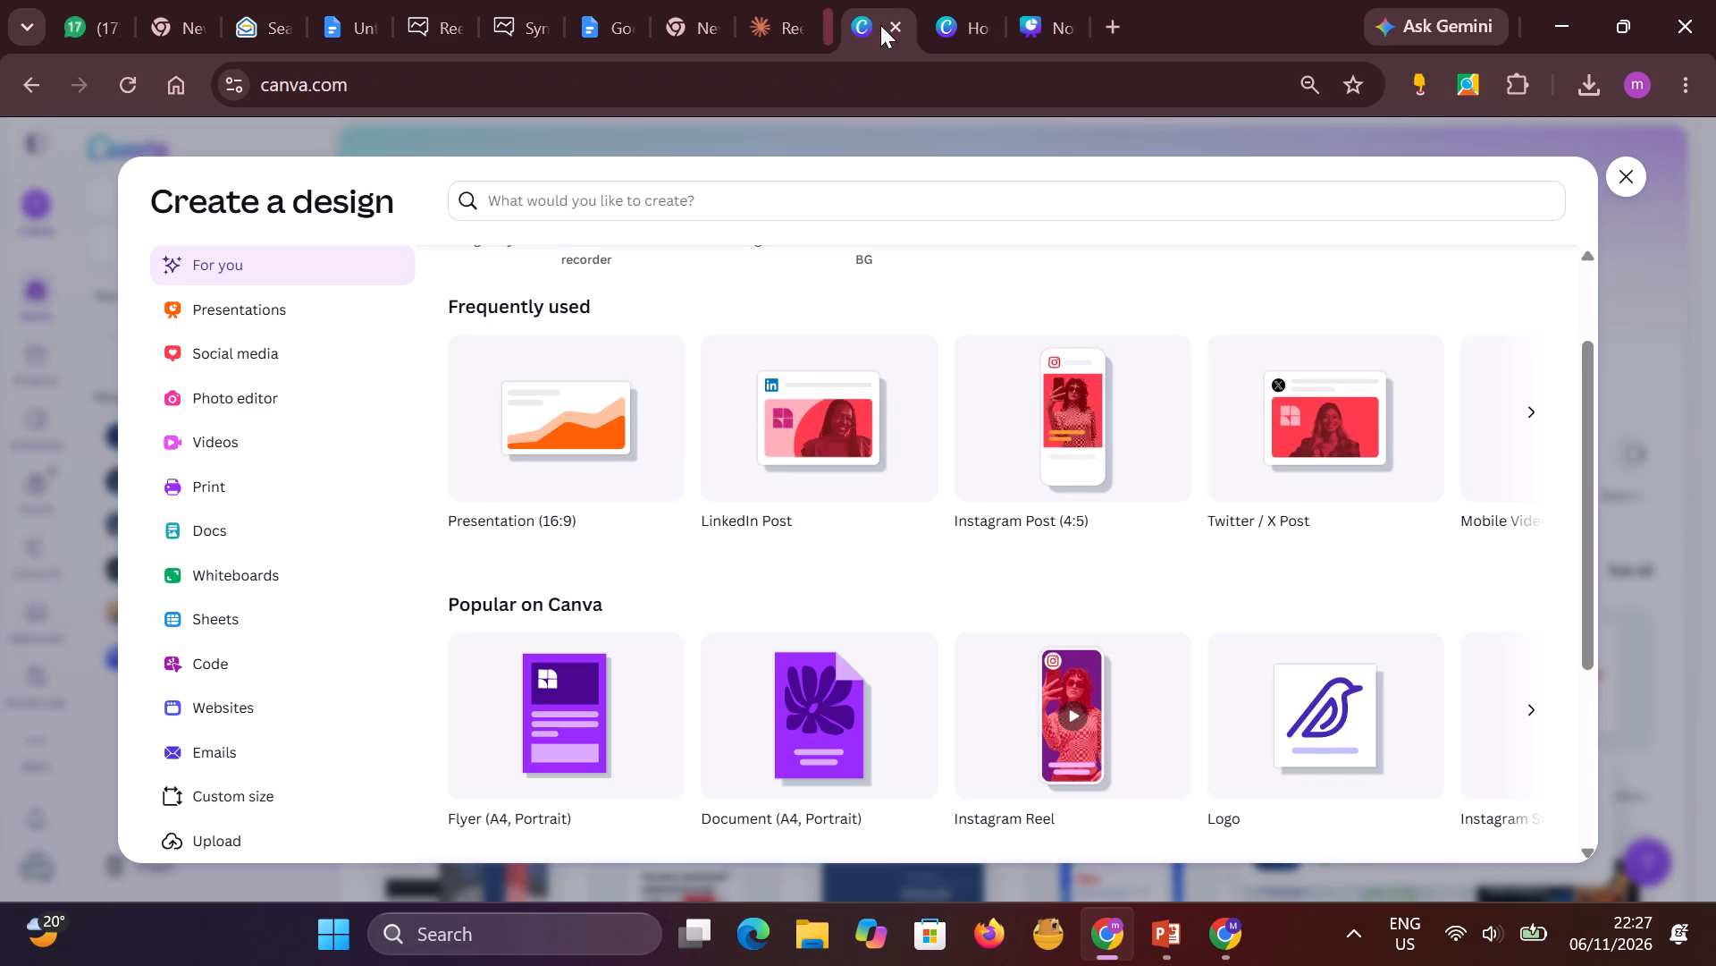
# Close the two extra Canva home page tabs, keeping the November's industry insights design open.
pyautogui.click(880, 25)
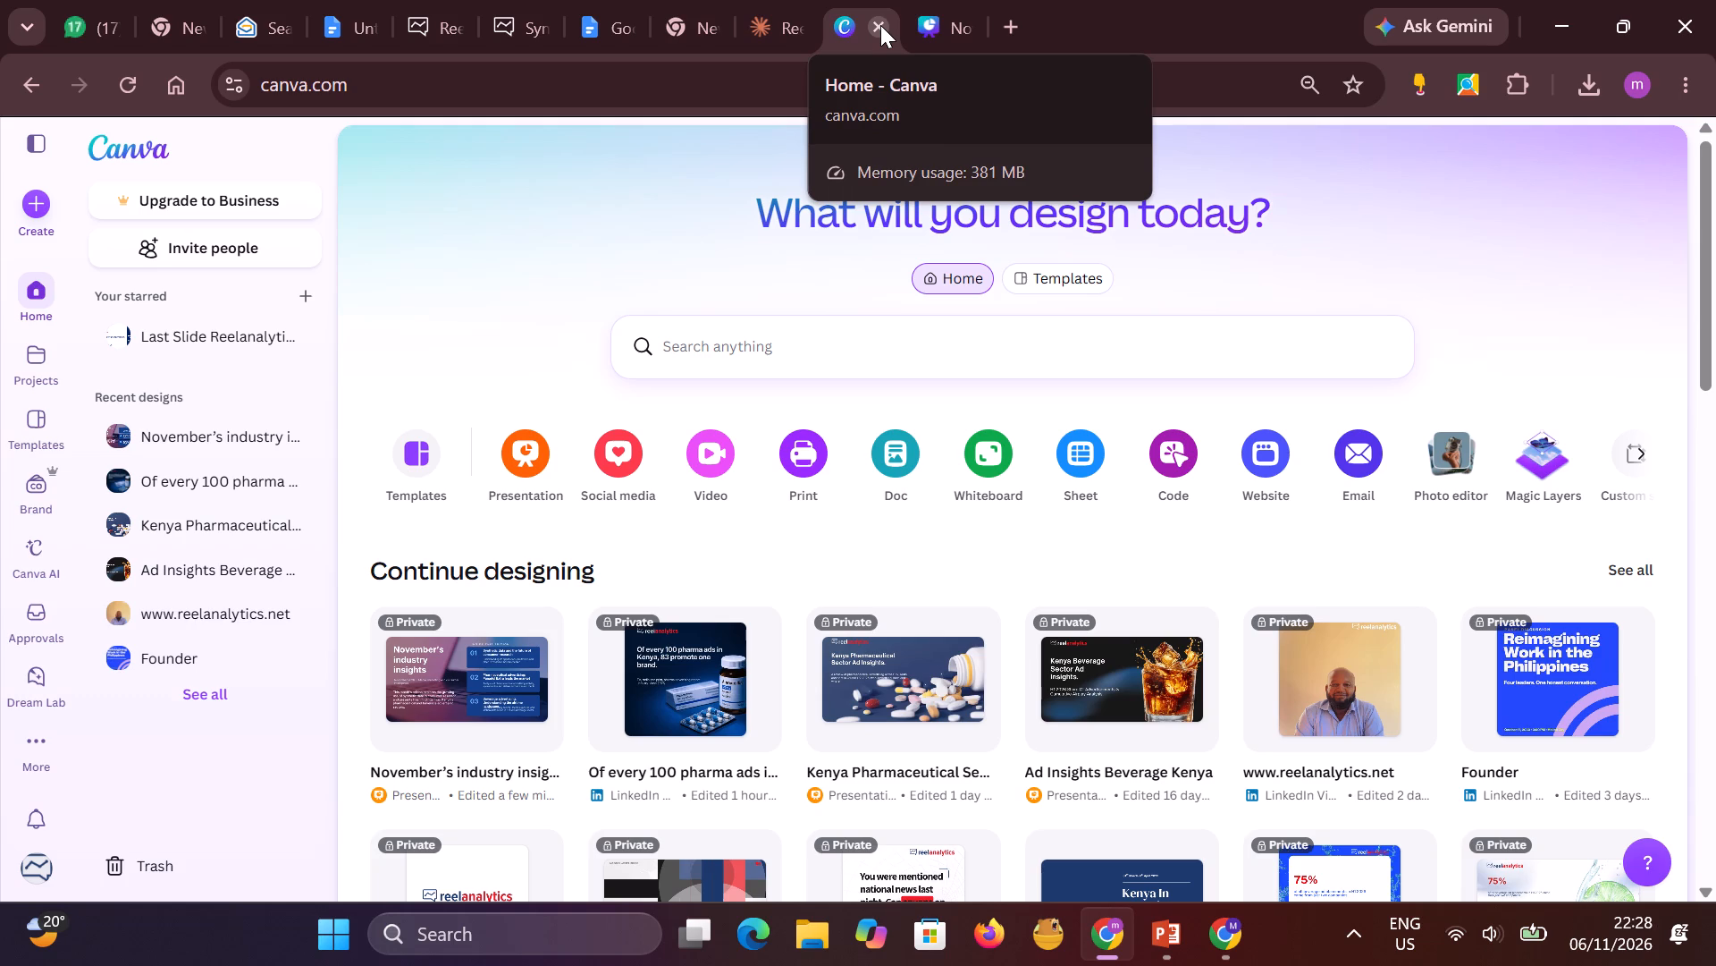
pyautogui.click(880, 25)
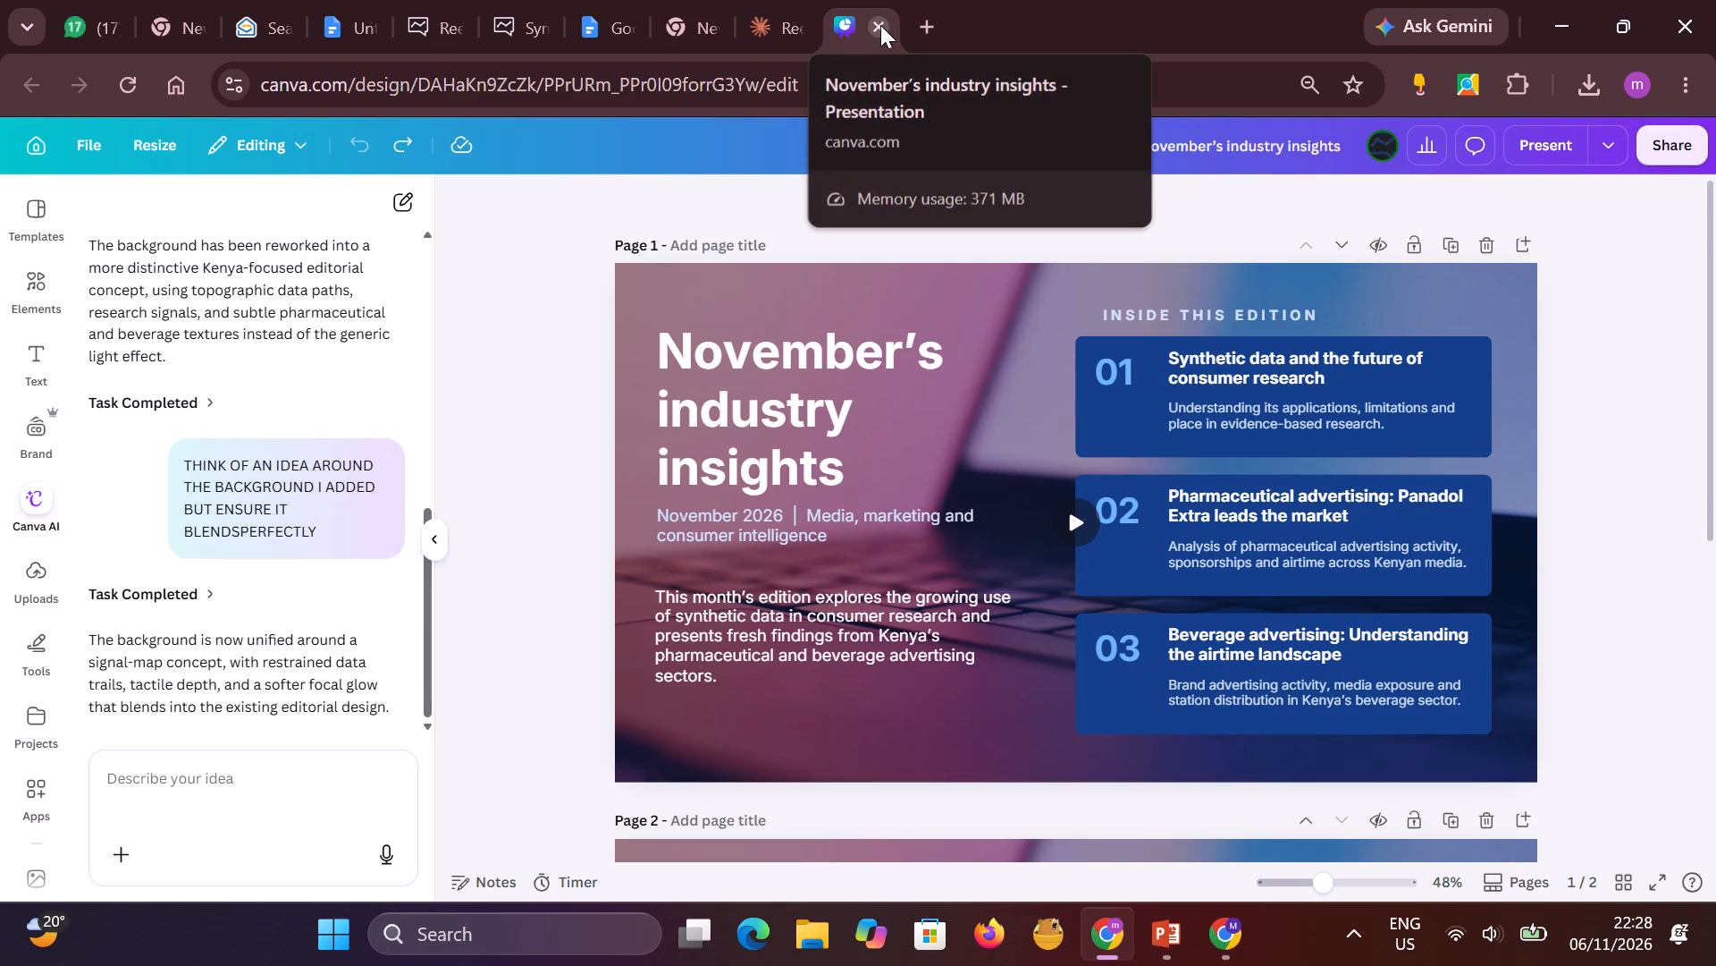
# Compare the newsletter covers on page 1 and page 2, examining the headings, edition cards and how the background blends.
pyautogui.scroll(10, 985, 360)
pyautogui.click(956, 343)
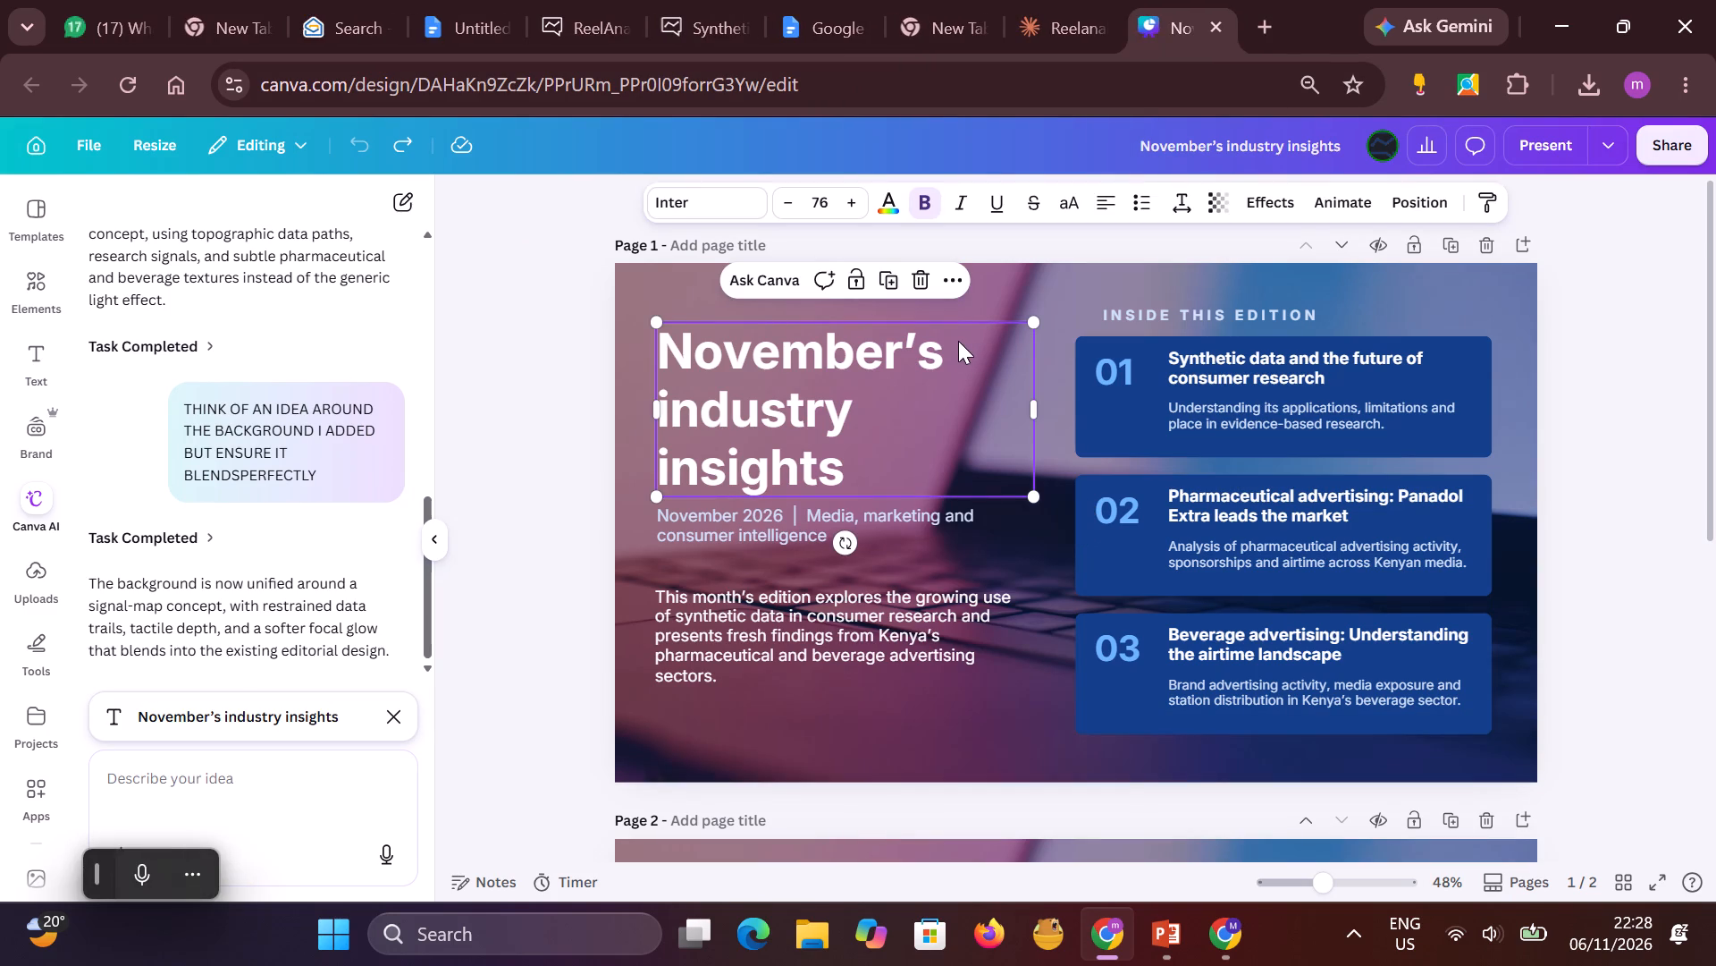
pyautogui.click(1625, 425)
pyautogui.scroll(-7, 1074, 592)
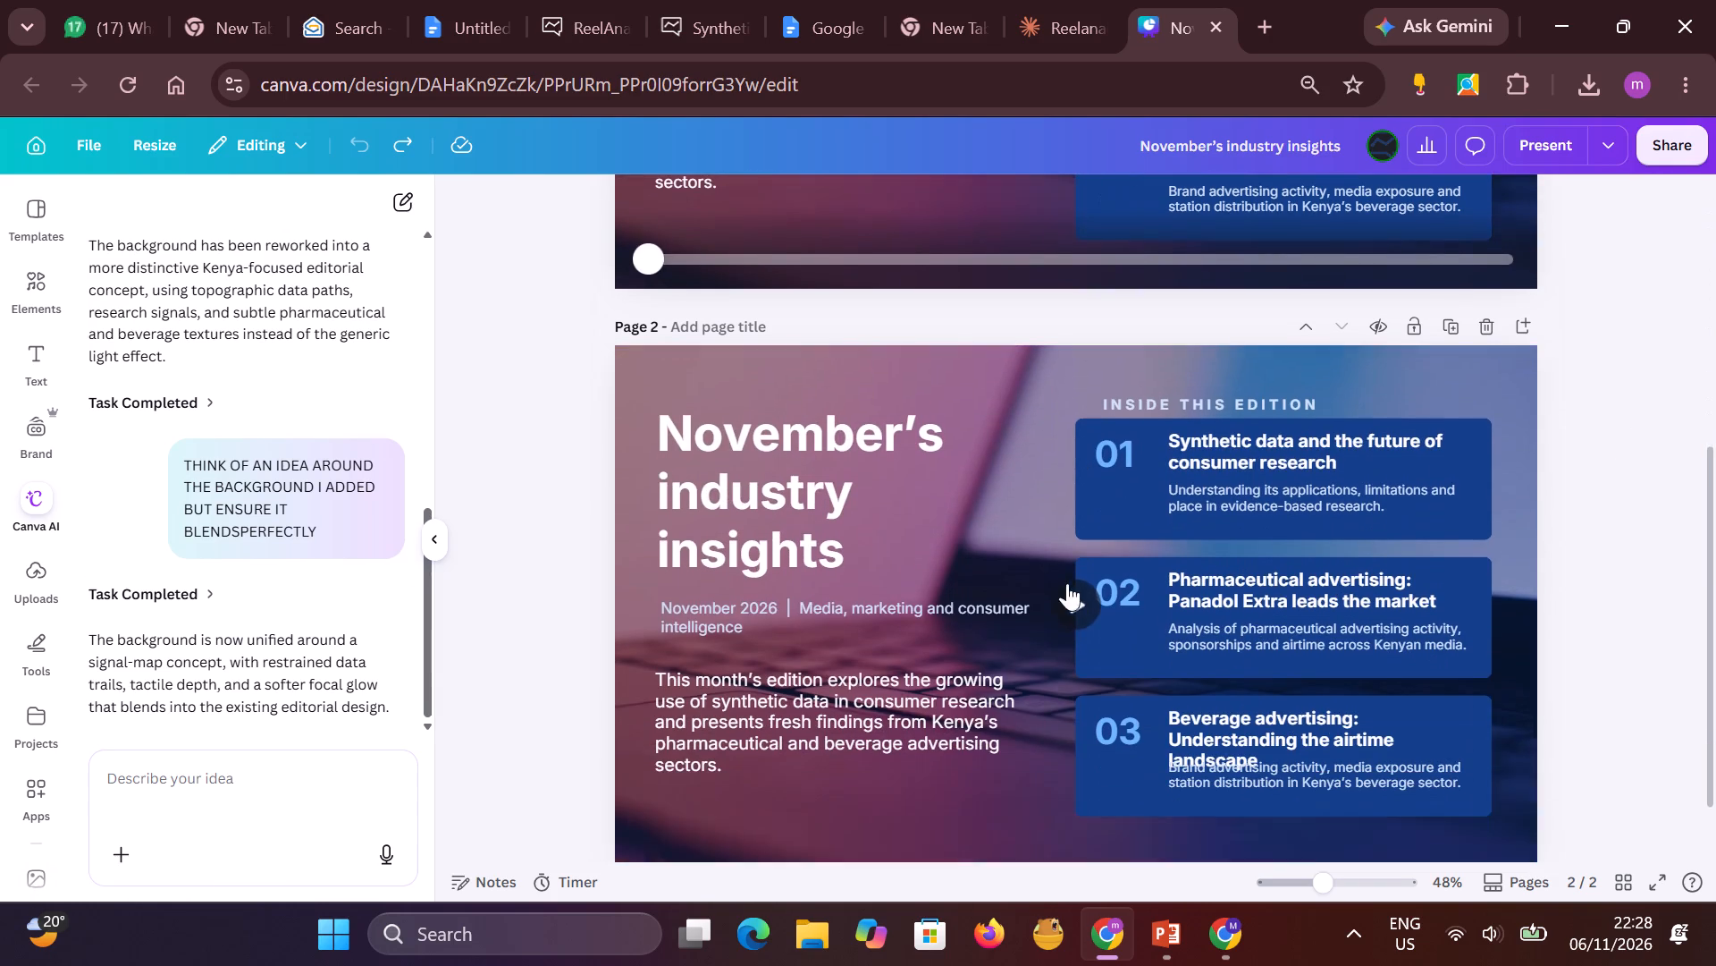
pyautogui.click(809, 513)
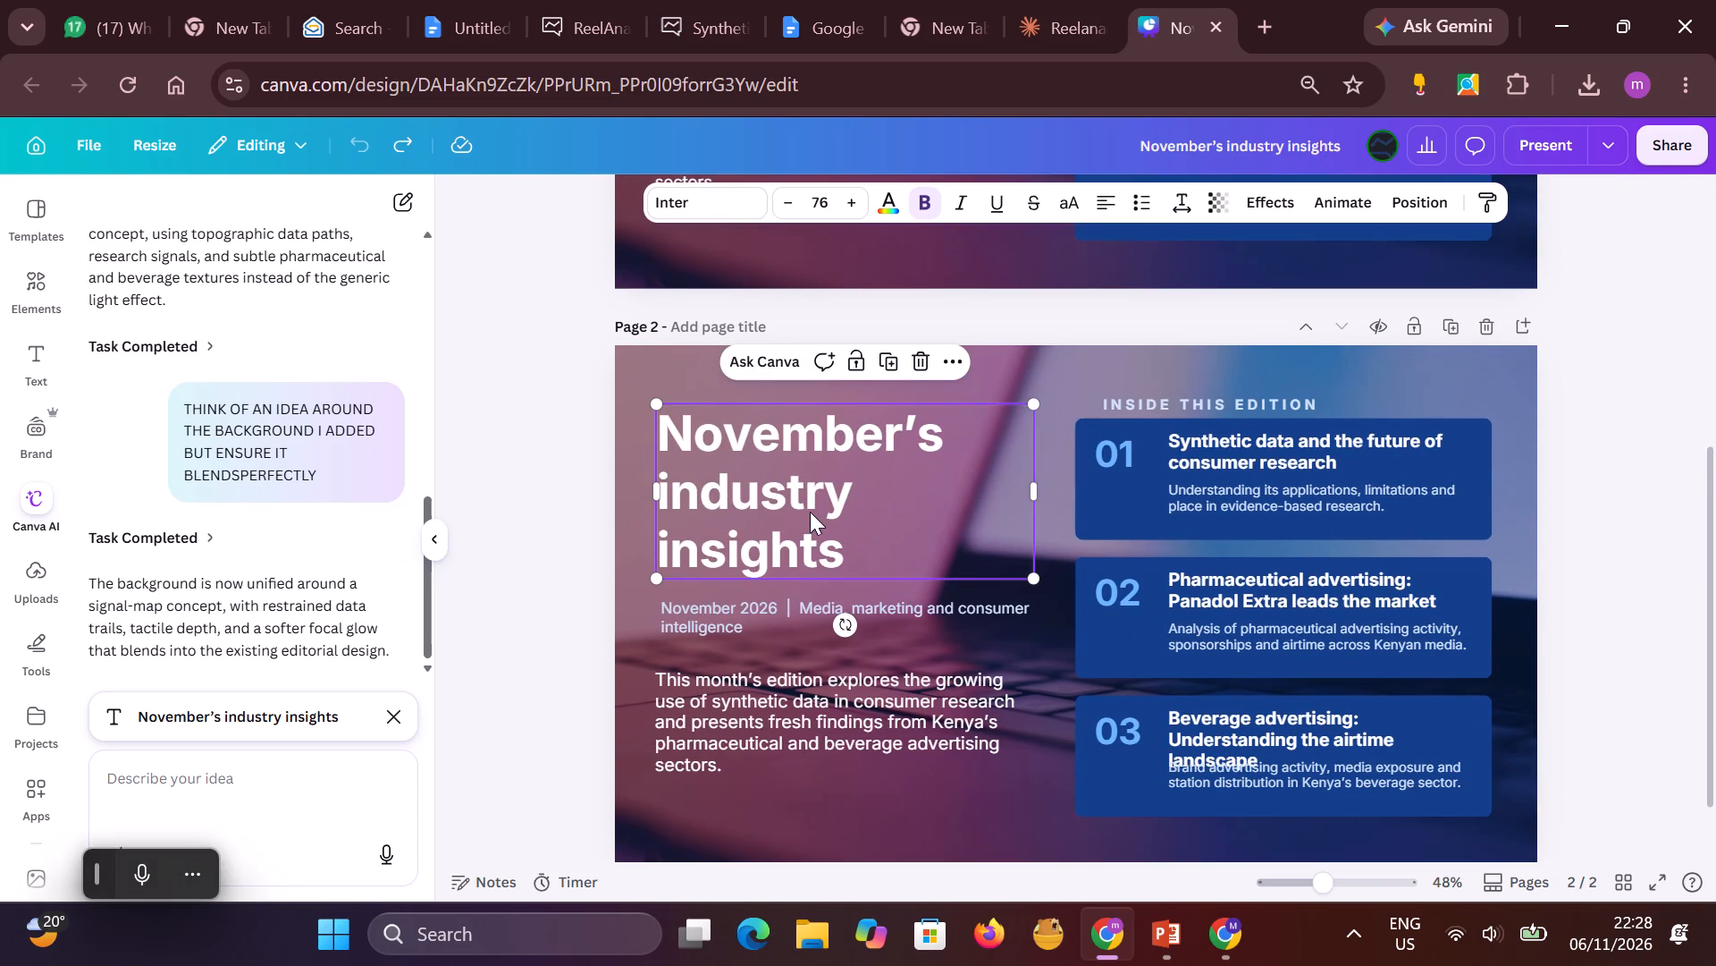
pyautogui.scroll(-2, 810, 512)
pyautogui.click(1631, 528)
pyautogui.scroll(12, 1628, 523)
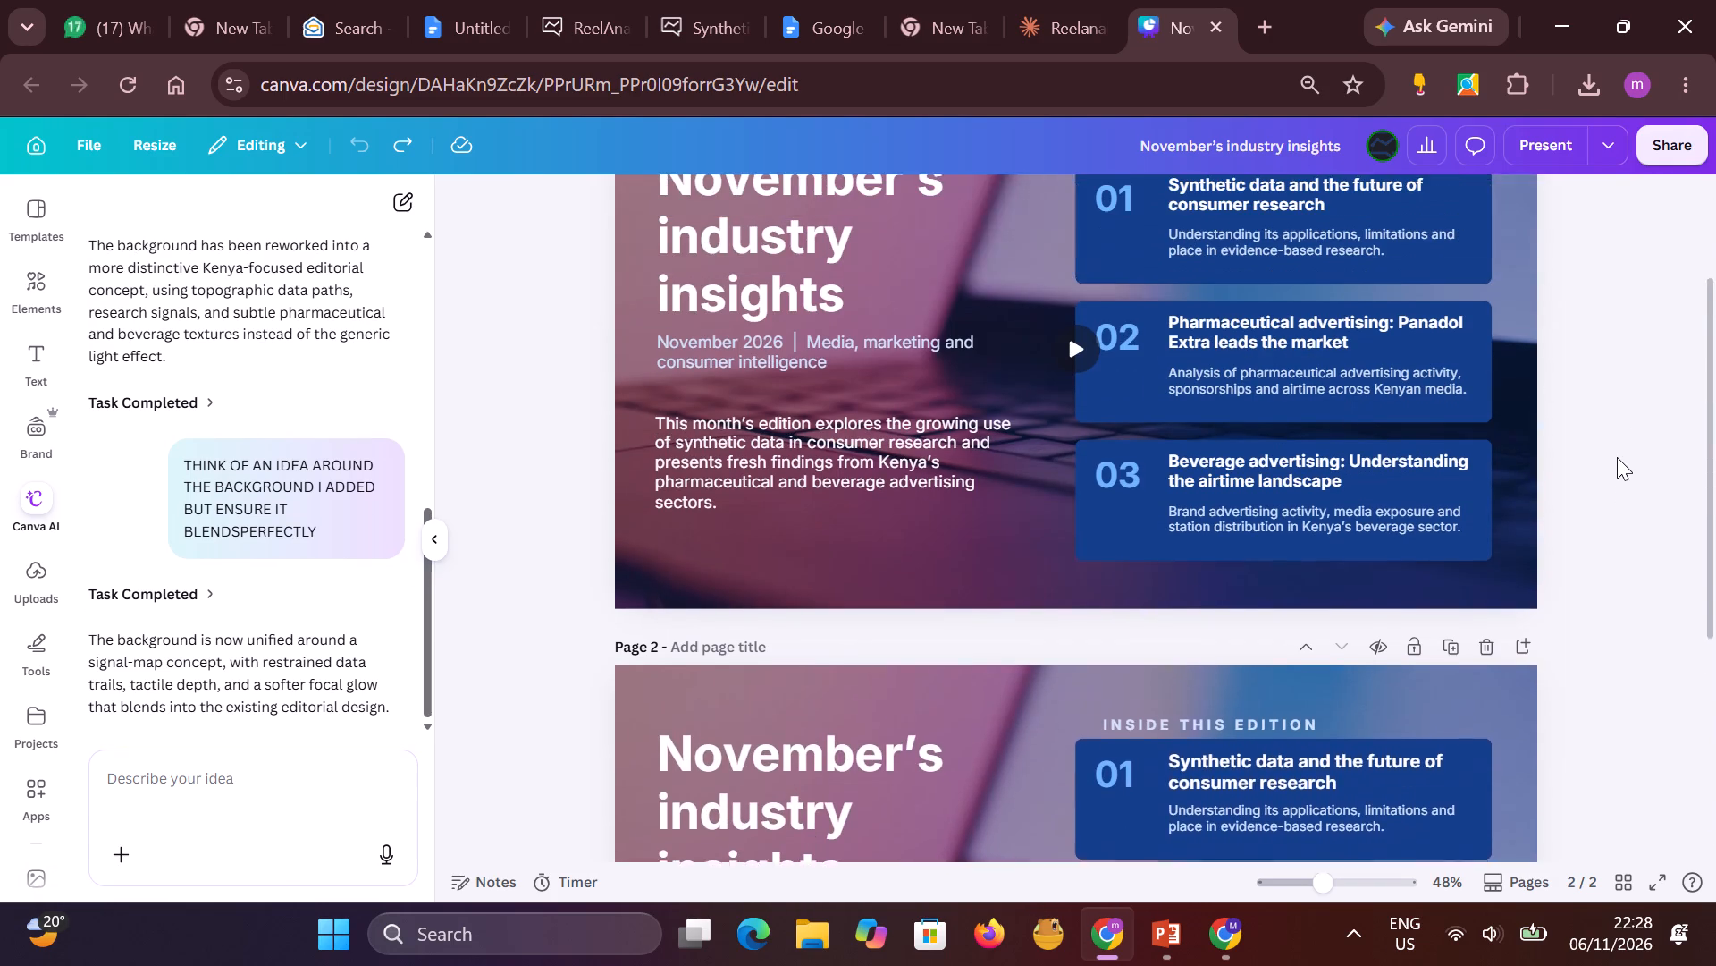
pyautogui.scroll(13, 1617, 457)
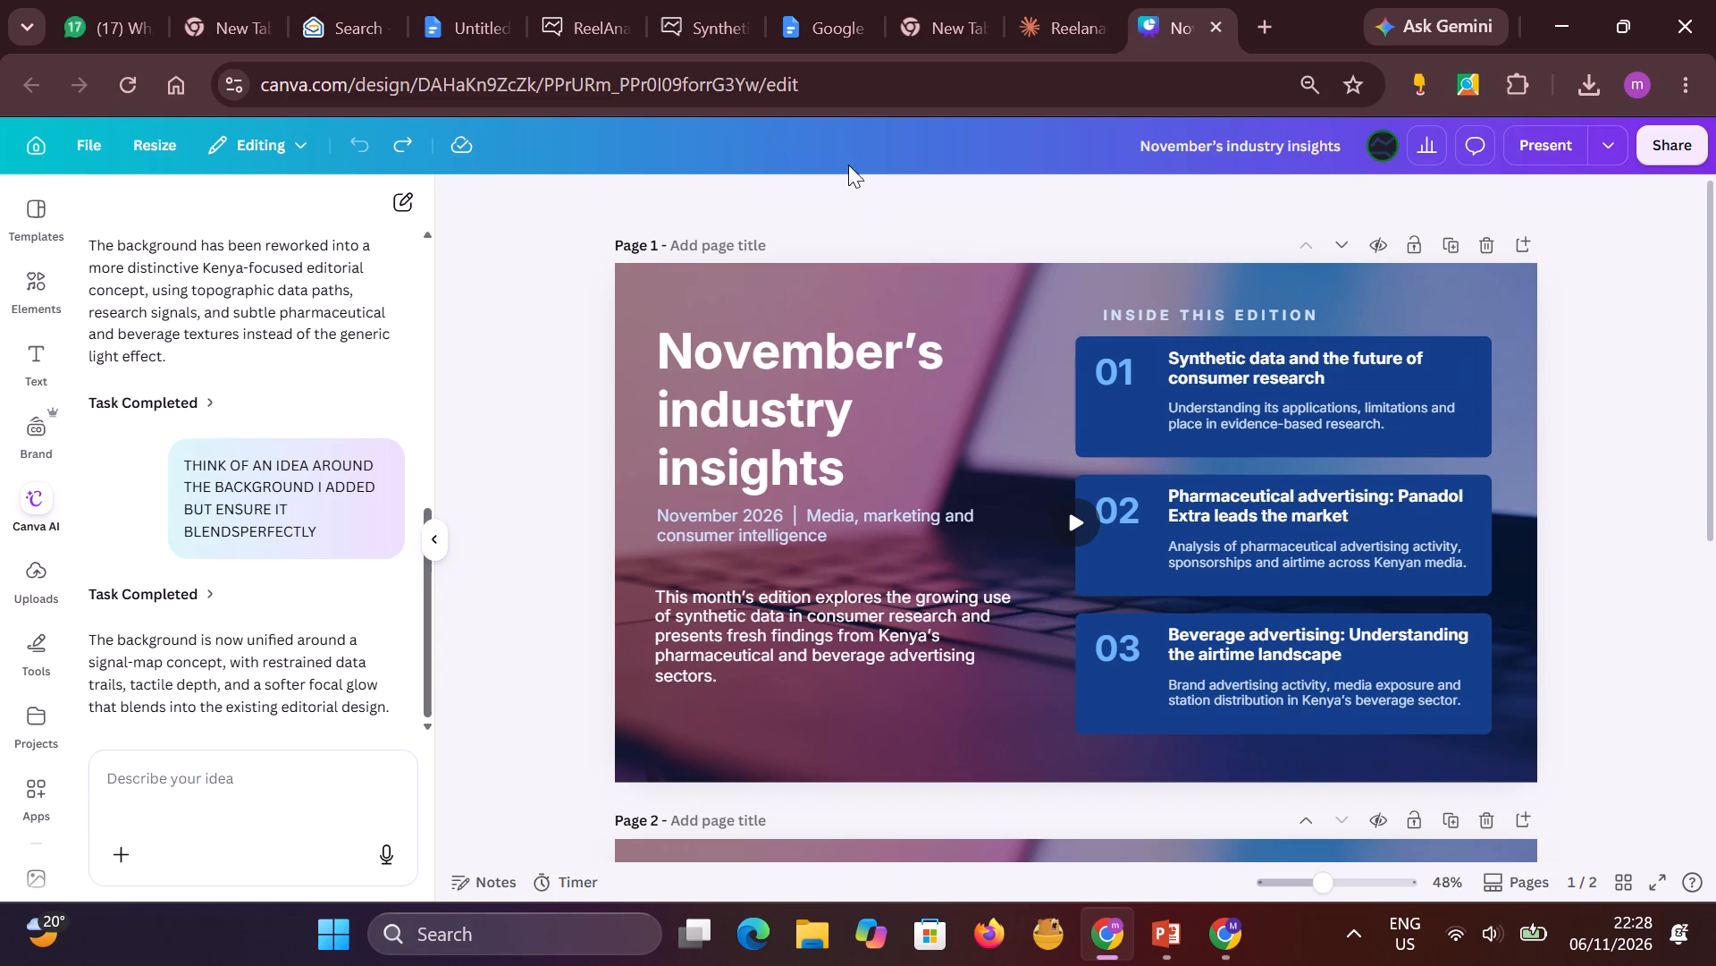